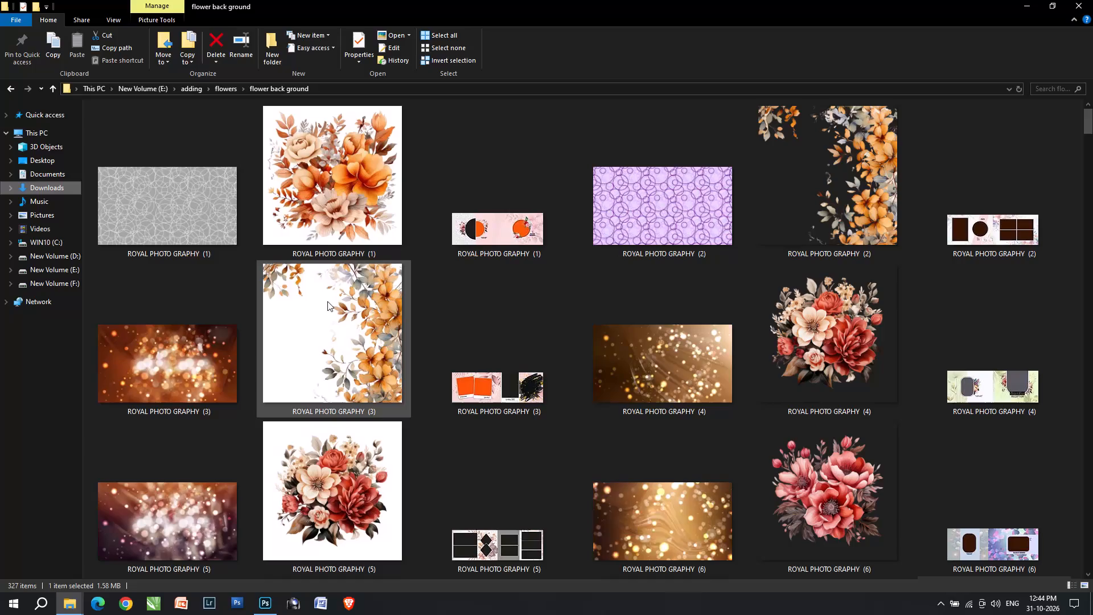
# Cut the WhatsApp ZIP archive dated 2026-10-31 from the Downloads folder.
pyautogui.click(268, 605)
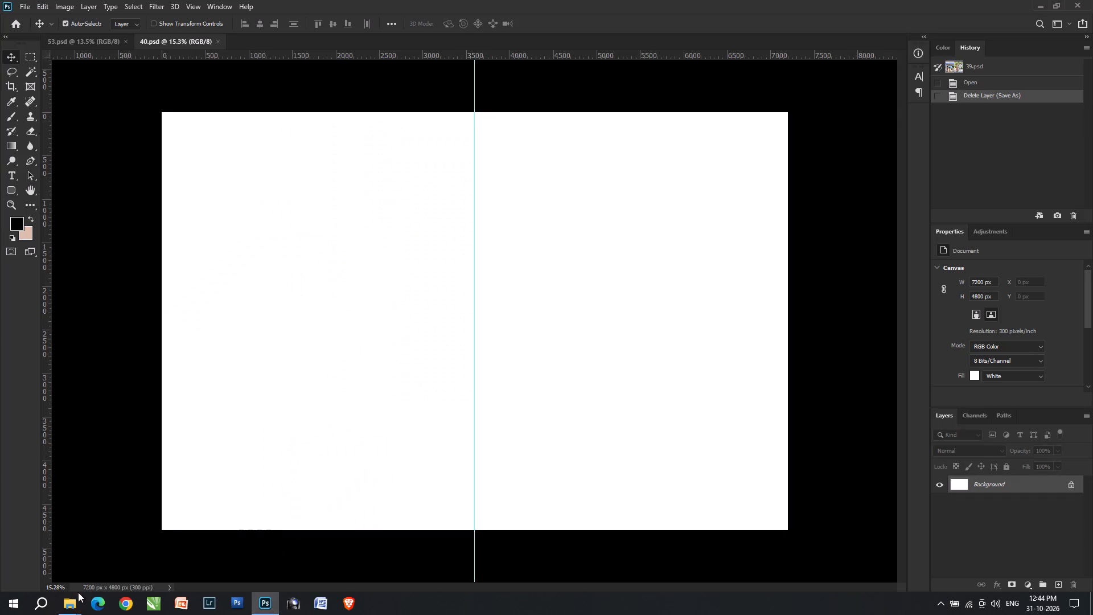
pyautogui.click(68, 593)
pyautogui.click(55, 543)
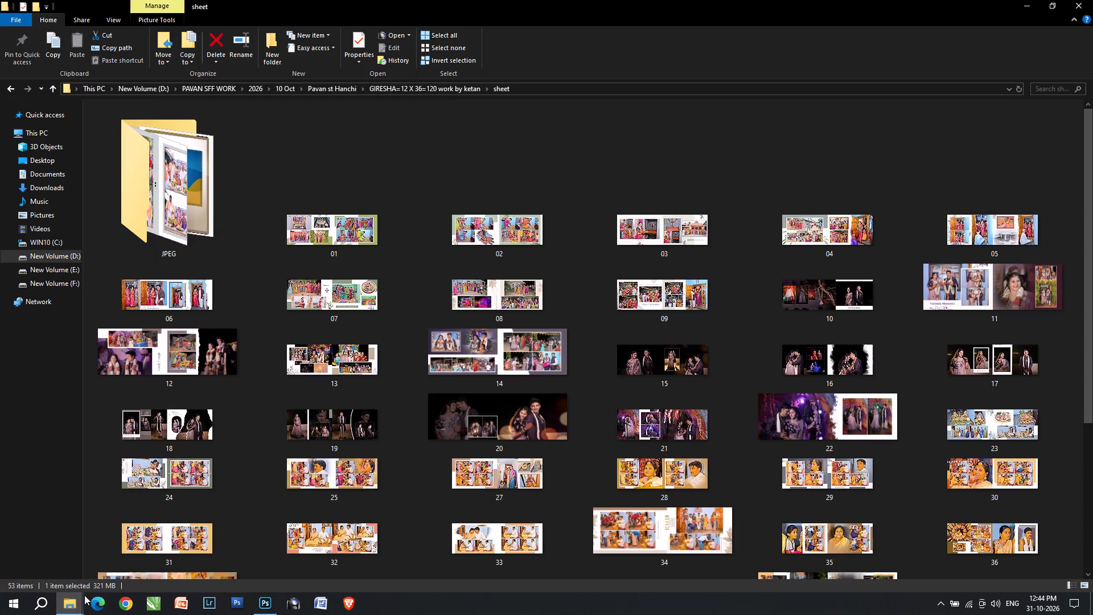
pyautogui.click(80, 596)
pyautogui.click(274, 538)
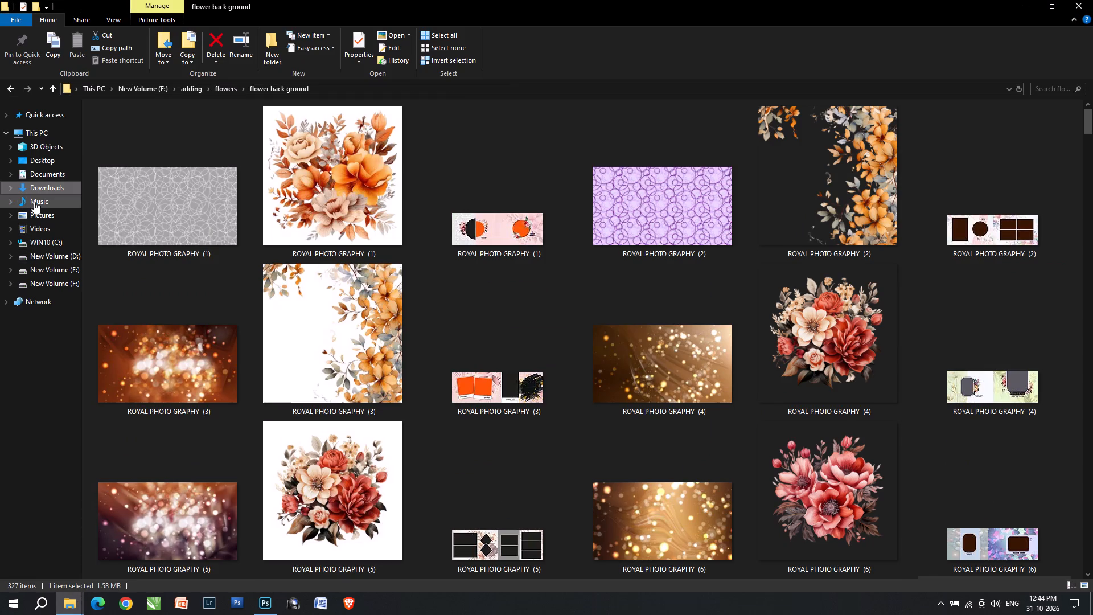
pyautogui.click(37, 194)
pyautogui.click(182, 191)
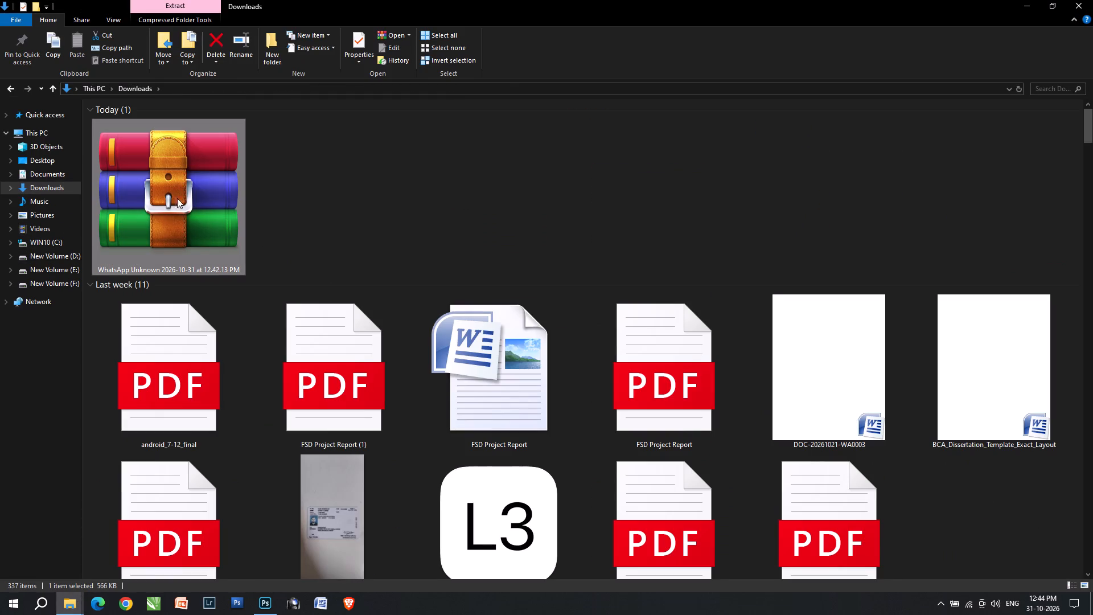
pyautogui.hotkey('ctrl', 'x')
# Paste the cut archive into the 16X24 40-sheet album folder, one level above its sheet folder.
pyautogui.hotkey('alt', 'Tab')
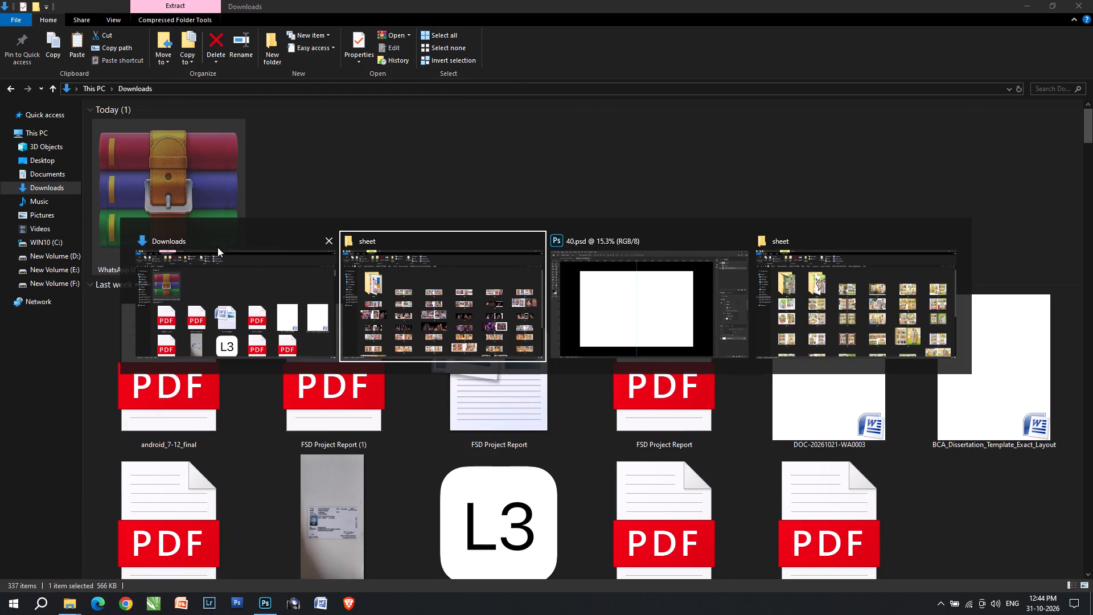
pyautogui.scroll(-5, 404, 362)
pyautogui.scroll(4, 446, 428)
pyautogui.hotkey('alt', 'Tab')
pyautogui.hotkey('alt', 'Tab')
pyautogui.hotkey('alt', 'Tab')
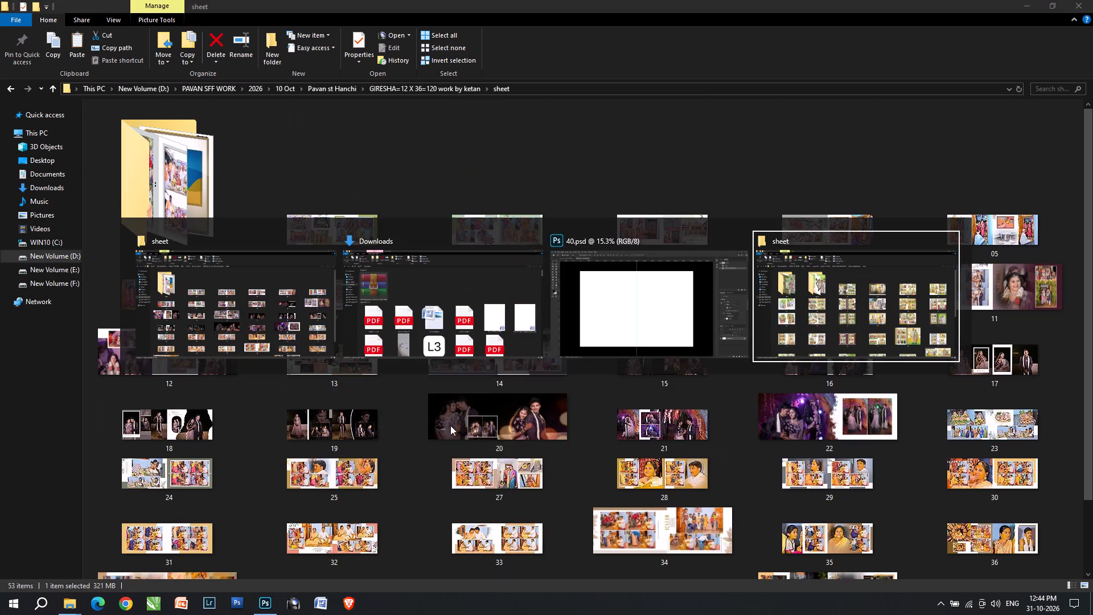
pyautogui.scroll(-11, 342, 333)
pyautogui.rightClick(354, 490)
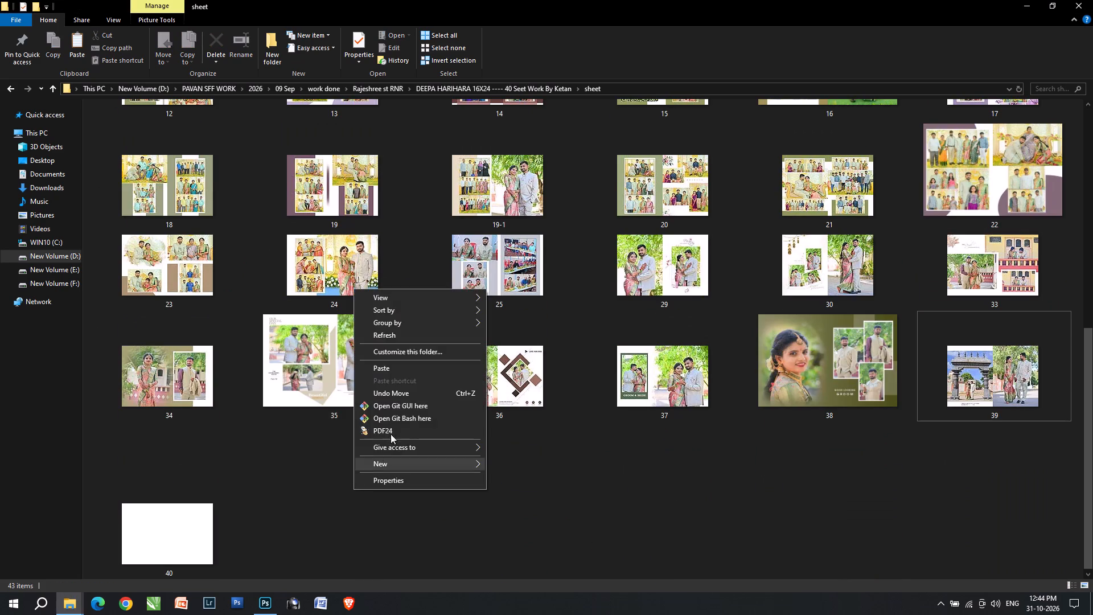
pyautogui.click(287, 378)
pyautogui.scroll(4, 289, 348)
pyautogui.scroll(1, 456, 104)
pyautogui.click(475, 82)
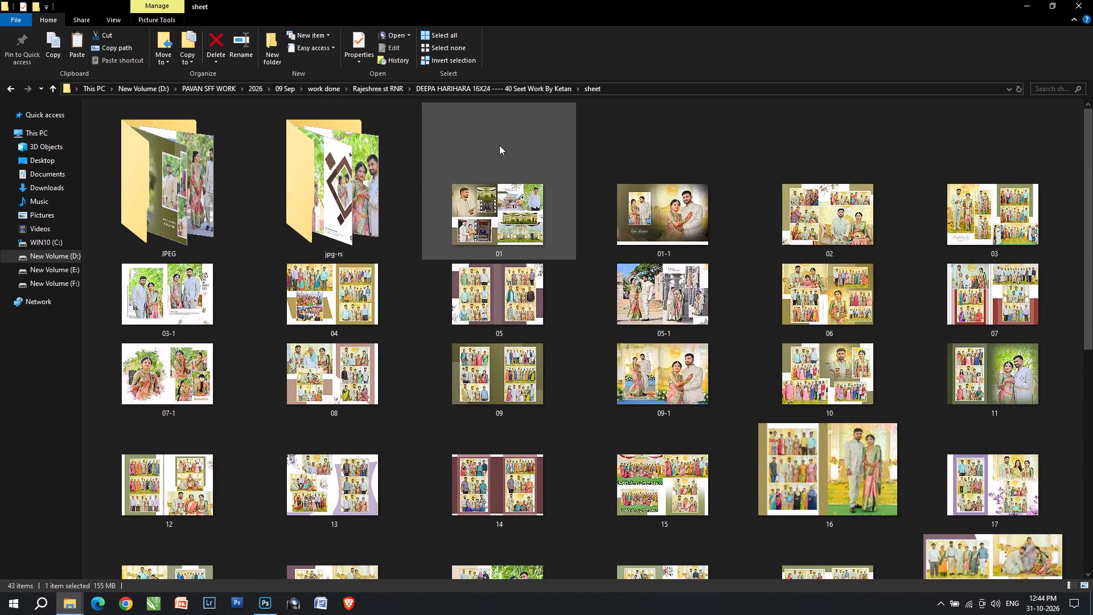
pyautogui.click(507, 89)
pyautogui.rightClick(500, 328)
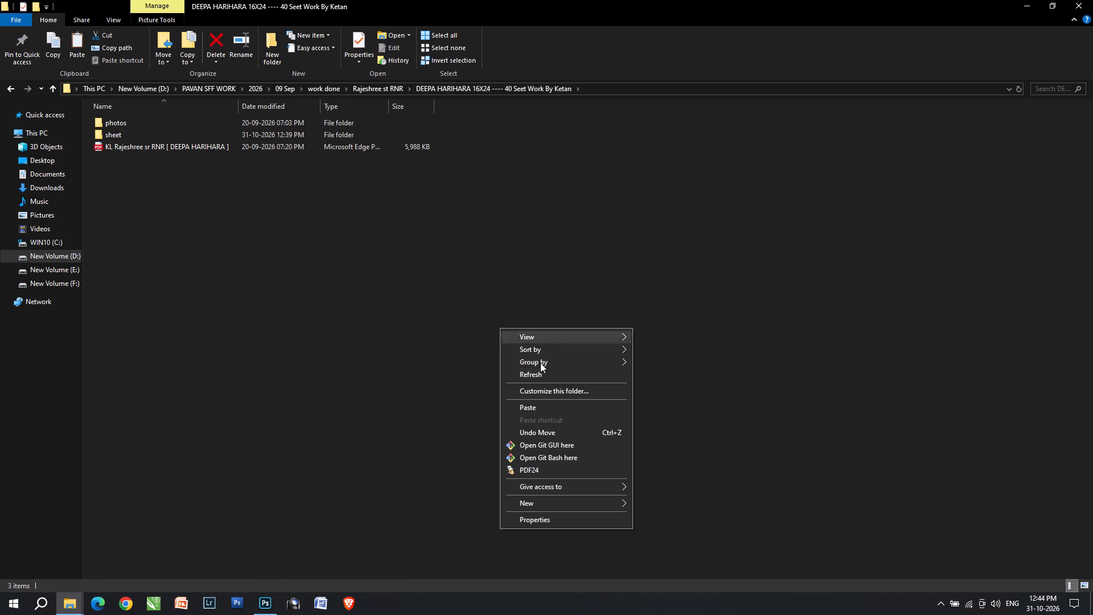
pyautogui.click(557, 409)
# Display the album folder's contents as extra large thumbnails.
pyautogui.rightClick(263, 222)
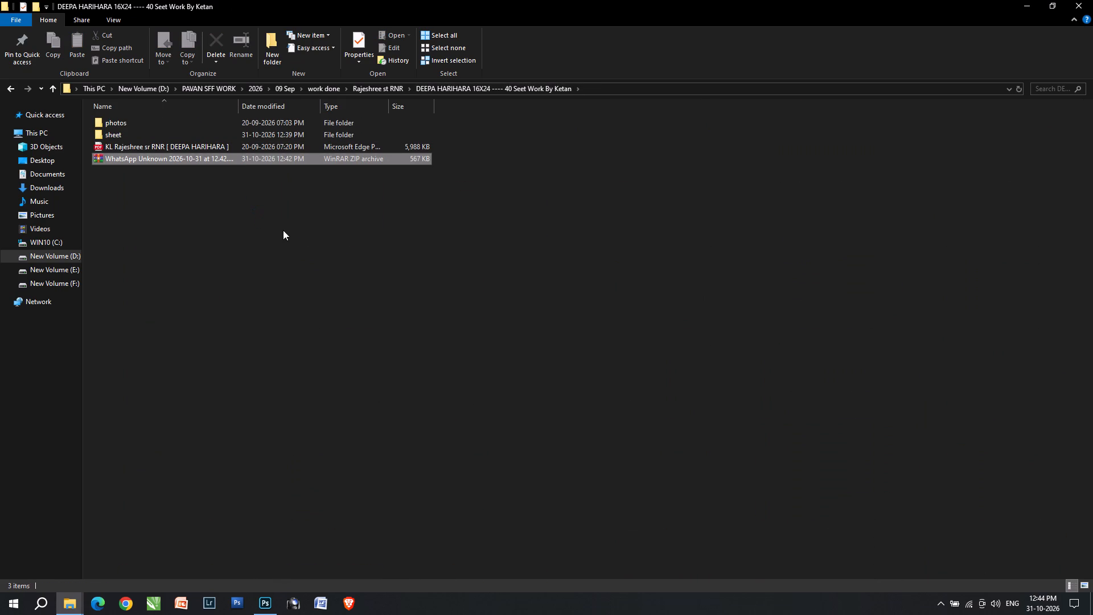
pyautogui.click(421, 228)
# Extract the WhatsApp ZIP archive directly into the album folder.
pyautogui.click(715, 233)
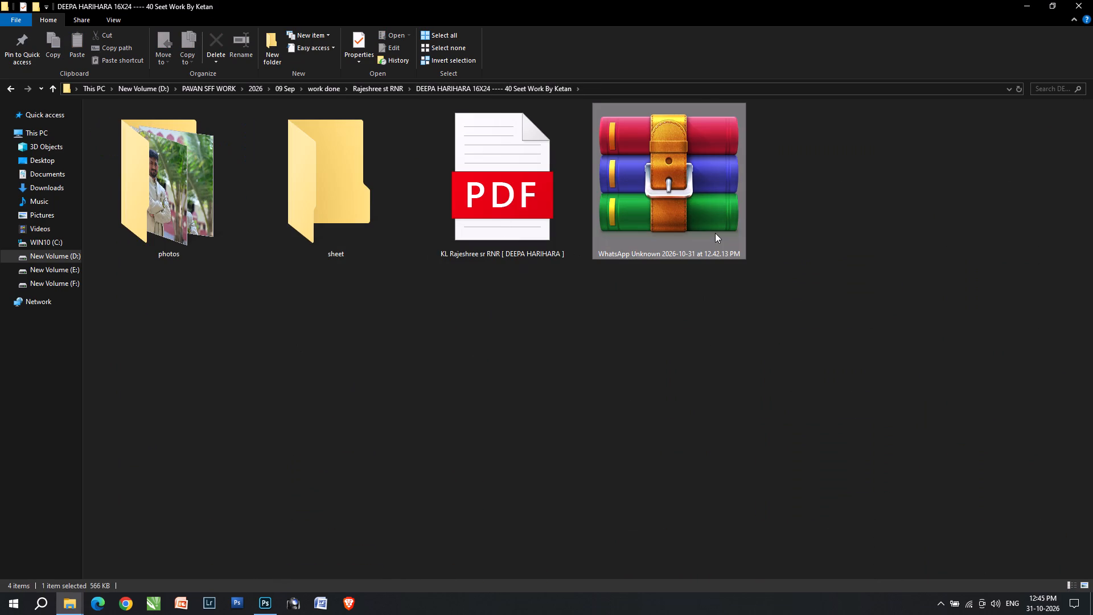
pyautogui.rightClick(715, 233)
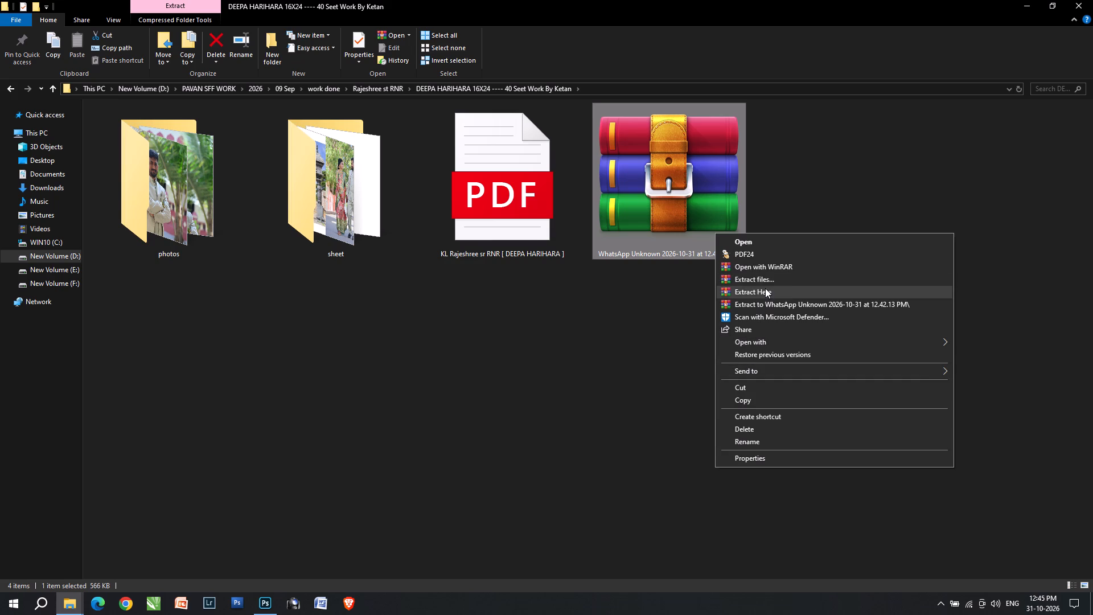
pyautogui.click(765, 288)
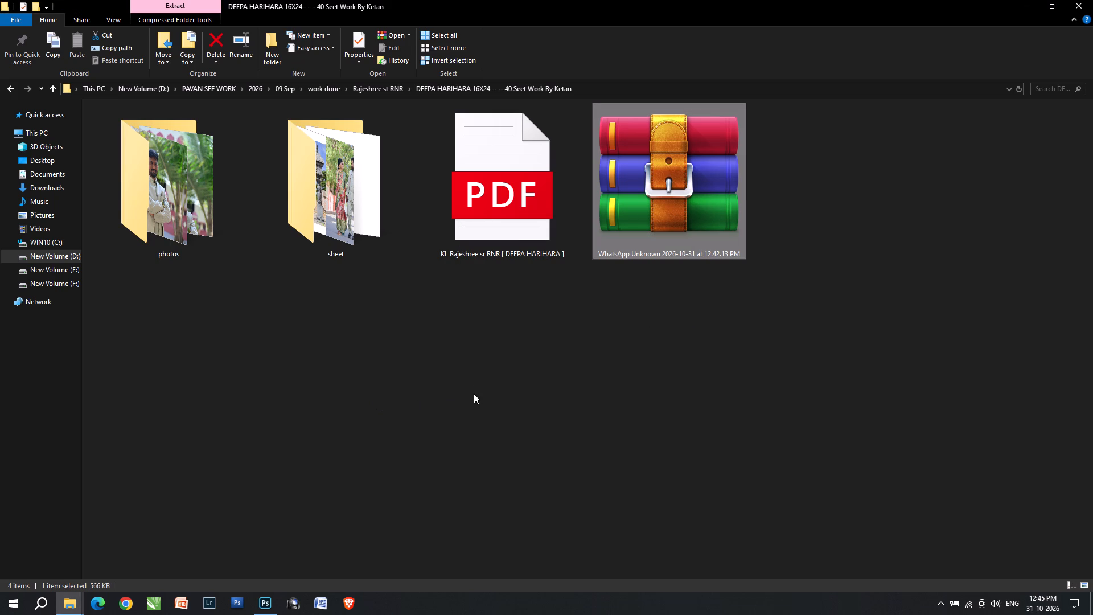
pyautogui.click(662, 470)
# Delete the WhatsApp ZIP archive from the album folder, keeping the extracted images.
pyautogui.click(509, 372)
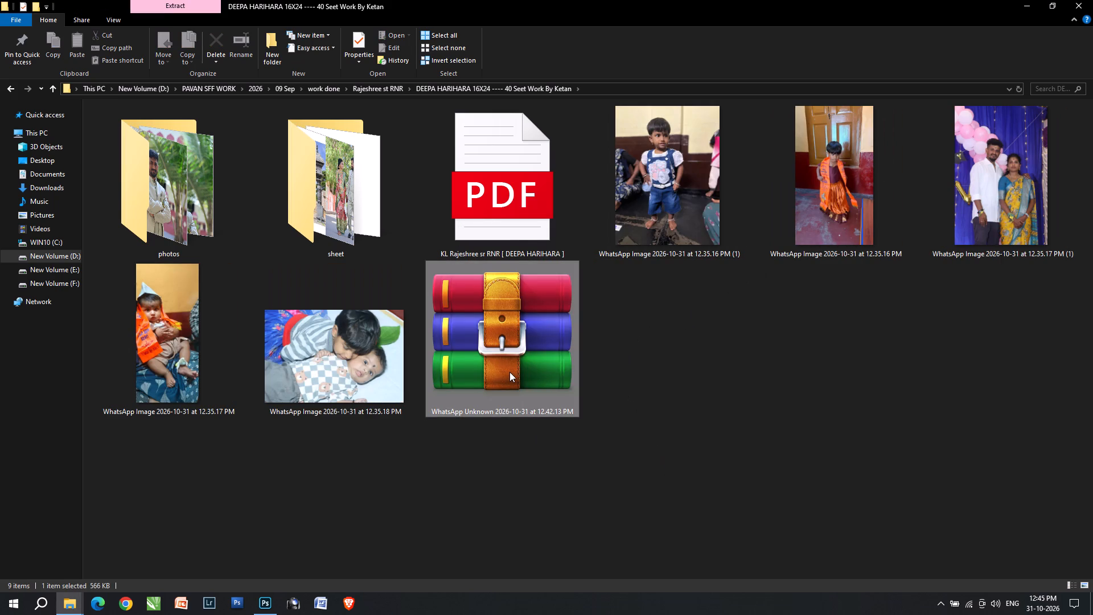
pyautogui.press('Delete')
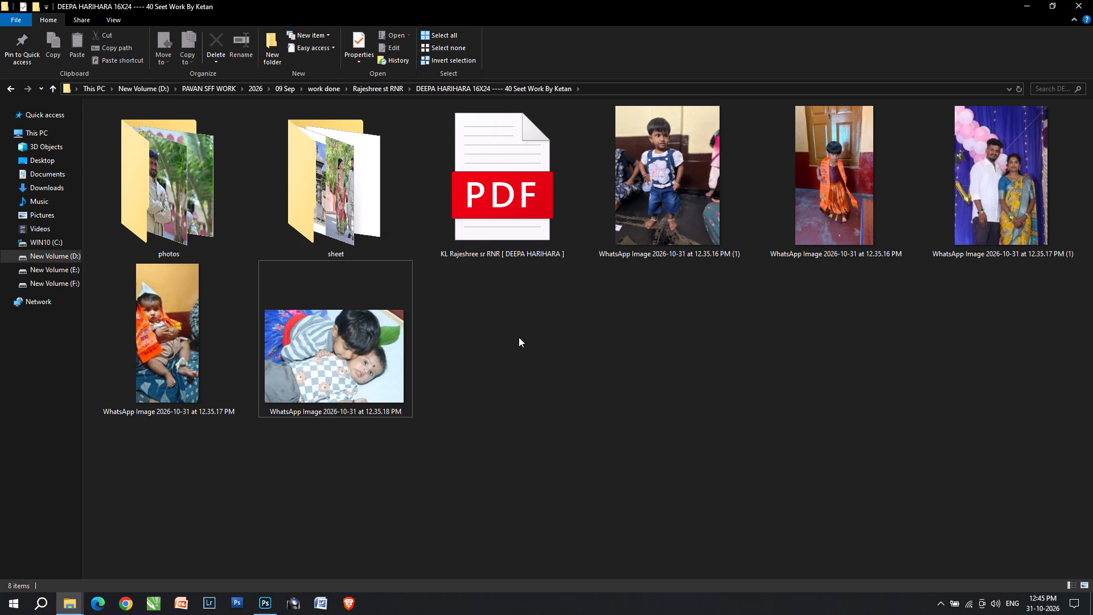
pyautogui.click(659, 235)
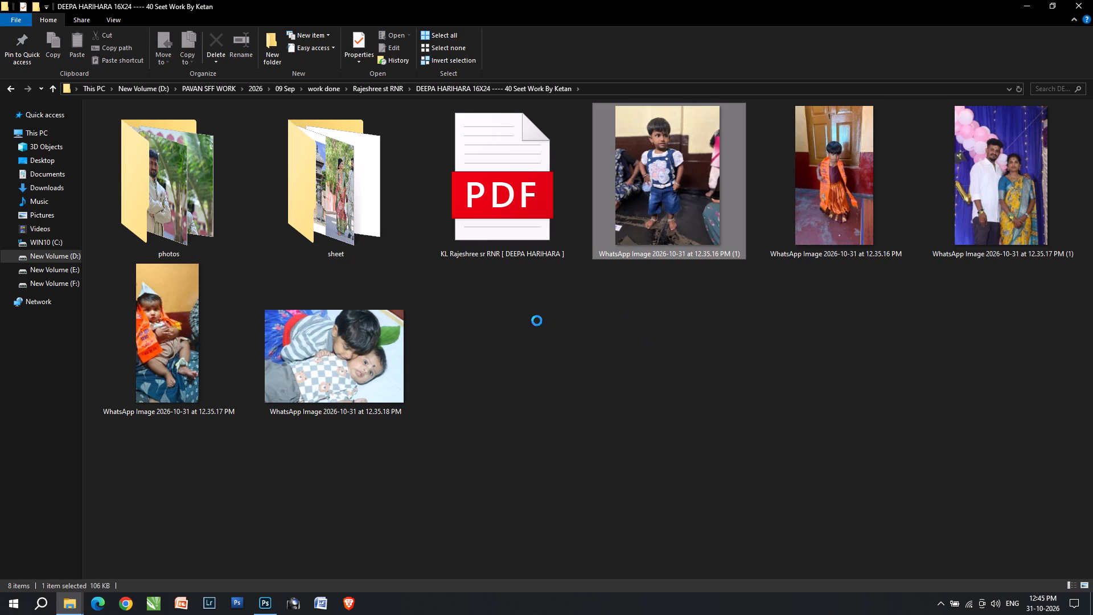
pyautogui.keyDown('shift'); pyautogui.click(416, 337); pyautogui.keyUp('shift')
pyautogui.click(625, 322)
# Open the album's sheet folder and preview sheet 25 full size in the image viewer, closing it after checking.
pyautogui.doubleClick(354, 203)
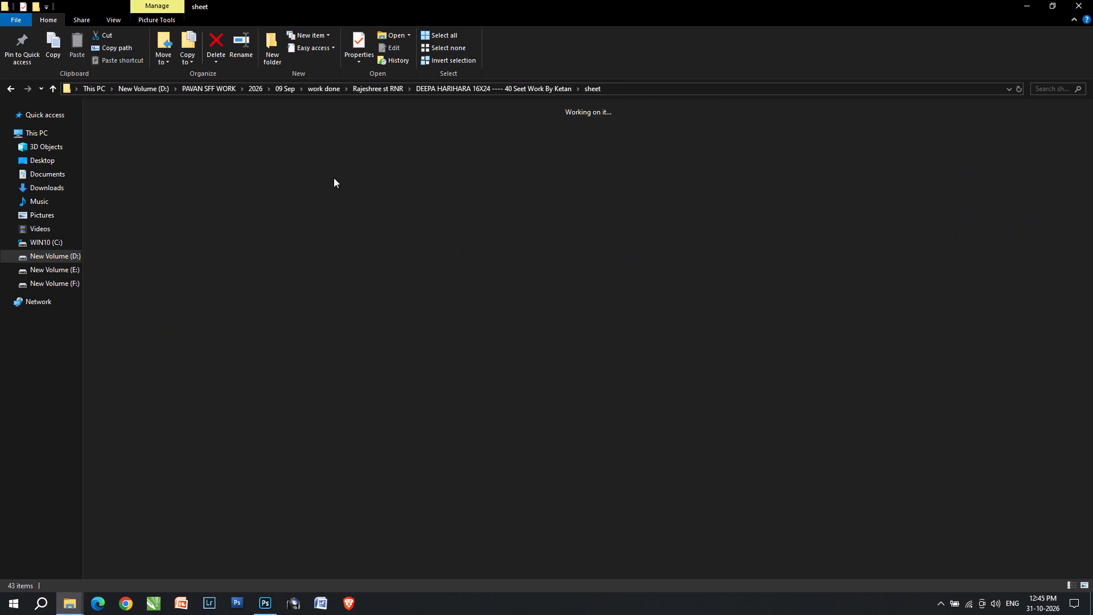
pyautogui.scroll(-1, 341, 192)
pyautogui.scroll(-4, 478, 277)
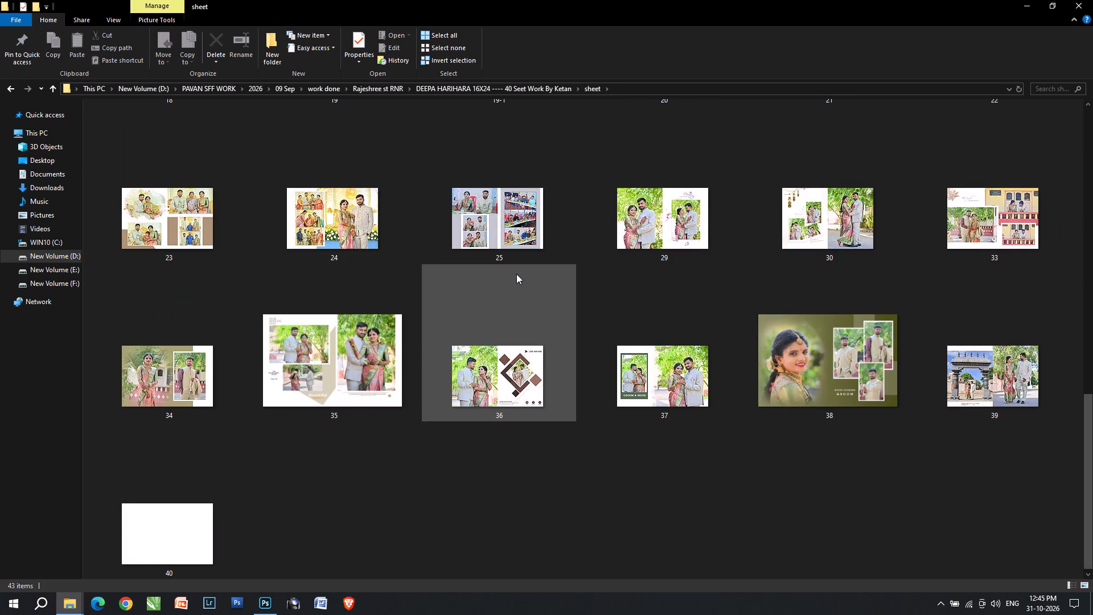
pyautogui.click(498, 241)
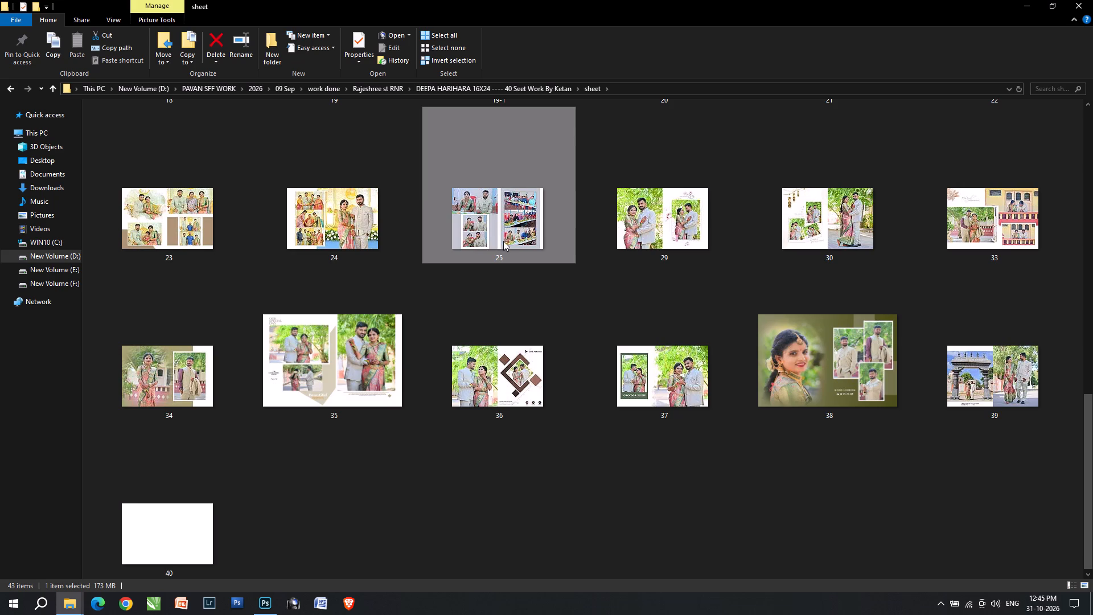
pyautogui.scroll(1, 503, 241)
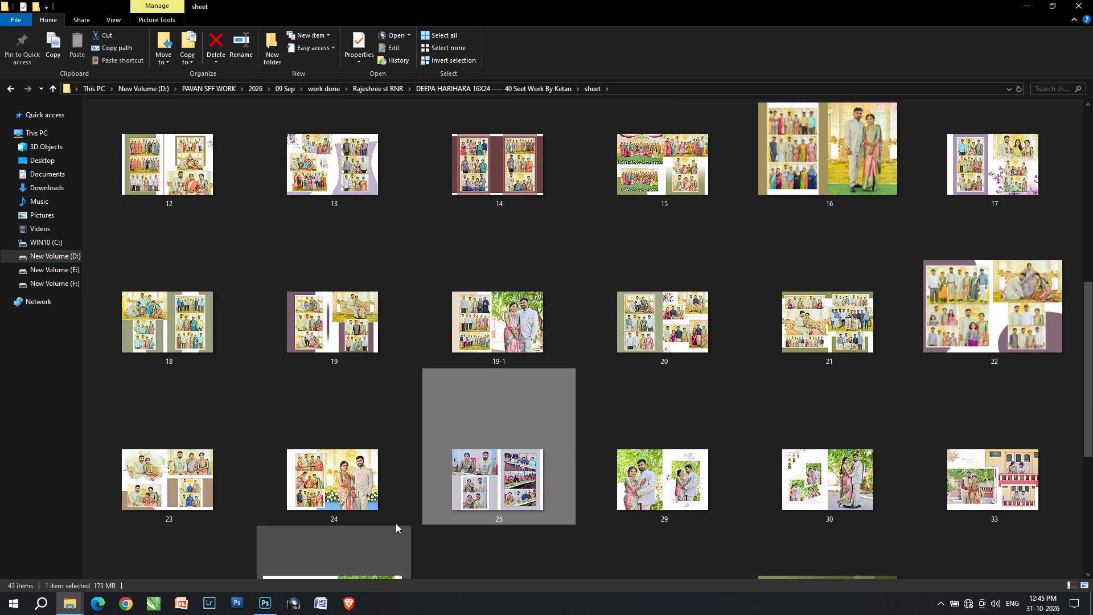
pyautogui.doubleClick(468, 487)
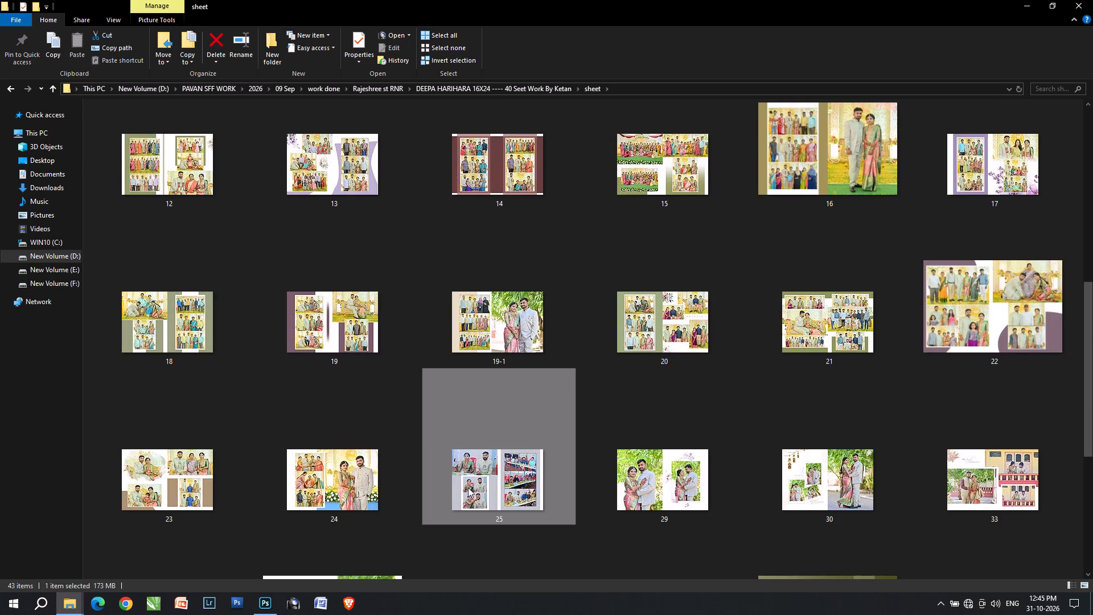
pyautogui.click(1092, 0)
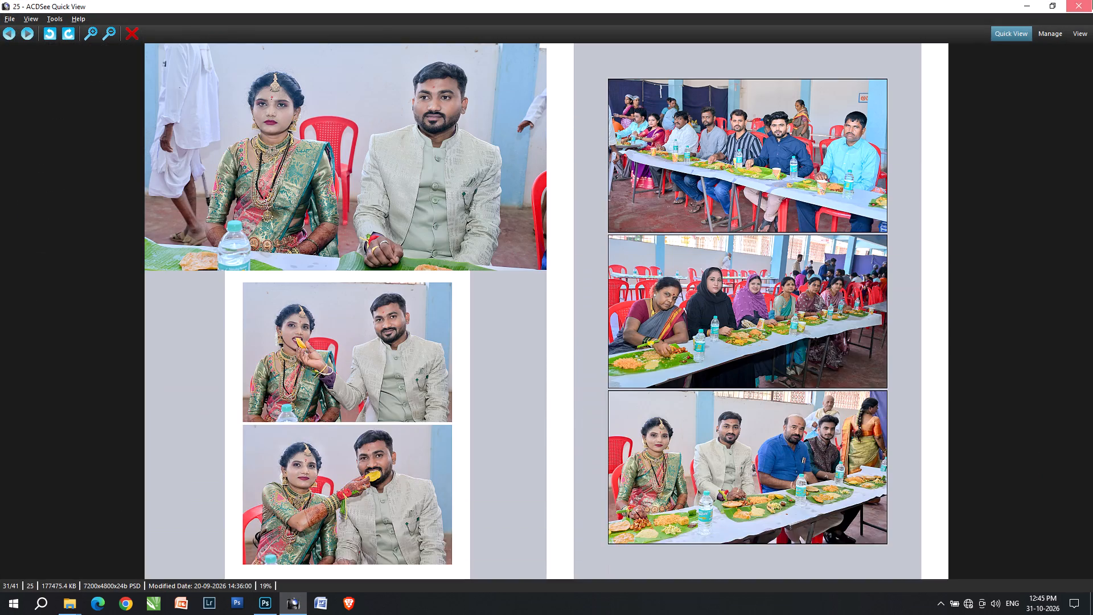
# Open sheet 22 from the sheet folder in Photoshop.
pyautogui.click(1002, 337)
pyautogui.moveTo(999, 317); pyautogui.dragTo(543, 0)
pyautogui.hotkey('alt', 'Tab')
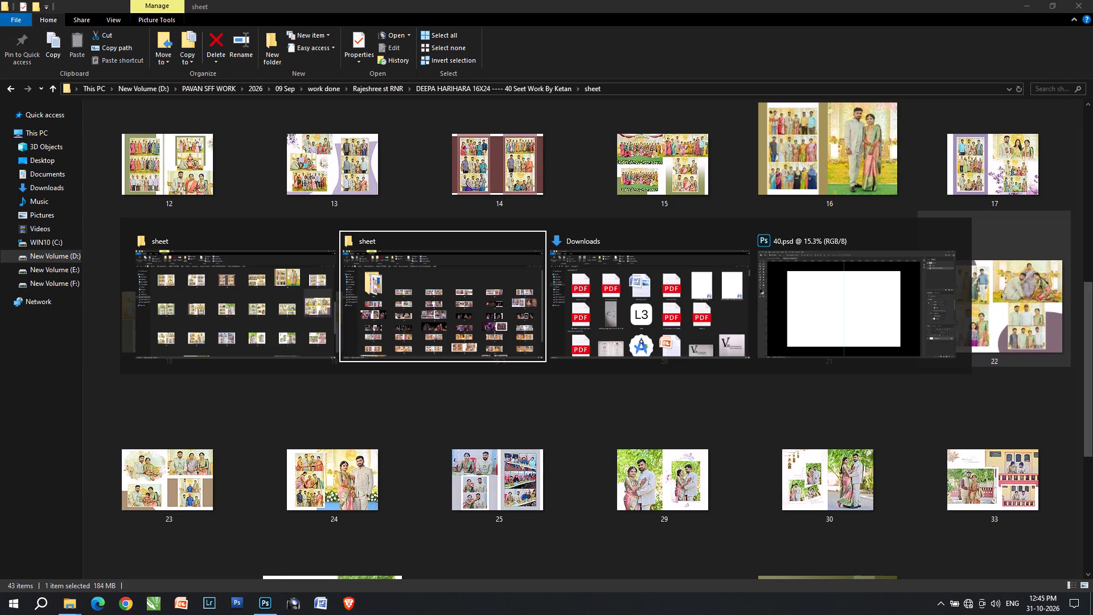
pyautogui.moveTo(543, 0); pyautogui.dragTo(544, 0)
pyautogui.hotkey('alt', 'Tab')
pyautogui.hotkey('alt', 'Tab')
pyautogui.tripleClick(544, 0)
pyautogui.tripleClick(544, 0)
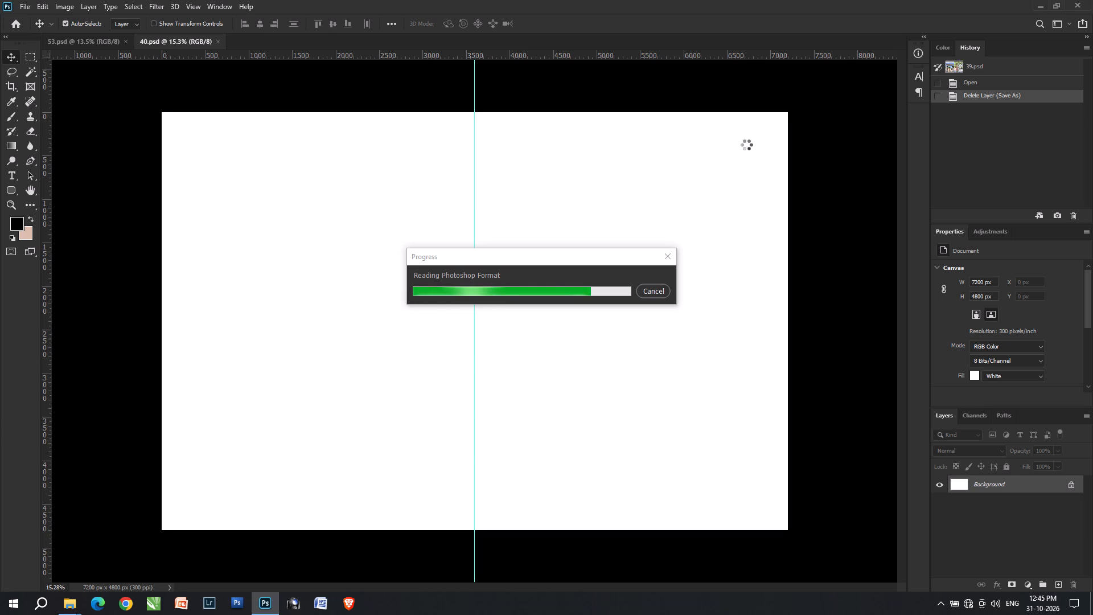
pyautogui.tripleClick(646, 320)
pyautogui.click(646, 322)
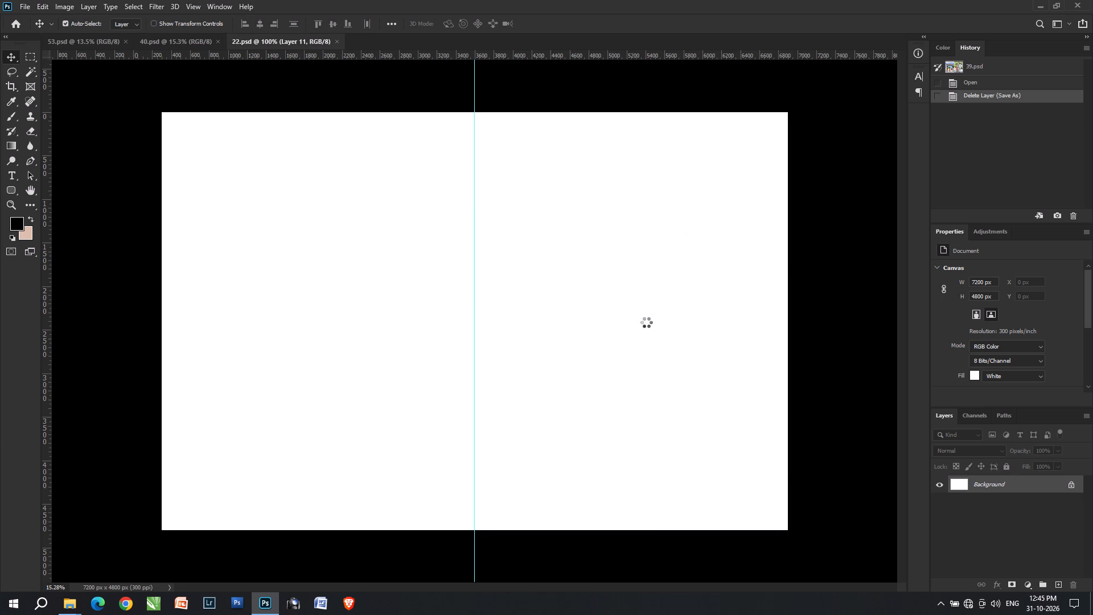
# Look through the open documents and close the blank 40.psd.
pyautogui.click(158, 44)
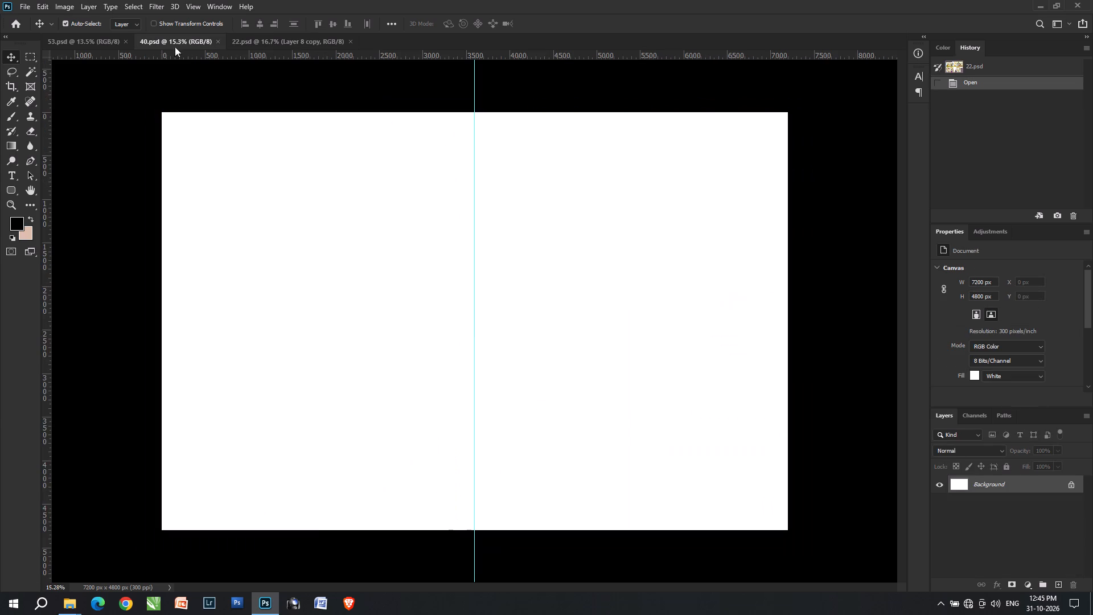
pyautogui.hotkey('ctrl', 'Tab')
pyautogui.hotkey('ctrl', 'Tab')
pyautogui.hotkey('ctrl', 'Tab')
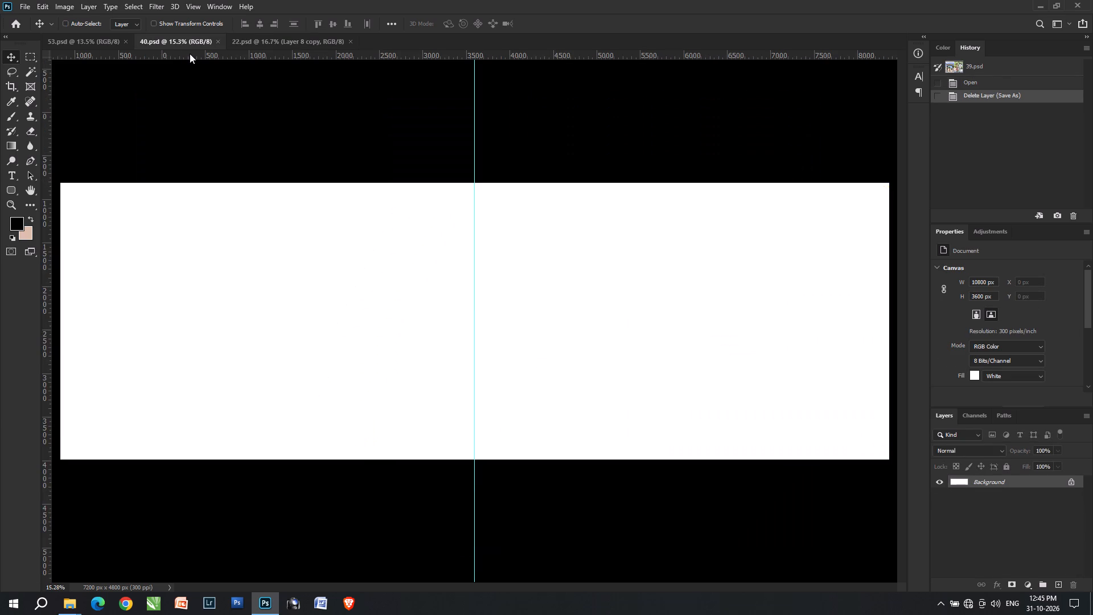
pyautogui.hotkey('ctrl', 'Tab')
pyautogui.hotkey('ctrl', 'shift', 'Tab')
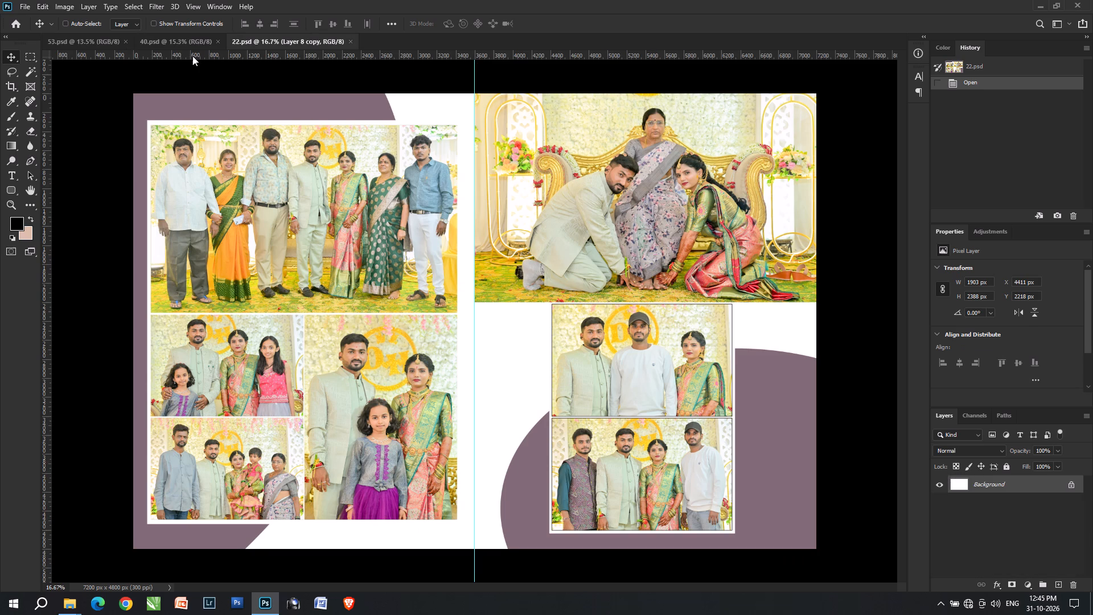
pyautogui.hotkey('ctrl', 'w')
# Move the two stacked framed group photos about 620 px toward the page's outer edge, leaving the purple circle in place.
pyautogui.keyDown('alt'); pyautogui.scroll(2, 676, 436); pyautogui.keyUp('alt')
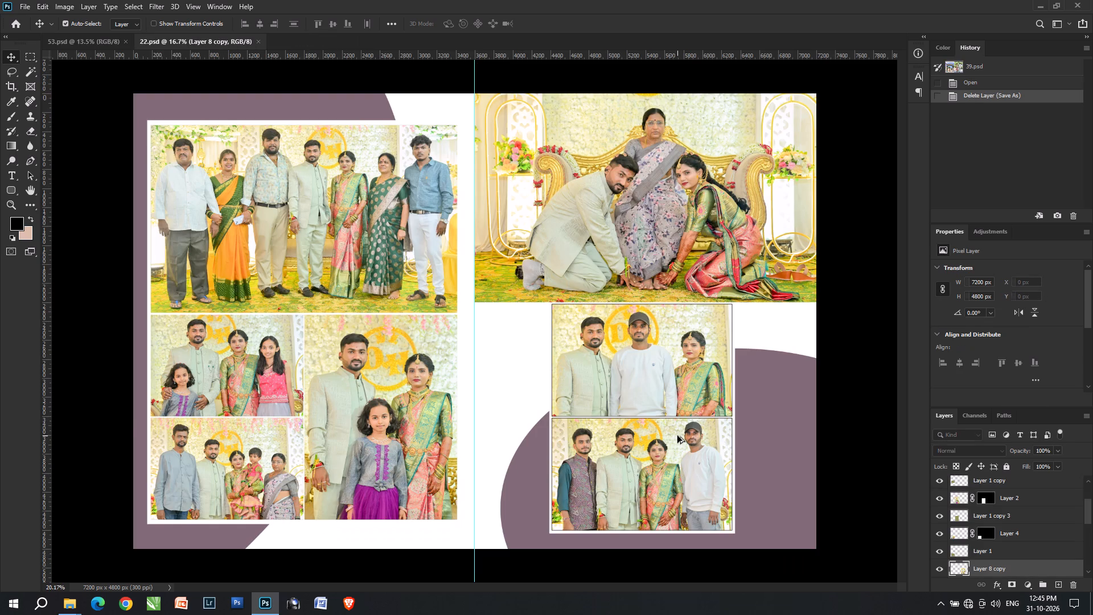
pyautogui.keyDown('alt'); pyautogui.scroll(1, 677, 436); pyautogui.keyUp('alt')
pyautogui.press('space')
pyautogui.moveTo(640, 411); pyautogui.dragTo(570, 373)
pyautogui.keyDown('alt'); pyautogui.scroll(2, 696, 493); pyautogui.keyUp('alt')
pyautogui.click(639, 404)
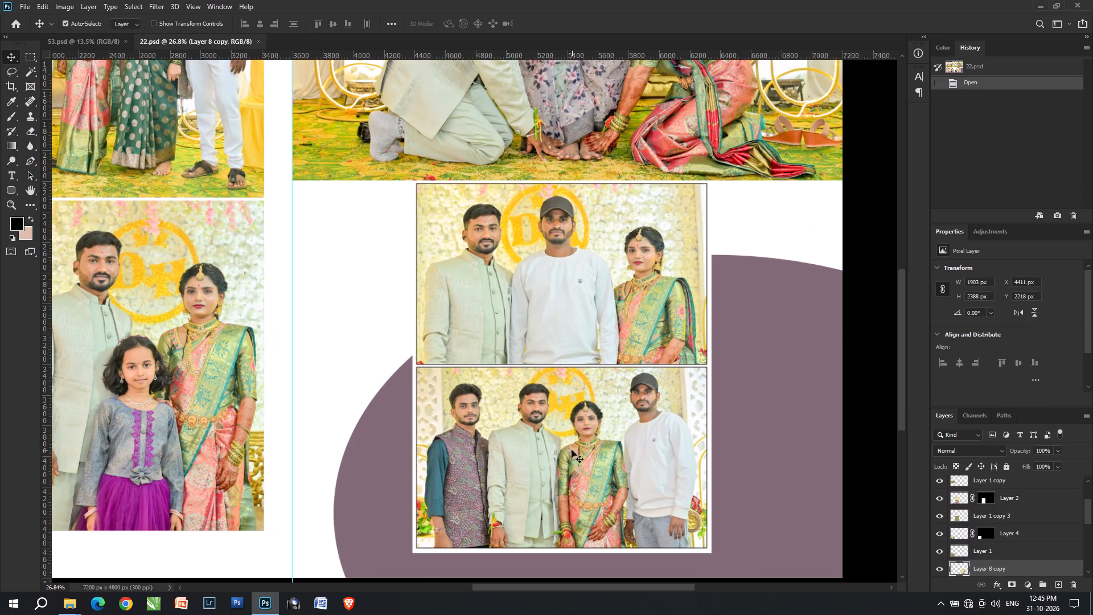
pyautogui.moveTo(372, 300); pyautogui.dragTo(506, 481)
pyautogui.keyDown('shift'); pyautogui.click(409, 477); pyautogui.keyUp('shift')
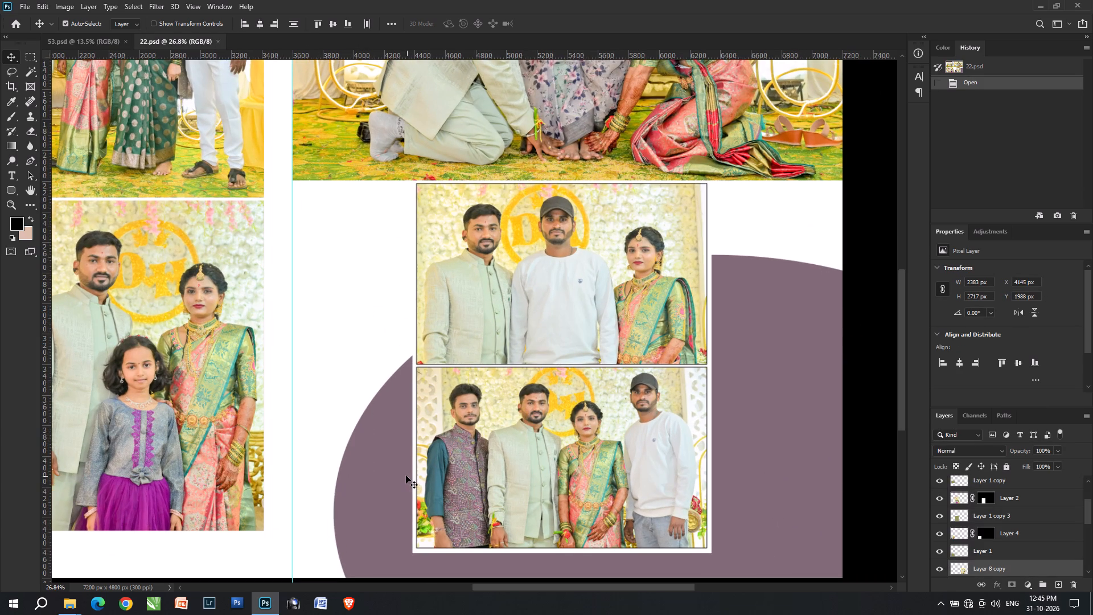
pyautogui.keyDown('shift'); pyautogui.click(393, 468); pyautogui.keyUp('shift')
pyautogui.scroll(-10, 1016, 559)
pyautogui.scroll(5, 993, 552)
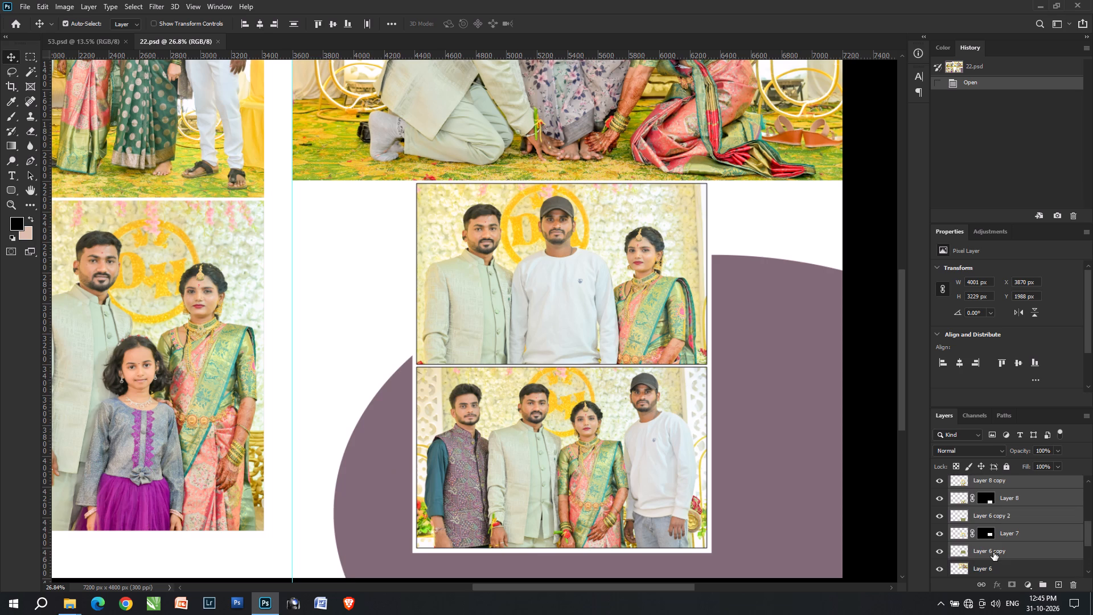
pyautogui.scroll(-9, 993, 552)
pyautogui.keyDown('shift'); pyautogui.click(650, 424); pyautogui.keyUp('shift')
pyautogui.keyDown('shift'); pyautogui.moveTo(634, 433); pyautogui.dragTo(691, 432); pyautogui.keyUp('shift')
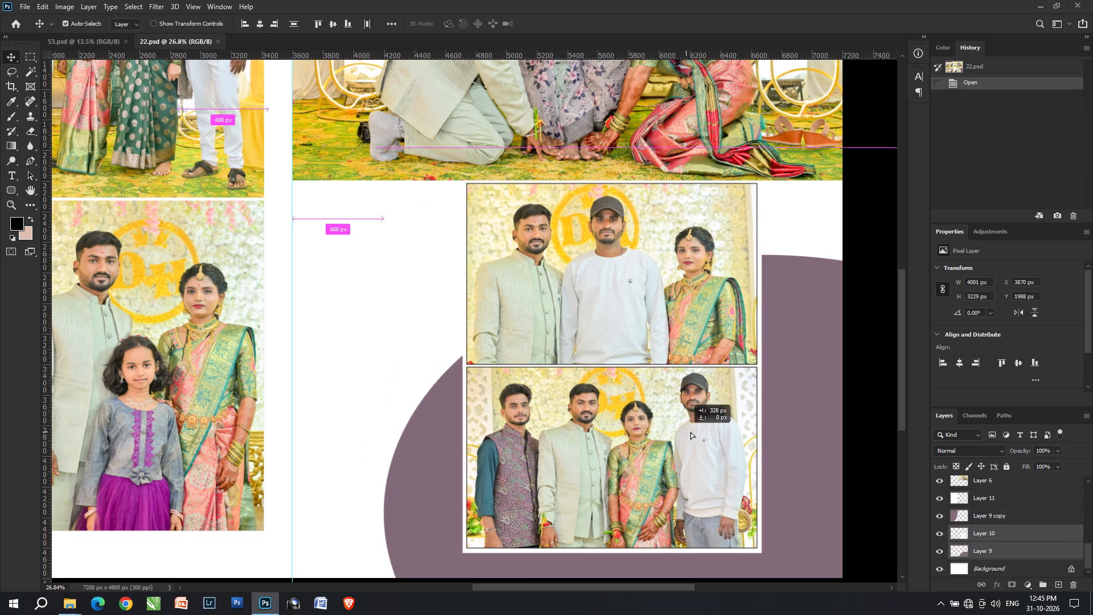
pyautogui.keyDown('shift'); pyautogui.moveTo(691, 432); pyautogui.dragTo(699, 433); pyautogui.keyUp('shift')
pyautogui.hotkey('ctrl', 'z')
pyautogui.keyDown('shift'); pyautogui.rightClick(792, 435); pyautogui.keyUp('shift')
pyautogui.keyDown('shift'); pyautogui.click(800, 444); pyautogui.keyUp('shift')
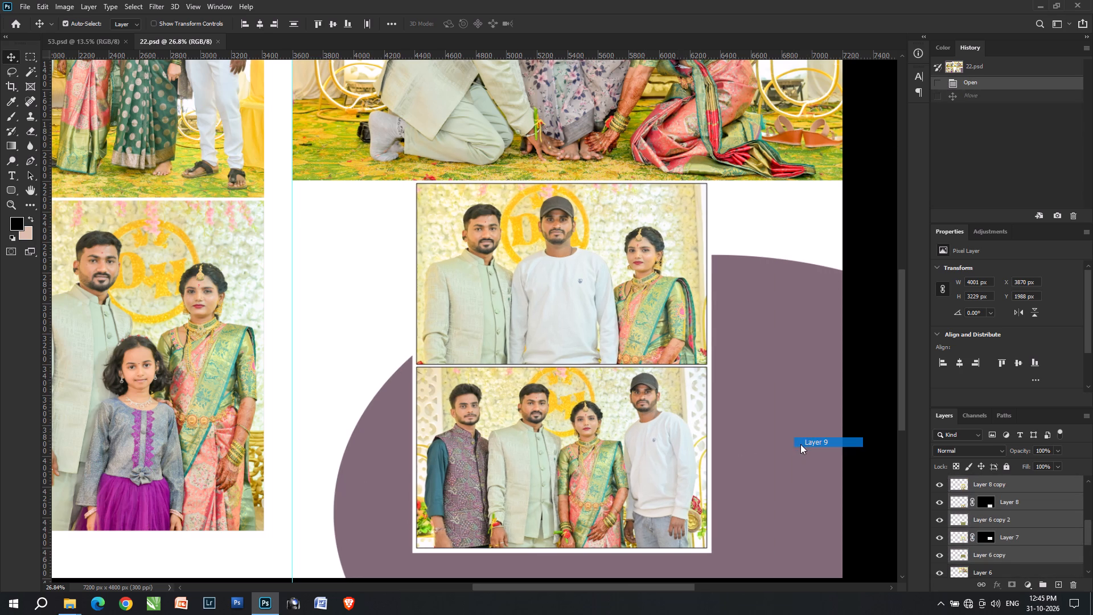
pyautogui.keyDown('shift'); pyautogui.click(634, 449); pyautogui.keyUp('shift')
pyautogui.keyDown('shift'); pyautogui.moveTo(596, 443); pyautogui.dragTo(685, 444); pyautogui.keyUp('shift')
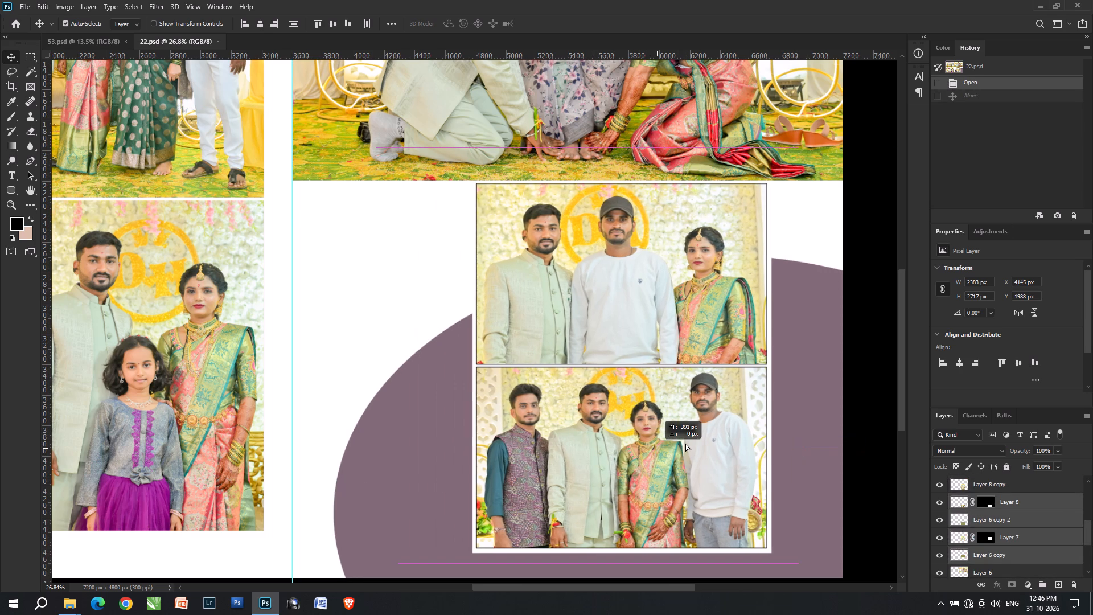
pyautogui.keyDown('shift'); pyautogui.moveTo(685, 444); pyautogui.dragTo(691, 443); pyautogui.keyUp('shift')
# Scale the framed photo pair down proportionally to about 2157 by 2459 px, keeping its lower outer corner near the page edge.
pyautogui.press('space')
pyautogui.moveTo(707, 423); pyautogui.dragTo(598, 401)
pyautogui.keyDown('alt'); pyautogui.scroll(-4, 598, 401); pyautogui.keyUp('alt')
pyautogui.hotkey('ctrl', 't')
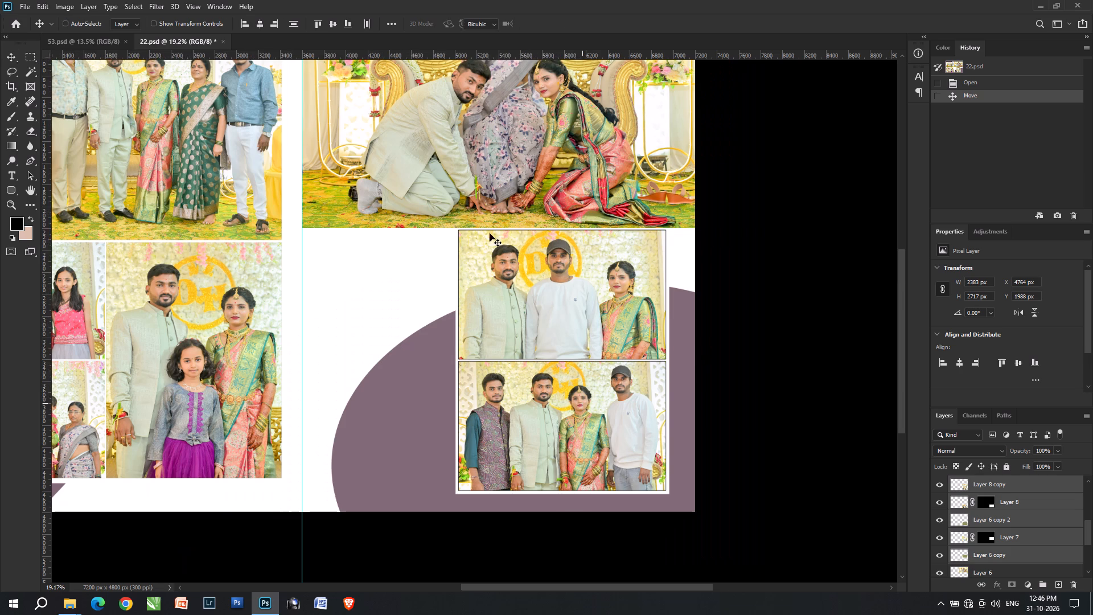
pyautogui.moveTo(425, 204); pyautogui.dragTo(460, 219)
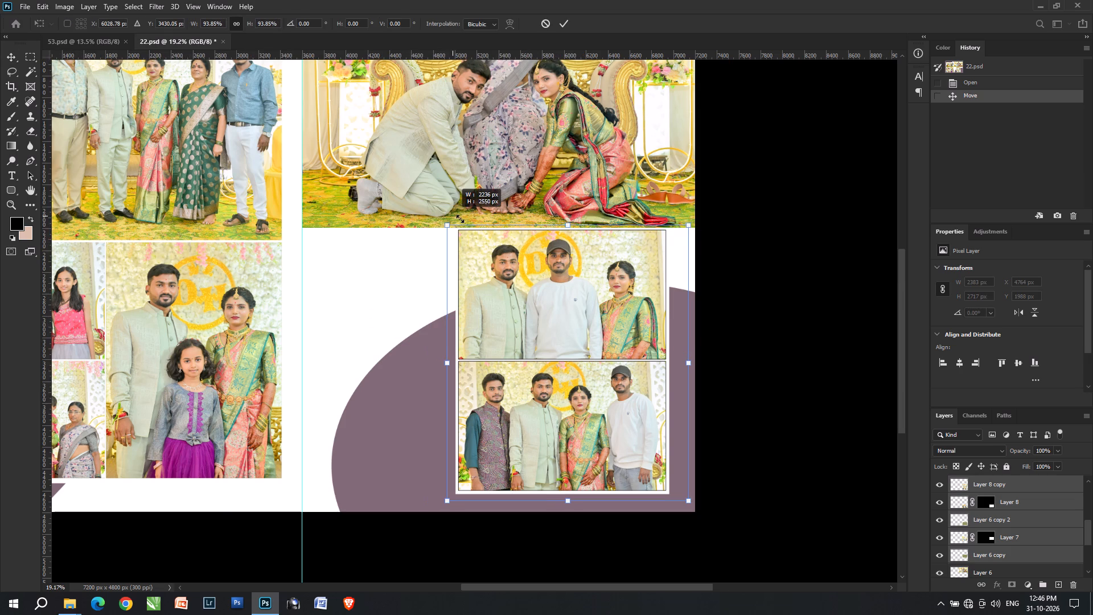
pyautogui.moveTo(460, 219); pyautogui.dragTo(464, 220)
pyautogui.press('Return')
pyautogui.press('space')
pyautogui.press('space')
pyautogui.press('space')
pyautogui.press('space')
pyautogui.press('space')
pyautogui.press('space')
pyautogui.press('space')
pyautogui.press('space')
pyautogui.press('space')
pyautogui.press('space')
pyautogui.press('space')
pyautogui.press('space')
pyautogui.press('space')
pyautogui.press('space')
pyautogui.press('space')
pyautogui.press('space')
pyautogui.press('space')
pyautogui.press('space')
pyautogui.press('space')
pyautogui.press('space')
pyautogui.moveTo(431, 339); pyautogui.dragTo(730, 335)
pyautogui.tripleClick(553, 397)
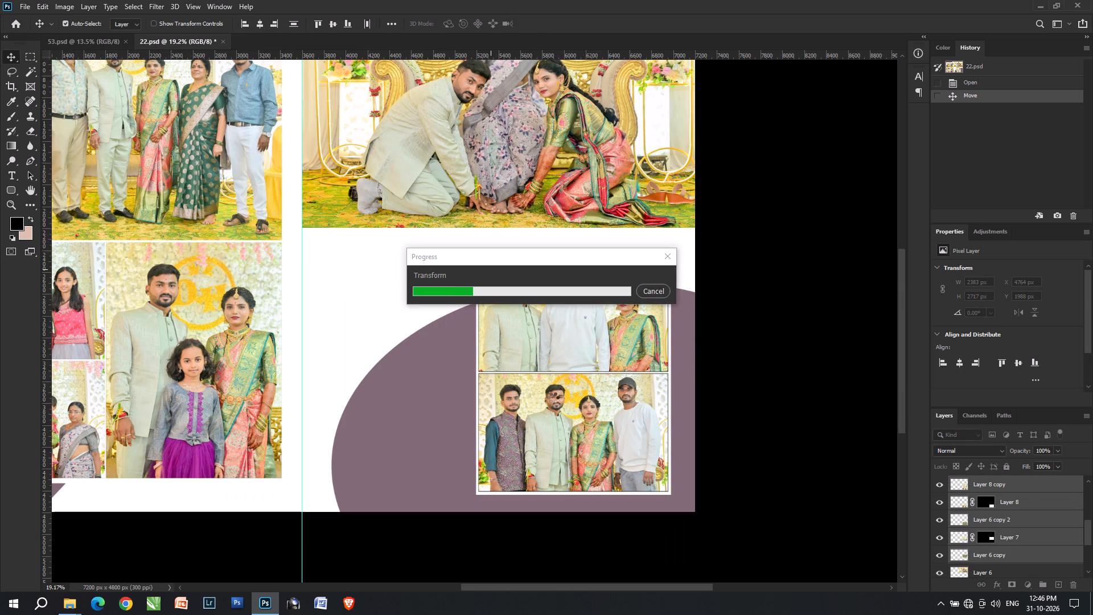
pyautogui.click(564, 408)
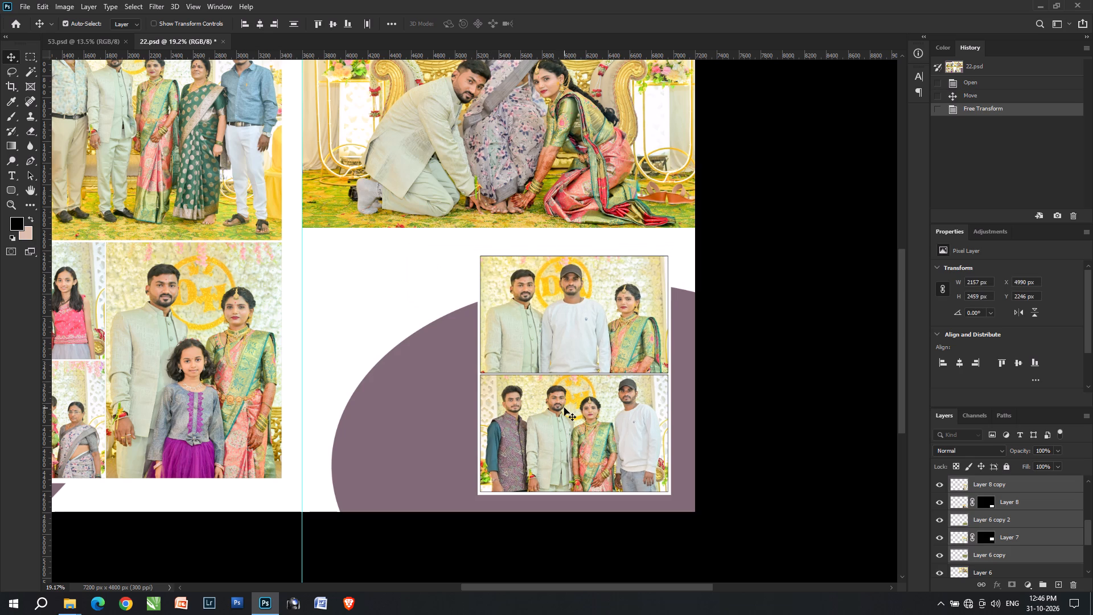
# Move the framed photo pair up about 86 px and fine-tune its height with small downward nudges.
pyautogui.moveTo(565, 447); pyautogui.dragTo(565, 437)
pyautogui.press('Down')
pyautogui.press('Down')
pyautogui.press('Down')
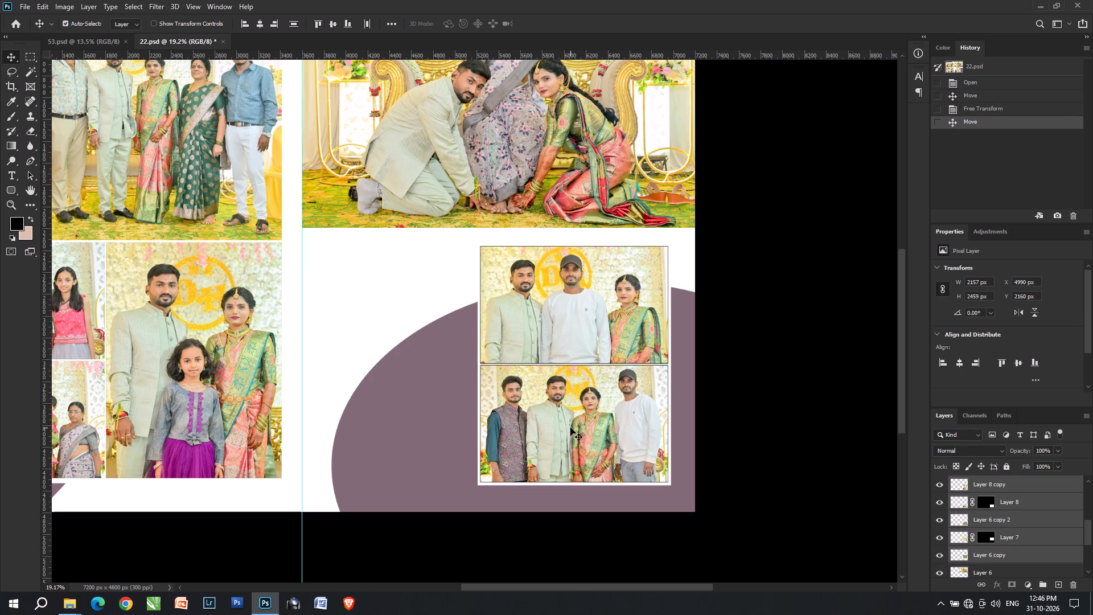
pyautogui.press('Down')
pyautogui.press('Down')
pyautogui.press('Down')
pyautogui.press('Down')
pyautogui.click(395, 324)
# Switch to File Explorer, go up to the 16X24 album folder and show its files as extra large icons.
pyautogui.hotkey('alt', 'Tab')
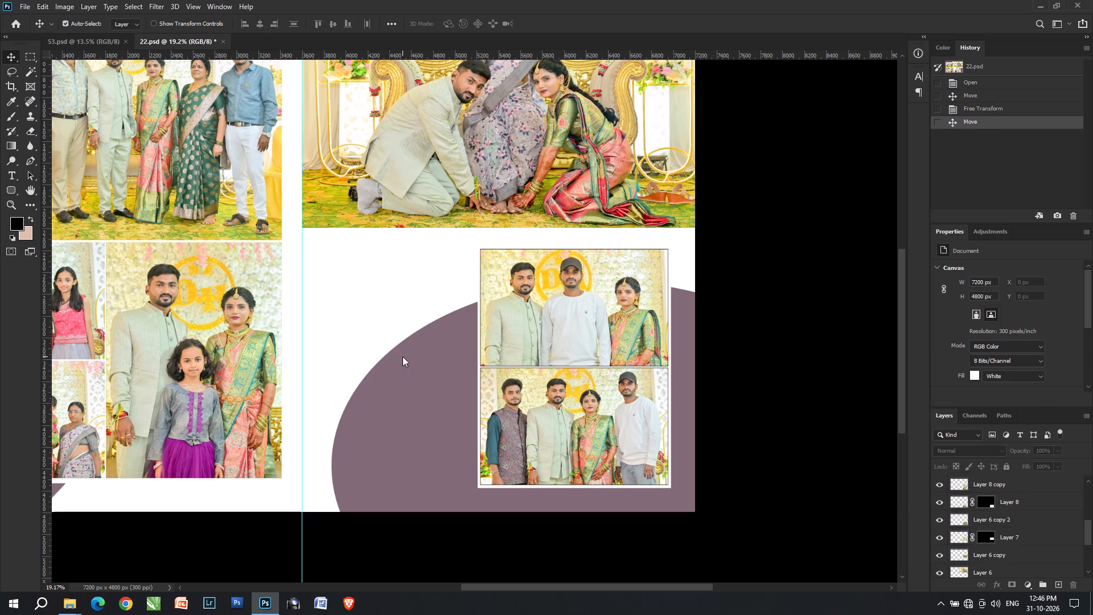
pyautogui.hotkey('alt', 'Tab')
pyautogui.hotkey('alt', 'Tab')
pyautogui.hotkey('alt', 'Tab')
pyautogui.hotkey('alt', 'Tab')
pyautogui.click(463, 321)
pyautogui.press('BackSpace')
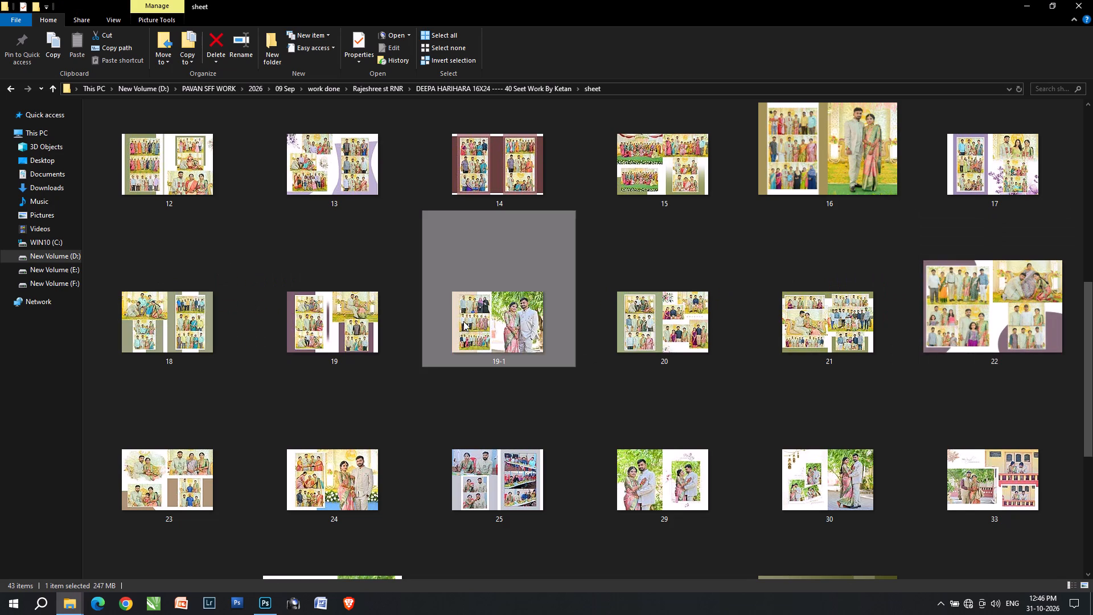
pyautogui.scroll(-1, 561, 306)
pyautogui.rightClick(333, 248)
pyautogui.moveTo(349, 252); pyautogui.dragTo(472, 253)
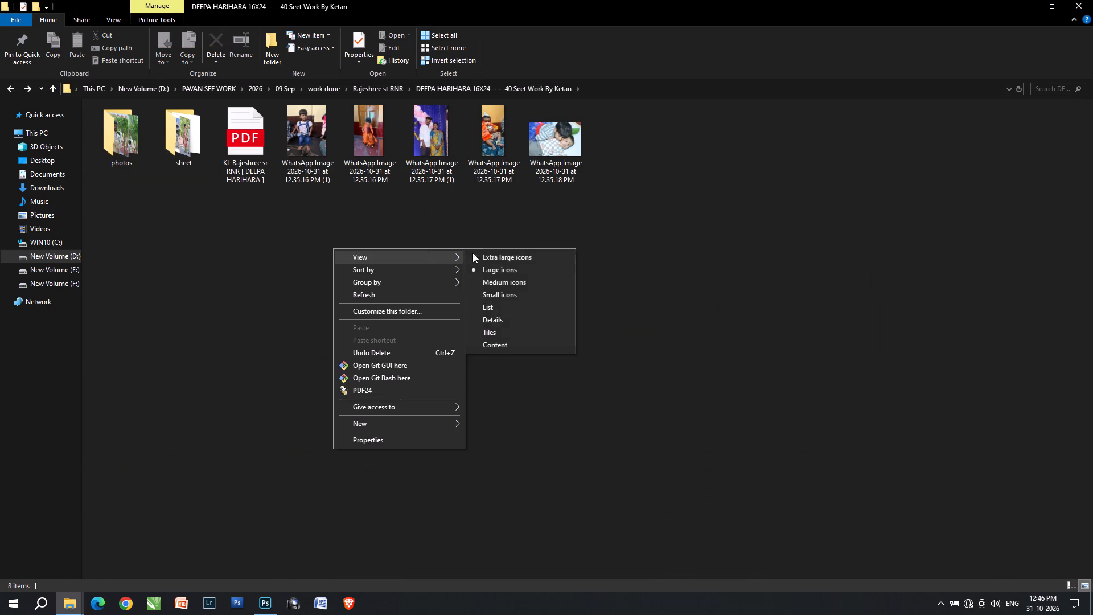
pyautogui.moveTo(472, 253); pyautogui.dragTo(515, 259)
pyautogui.scroll(-2, 641, 282)
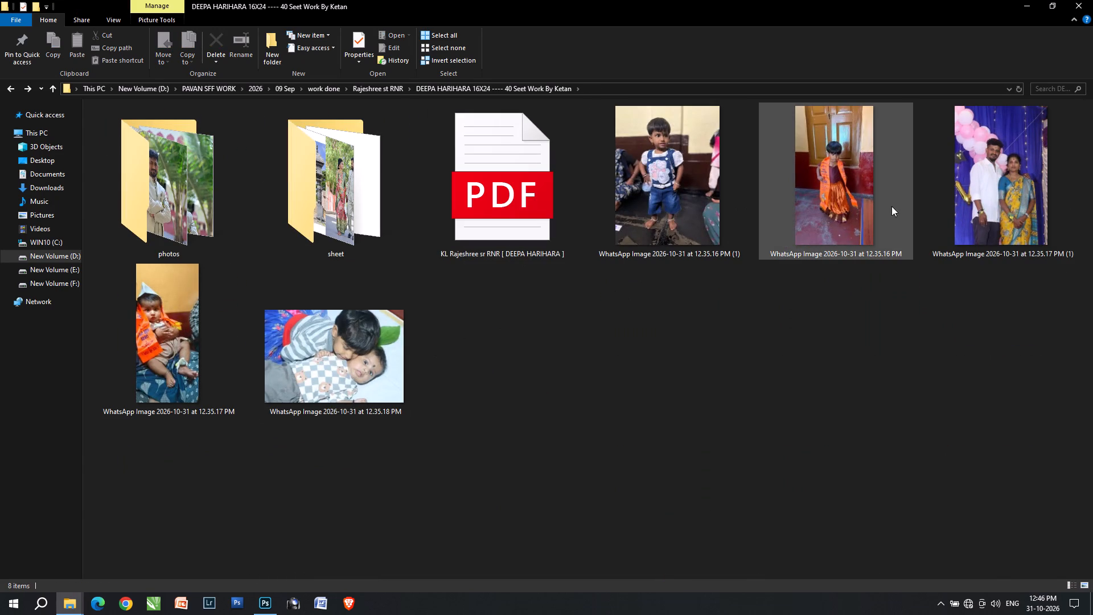
# Open the WhatsApp photo of the couple by the blue curtain, 12.35.17 PM (1), as its own Photoshop document.
pyautogui.click(984, 211)
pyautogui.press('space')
pyautogui.press('Tab')
pyautogui.hotkey('alt', 'Tab')
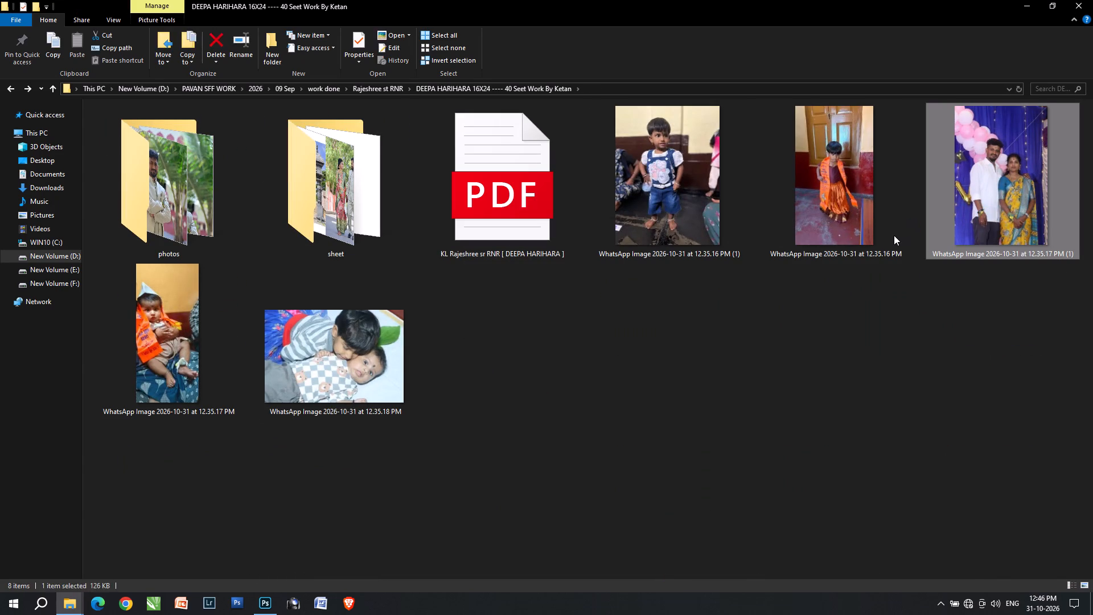
pyautogui.hotkey('alt', 'Tab')
pyautogui.moveTo(995, 196); pyautogui.dragTo(443, 0)
pyautogui.hotkey('alt', 'Tab')
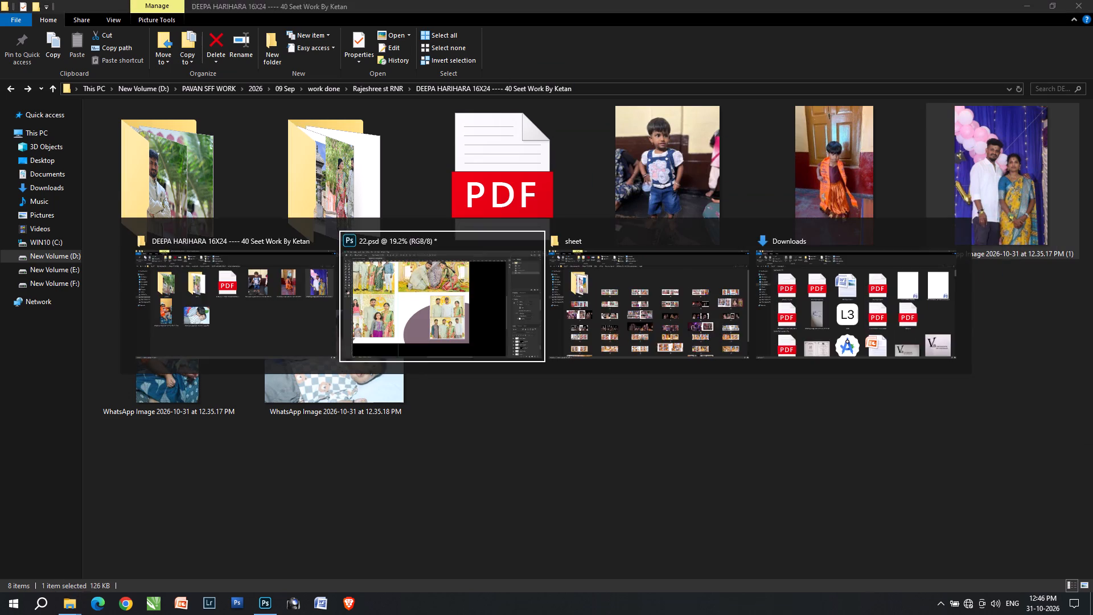
pyautogui.moveTo(443, 0); pyautogui.dragTo(671, 0)
pyautogui.hotkey('alt', 'Tab')
pyautogui.hotkey('alt', 'Tab')
pyautogui.tripleClick(674, 30)
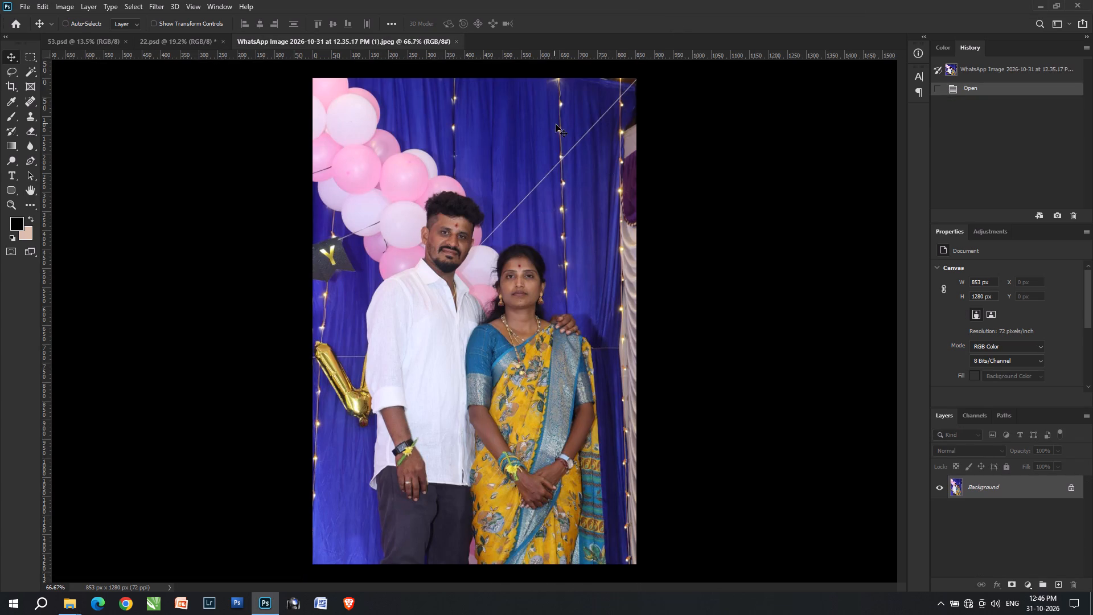
# Apply the Camera Raw Filter to the couple photo using the previous conversion settings, with exposure set to +0.65.
pyautogui.hotkey('ctrl', 'shift', 'a')
pyautogui.hotkey('ctrl', 'shift', 'a')
pyautogui.hotkey('ctrl', 'shift', 'a')
pyautogui.hotkey('ctrl', 'shift', 'a')
pyautogui.hotkey('ctrl', 'shift', 'a')
pyautogui.click(1080, 119)
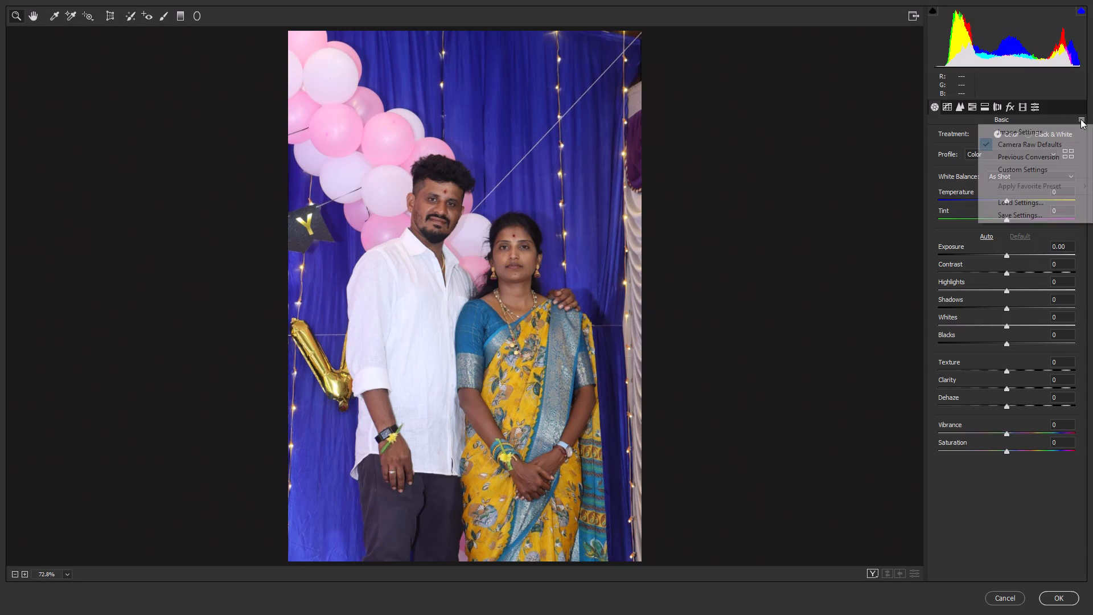
pyautogui.moveTo(1074, 142); pyautogui.dragTo(1074, 153)
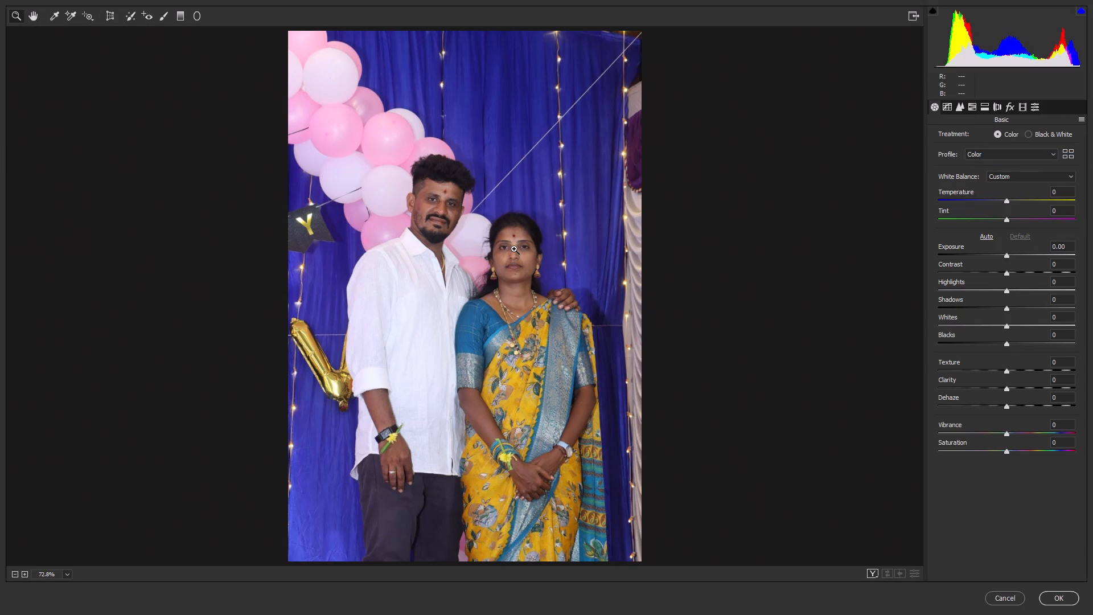
pyautogui.moveTo(512, 248); pyautogui.dragTo(525, 260)
pyautogui.click(1016, 253)
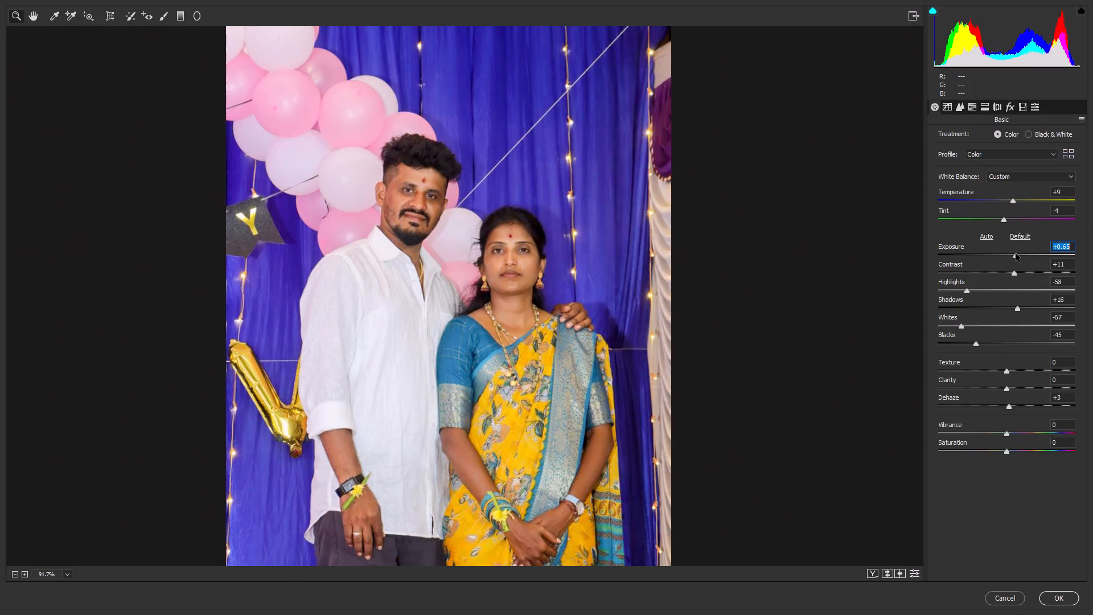
pyautogui.moveTo(422, 258); pyautogui.dragTo(441, 273)
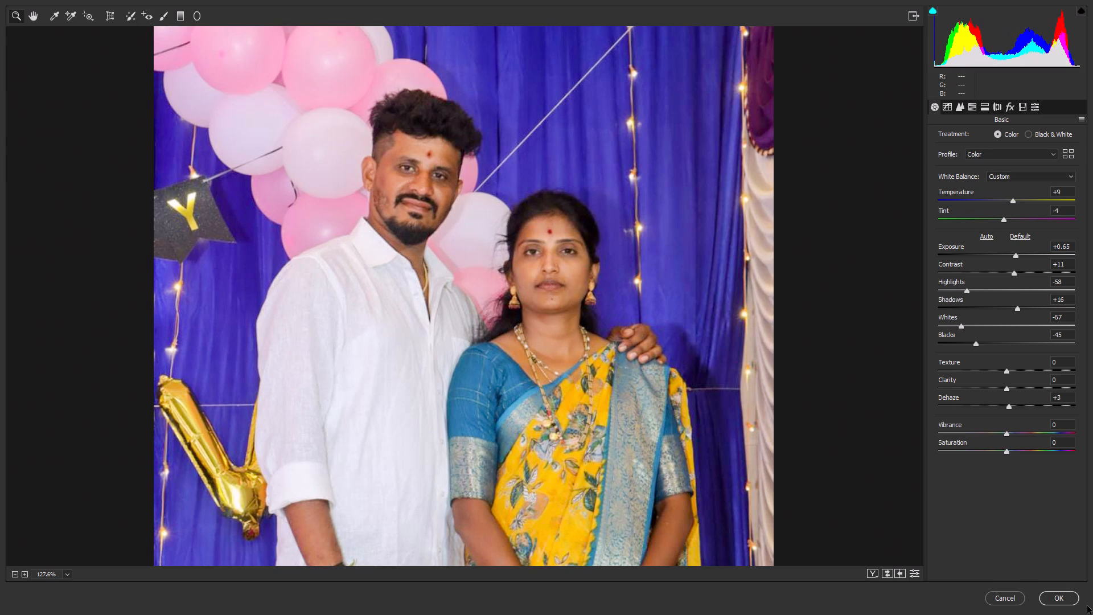
pyautogui.click(1078, 594)
# Brighten the couple photo using Levels with midtones 1.16 and white input 240, and fade the adjustment to 70%.
pyautogui.hotkey('ctrl', 'l')
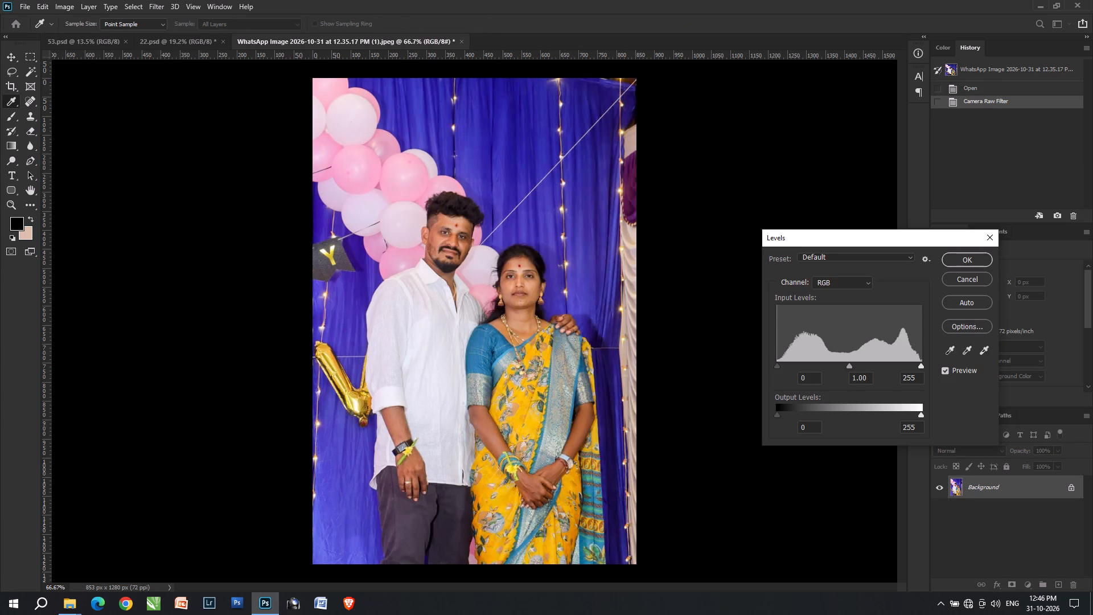
pyautogui.click(843, 367)
pyautogui.scroll(3, 895, 367)
pyautogui.moveTo(919, 363); pyautogui.dragTo(913, 365)
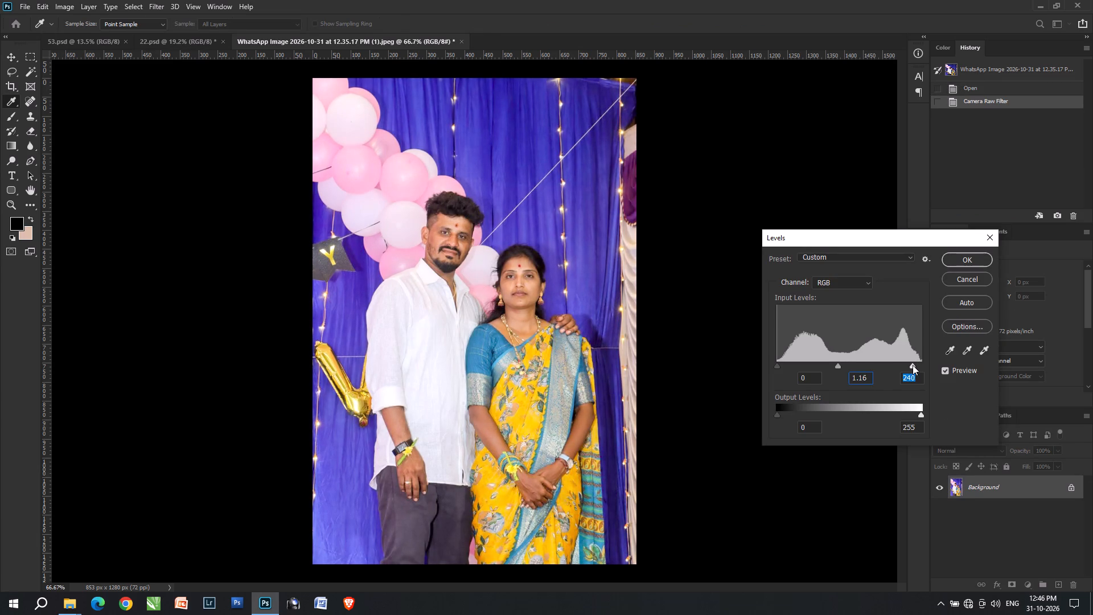
pyautogui.press('\\')
pyautogui.press('Return')
# Fade the Levels adjustment on the couple photo to 70% opacity.
pyautogui.hotkey('ctrl', 'shift', 'f')
pyautogui.write('70')
pyautogui.press('Return')
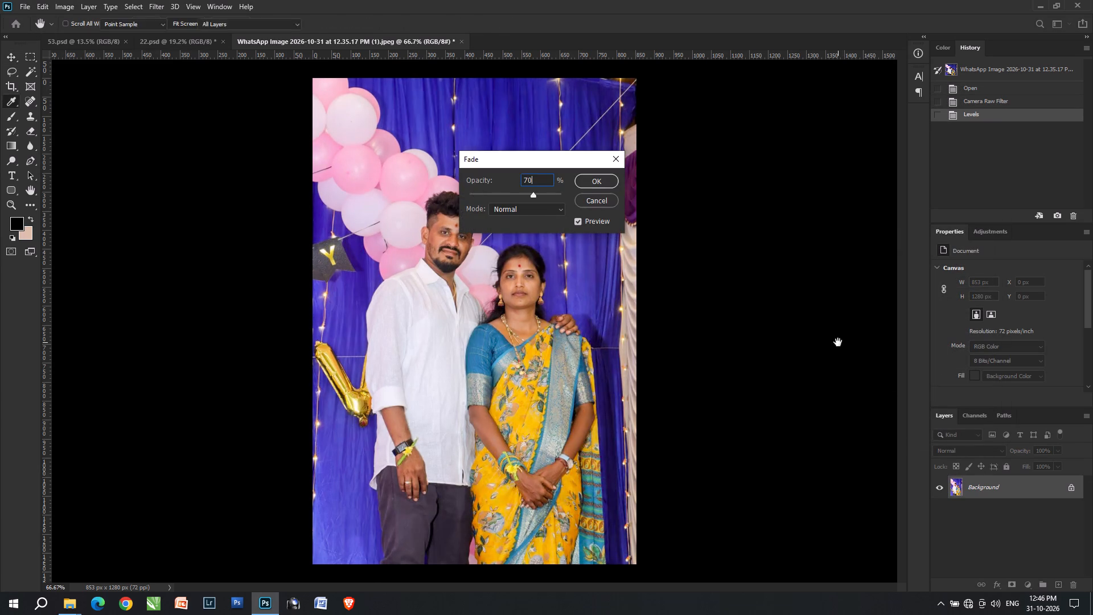
# Cut the entire couple photo and paste it into 22.psd directly above the purple circle, Layer 9.
pyautogui.hotkey('ctrl', 'a')
pyautogui.hotkey('ctrl', 'x')
pyautogui.click(81, 45)
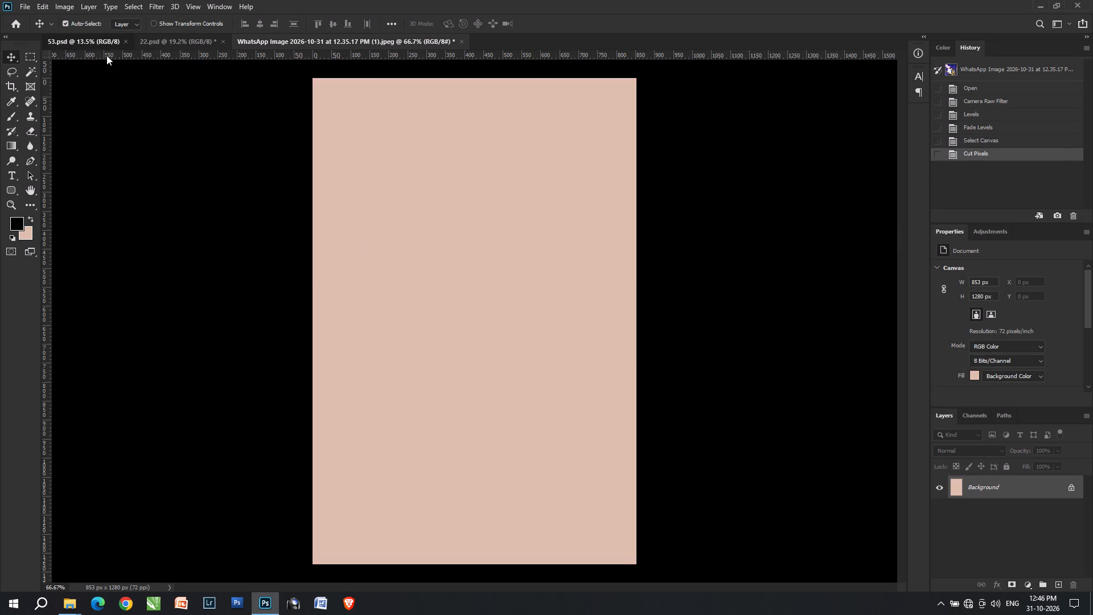
pyautogui.press('v')
pyautogui.press('v')
pyautogui.hotkey('ctrl', 'Tab')
pyautogui.press('v')
pyautogui.press('v')
pyautogui.press('v')
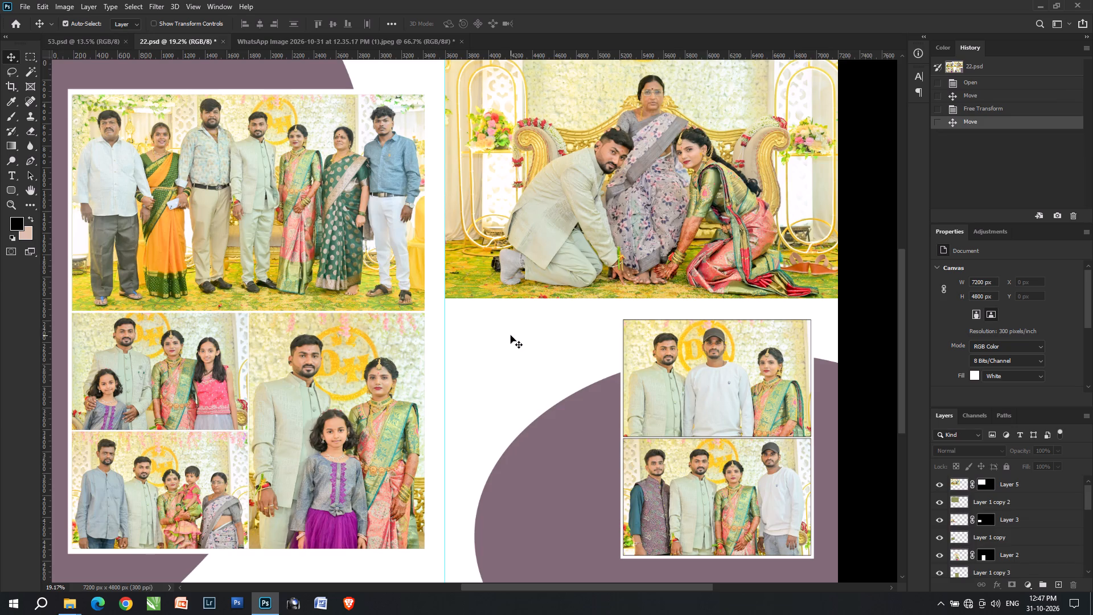
pyautogui.rightClick(578, 452)
pyautogui.click(589, 459)
pyautogui.press('space')
pyautogui.moveTo(589, 459); pyautogui.dragTo(466, 402)
pyautogui.hotkey('ctrl', 'v')
# Enlarge the pasted couple photo to about 223% and place it in the gap between the page fold and the framed photos.
pyautogui.hotkey('ctrl', 't')
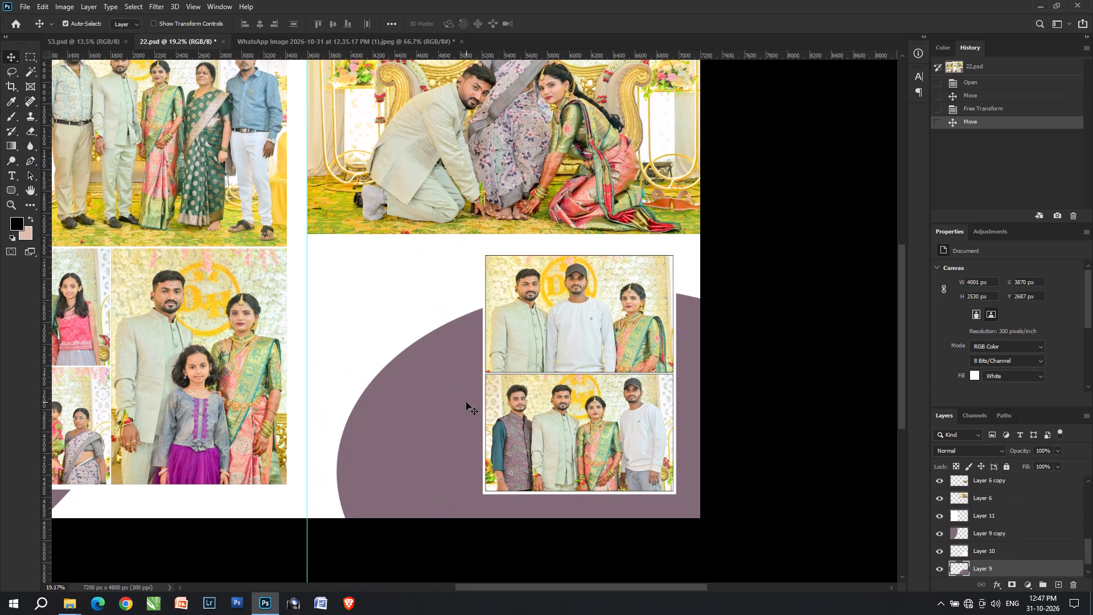
pyautogui.moveTo(373, 360); pyautogui.dragTo(377, 470)
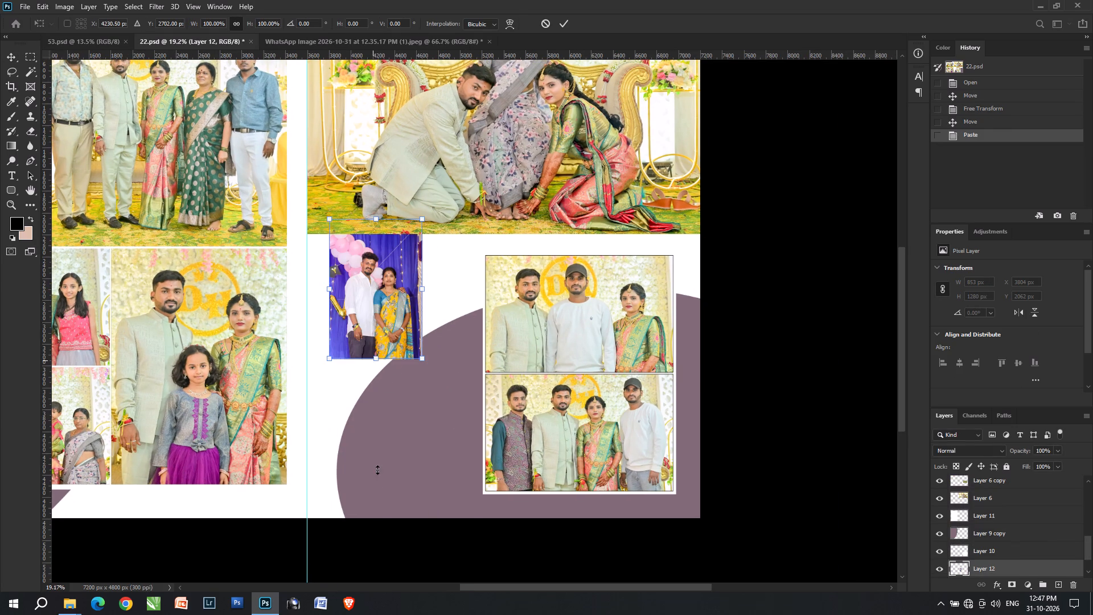
pyautogui.moveTo(377, 470); pyautogui.dragTo(379, 533)
pyautogui.moveTo(414, 410); pyautogui.dragTo(428, 401)
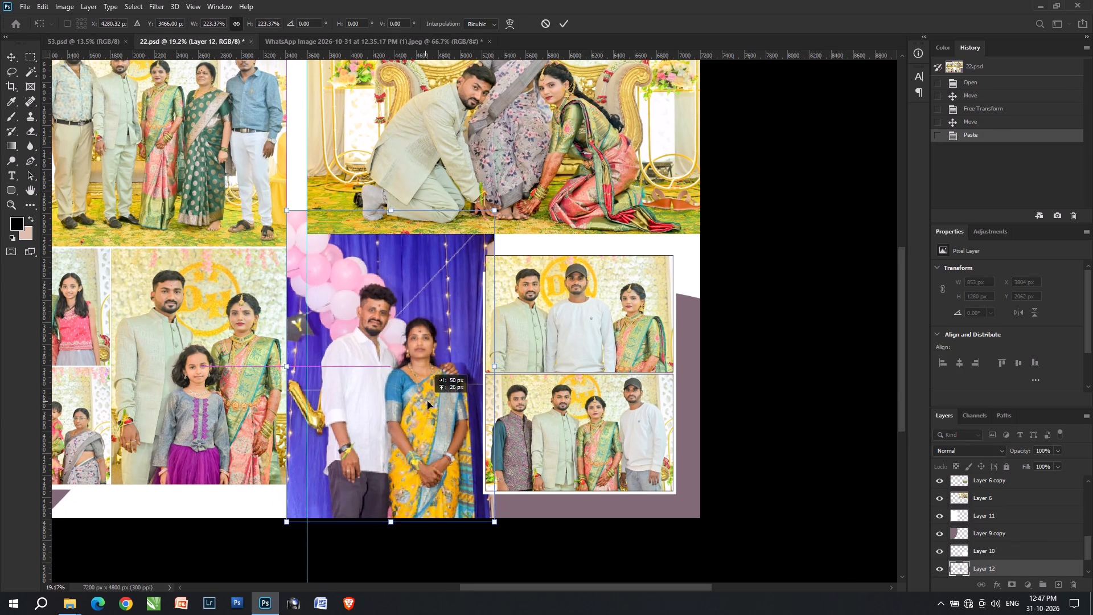
pyautogui.click(428, 401)
pyautogui.press('Return')
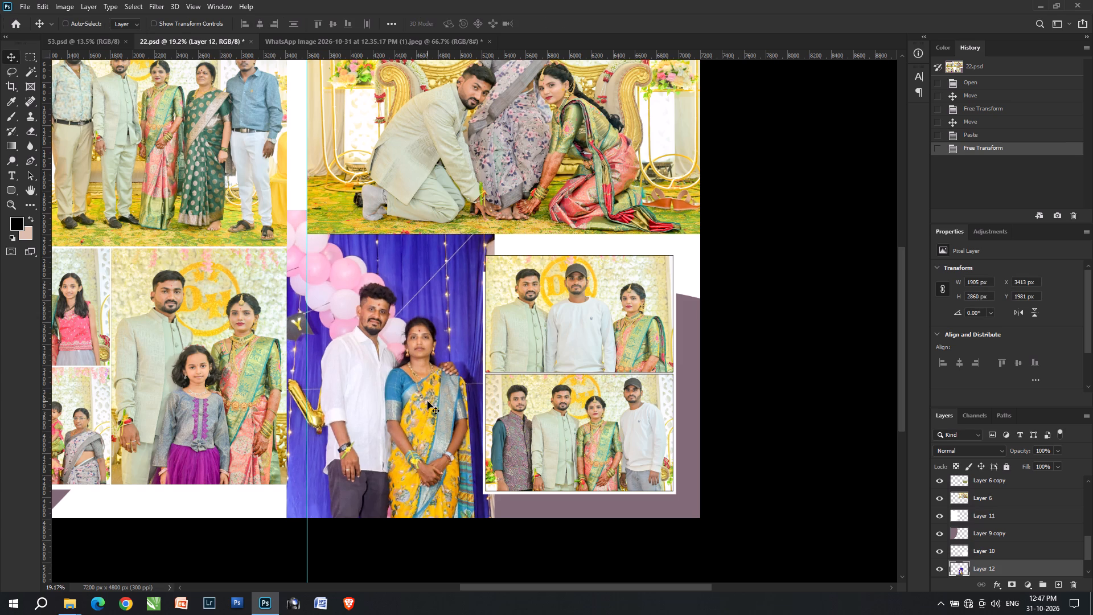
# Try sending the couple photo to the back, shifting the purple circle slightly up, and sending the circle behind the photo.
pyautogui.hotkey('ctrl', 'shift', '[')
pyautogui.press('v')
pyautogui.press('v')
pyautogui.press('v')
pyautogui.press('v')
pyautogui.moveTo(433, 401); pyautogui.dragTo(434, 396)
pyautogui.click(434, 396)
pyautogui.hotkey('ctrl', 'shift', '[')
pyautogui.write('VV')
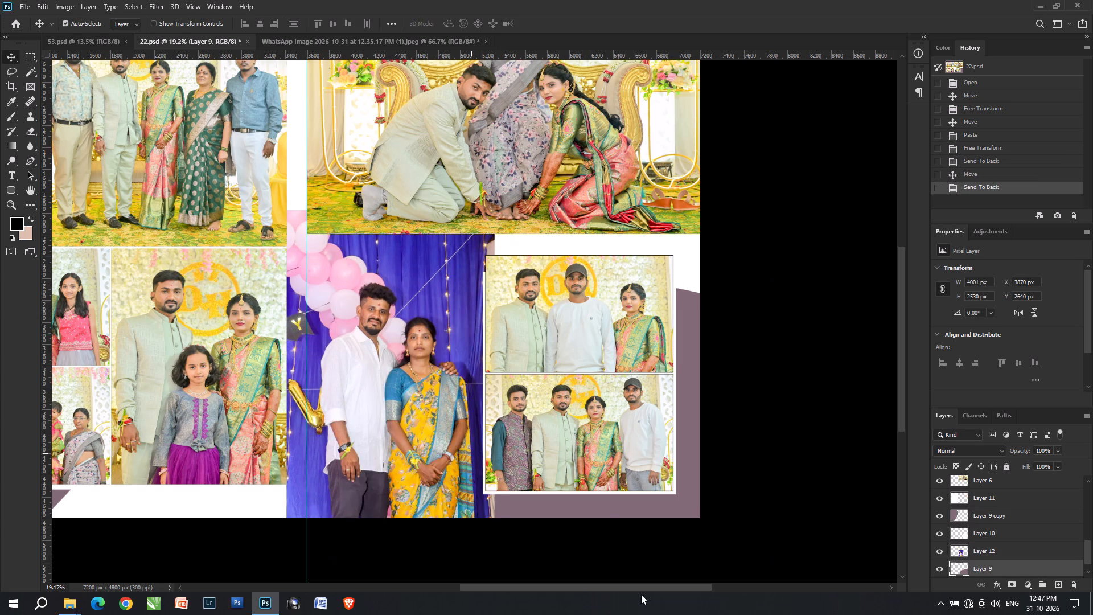
# Shift the purple circle toward the page's outer edge and send the couple photo to the back.
pyautogui.moveTo(598, 509); pyautogui.dragTo(782, 495)
pyautogui.click(375, 384)
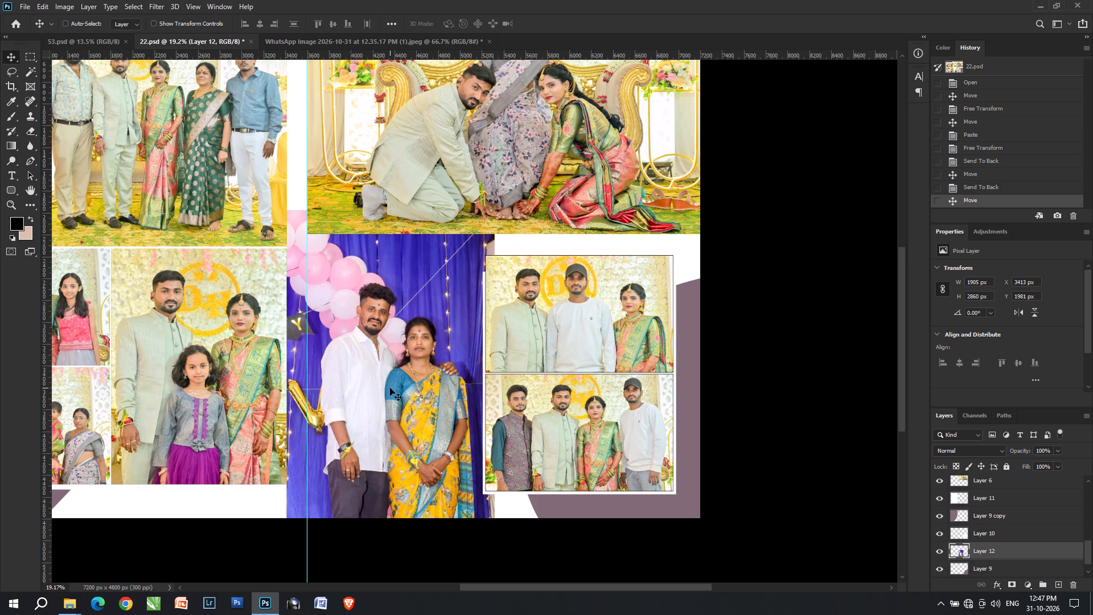
pyautogui.hotkey('ctrl', 'shift', '[')
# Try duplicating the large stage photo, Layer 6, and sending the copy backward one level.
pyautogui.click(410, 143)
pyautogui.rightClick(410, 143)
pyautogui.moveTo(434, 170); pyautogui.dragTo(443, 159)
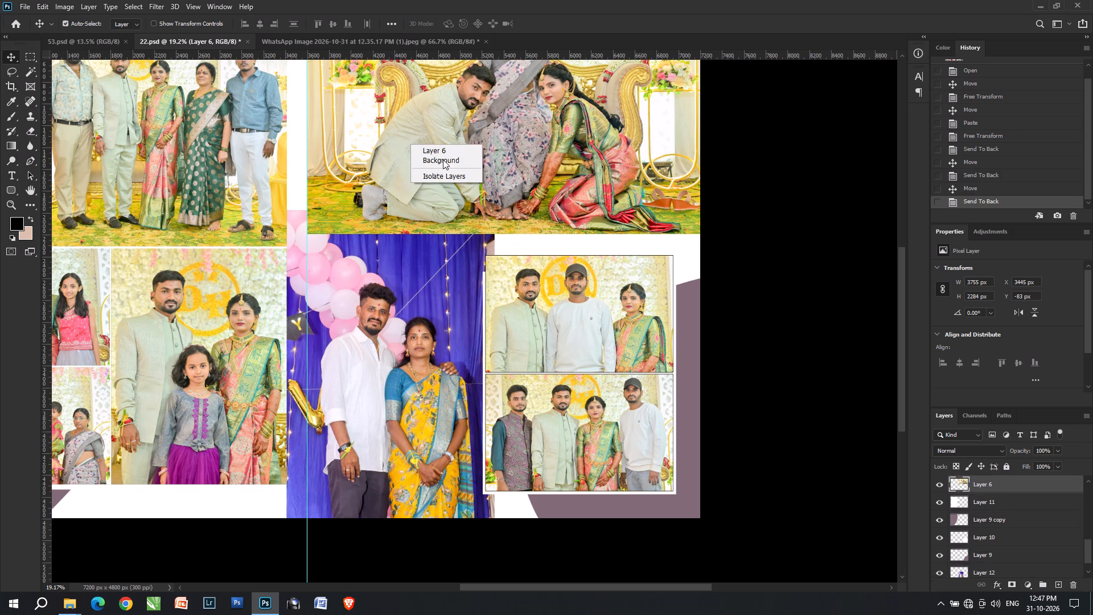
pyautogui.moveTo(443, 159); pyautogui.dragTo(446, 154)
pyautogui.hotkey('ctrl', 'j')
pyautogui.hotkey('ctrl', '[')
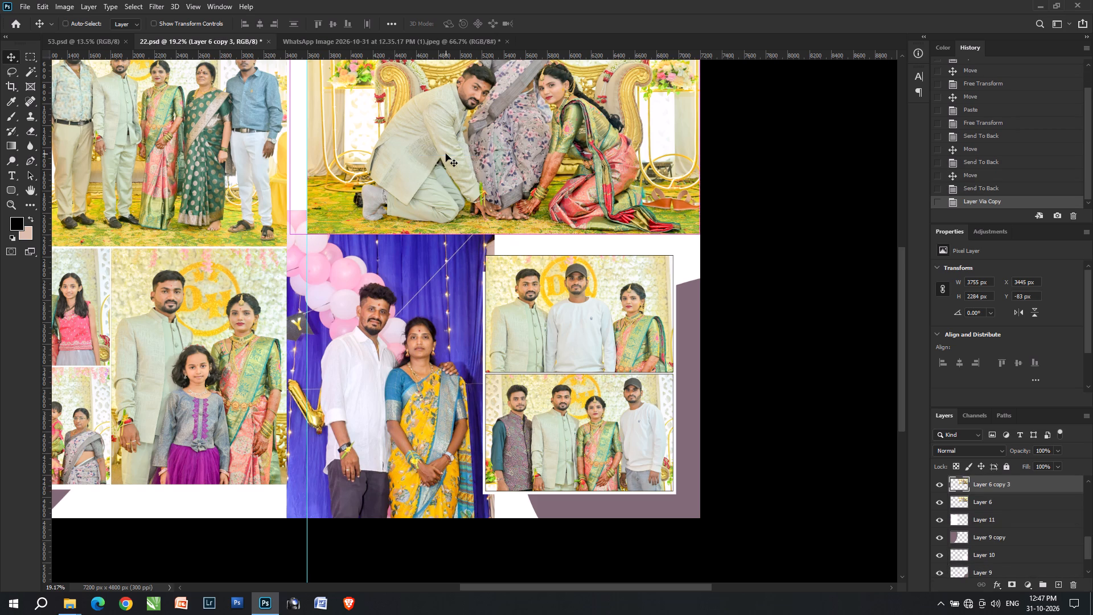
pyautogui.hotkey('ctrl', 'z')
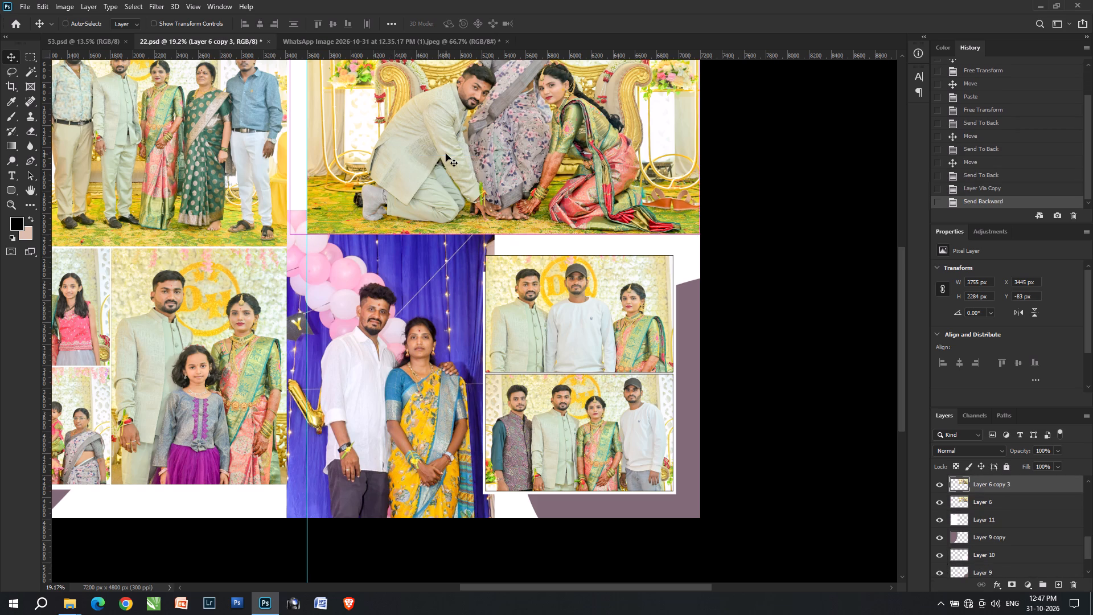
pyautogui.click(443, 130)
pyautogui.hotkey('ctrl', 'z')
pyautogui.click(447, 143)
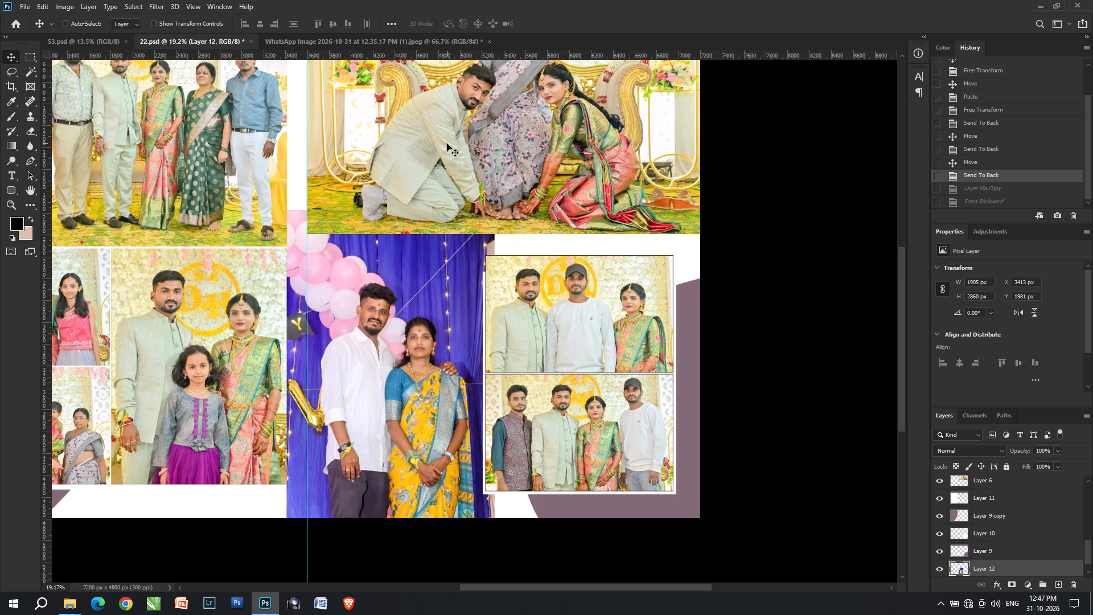
# Duplicate the large stage photo, Layer 6, and send the copy backward to sit directly beneath the original.
pyautogui.rightClick(447, 143)
pyautogui.click(467, 151)
pyautogui.hotkey('ctrl', 'j')
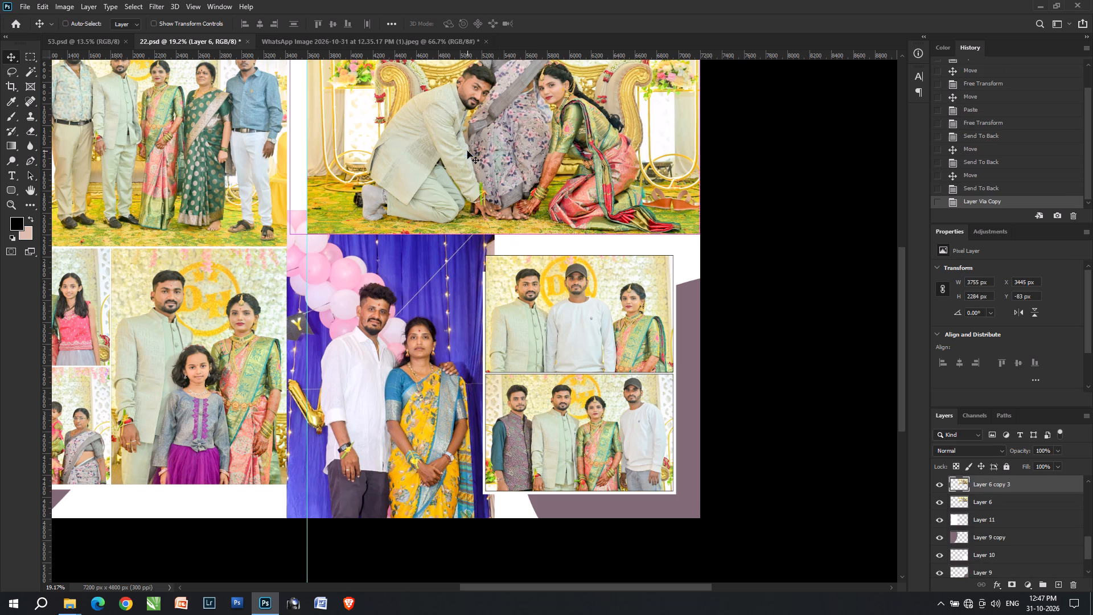
pyautogui.hotkey('ctrl', '[')
# Turn the duplicated stage photo white with Hue/Saturation, using hue +39 and lightness +100.
pyautogui.hotkey('ctrl', 'alt', 'u')
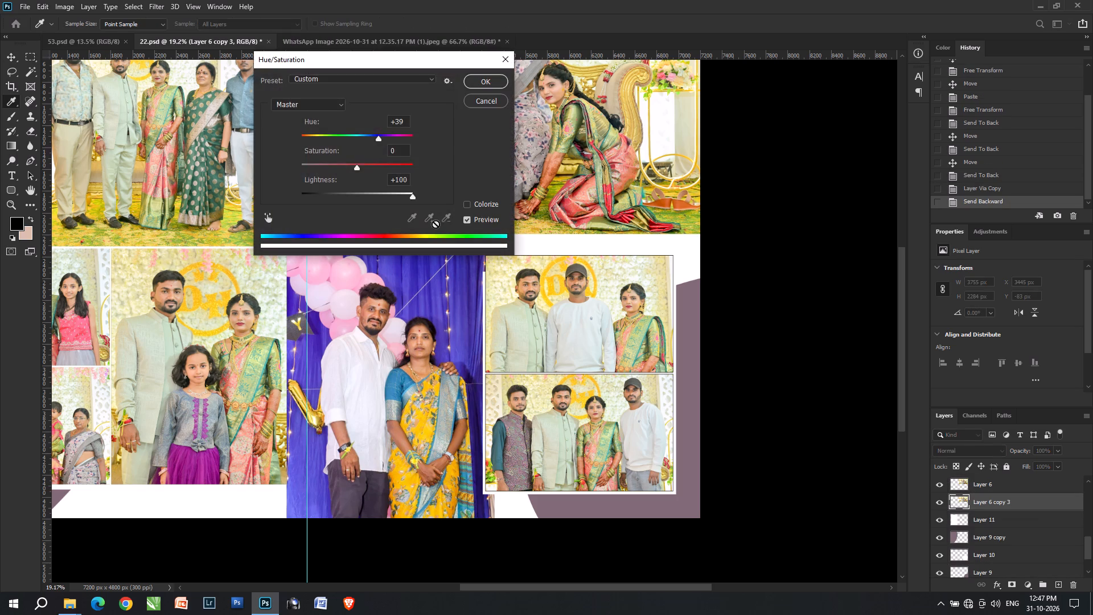
pyautogui.press('Return')
# Nudge the white copy down about 30 px to form a white border strip under the stage photo.
pyautogui.press("'")
pyautogui.press('Down')
pyautogui.press('Down')
pyautogui.press('Down')
pyautogui.press('Down')
pyautogui.press('Down')
pyautogui.press('Down')
pyautogui.press('Down')
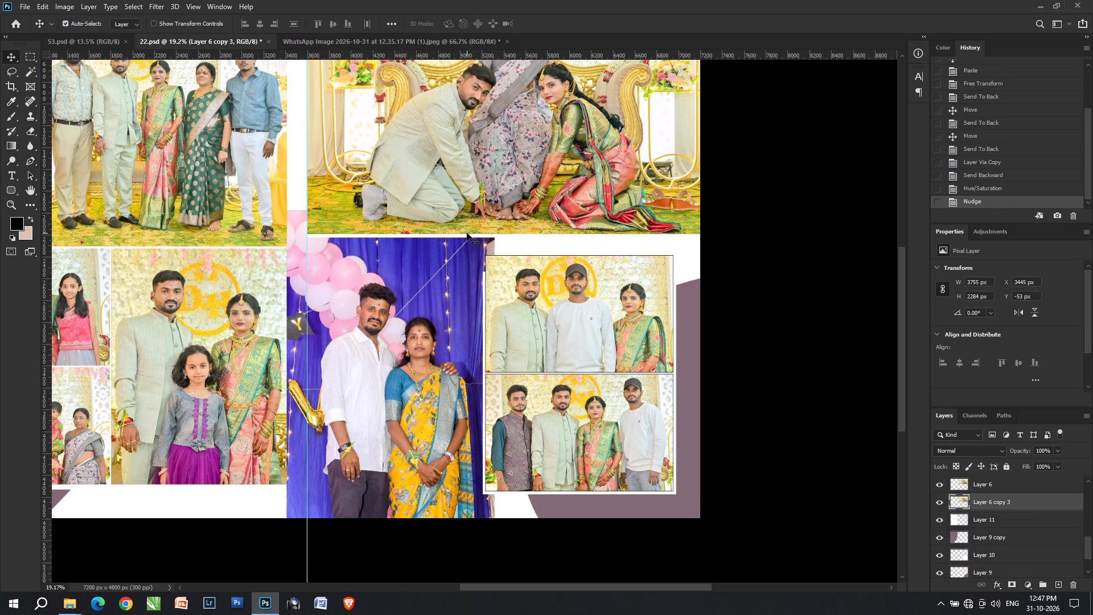
# Nudge the white copy of the stage photo slightly further down to widen the white strip beneath it.
pyautogui.press('Down')
pyautogui.press('Down')
pyautogui.press('Down')
pyautogui.press('Down')
# Copy a Background area about 1609 by 2577 px below the stage photo to a new layer and fill it with the background color.
pyautogui.click(397, 329)
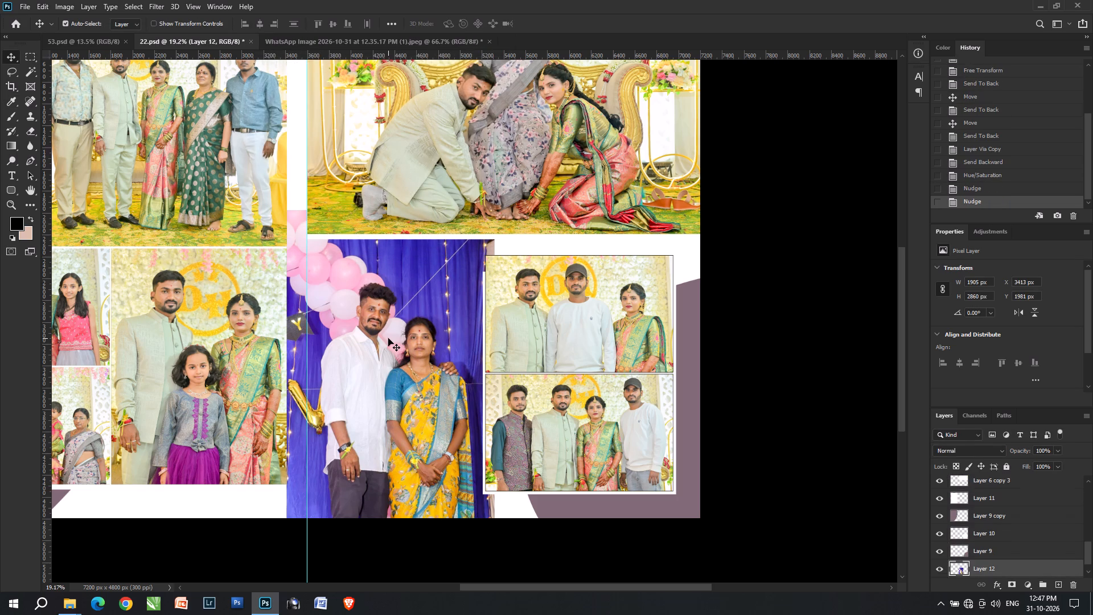
pyautogui.press('m')
pyautogui.press('m')
pyautogui.moveTo(309, 237); pyautogui.dragTo(309, 237)
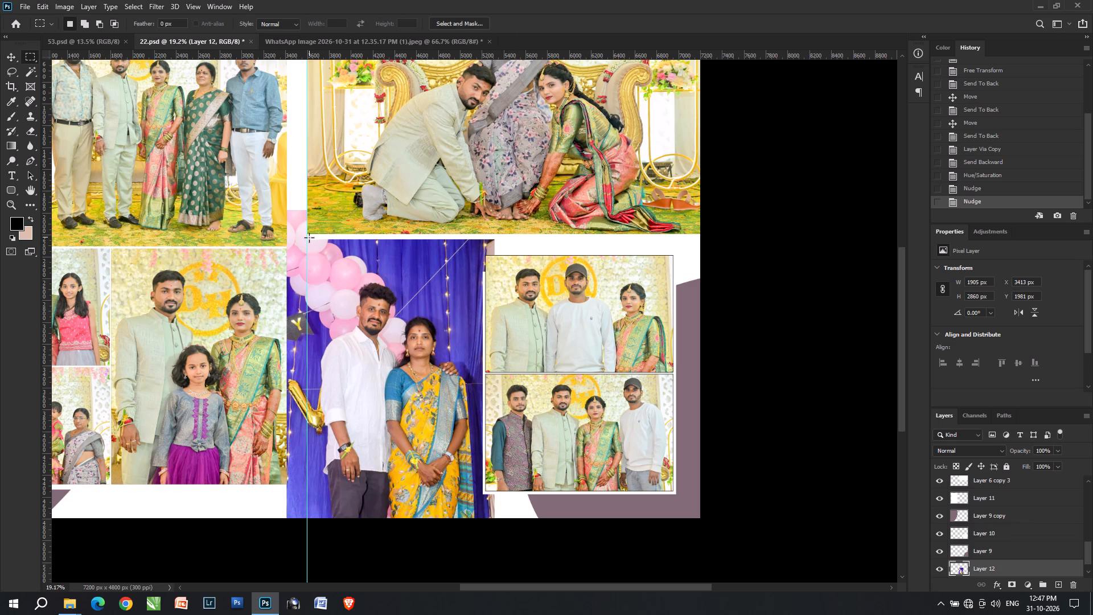
pyautogui.moveTo(309, 237); pyautogui.dragTo(480, 531)
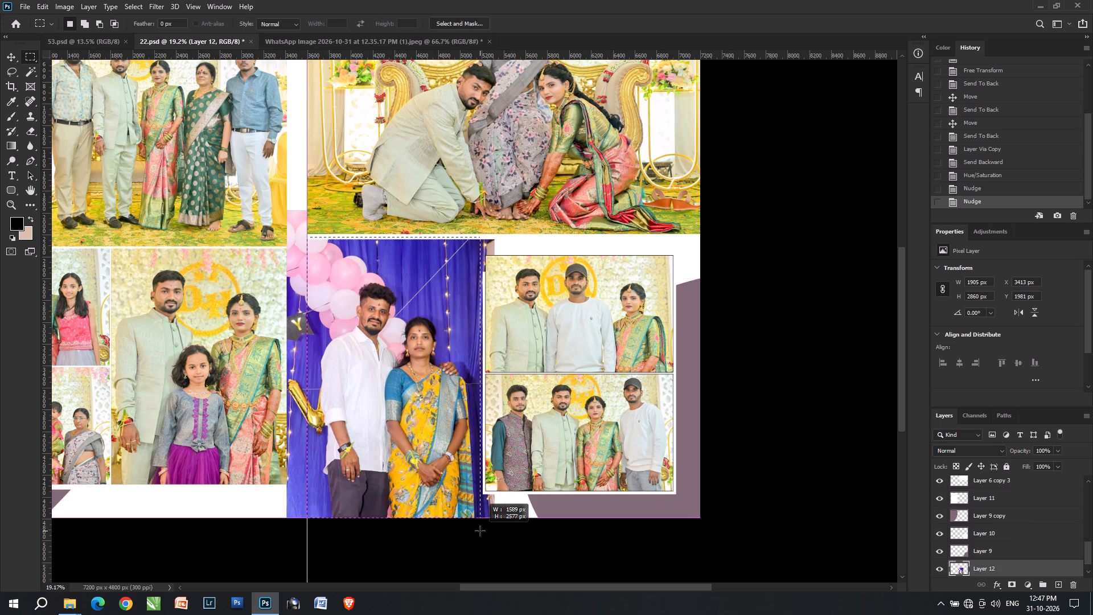
pyautogui.moveTo(480, 531); pyautogui.dragTo(482, 532)
pyautogui.scroll(-6, 991, 536)
pyautogui.click(974, 569)
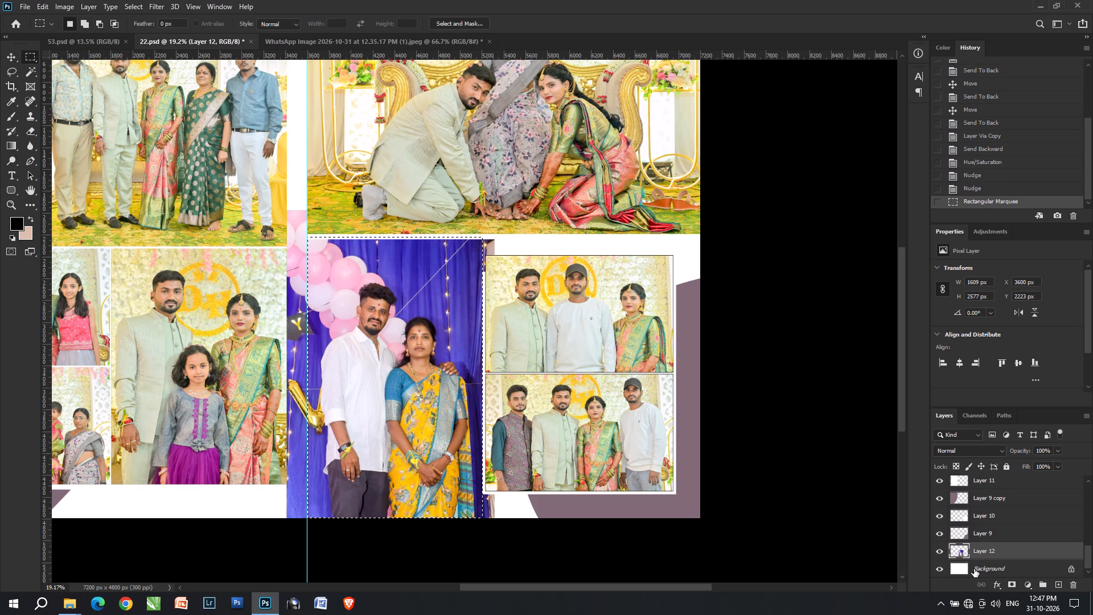
pyautogui.hotkey('ctrl', 'j')
pyautogui.hotkey('ctrl', 'shift', '\\')
pyautogui.hotkey('ctrl', 'shift', 'BackSpace')
# Clip the couple photo, Layer 12, to the filled rectangle layer directly beneath it.
pyautogui.write('VV')
pyautogui.click(427, 370)
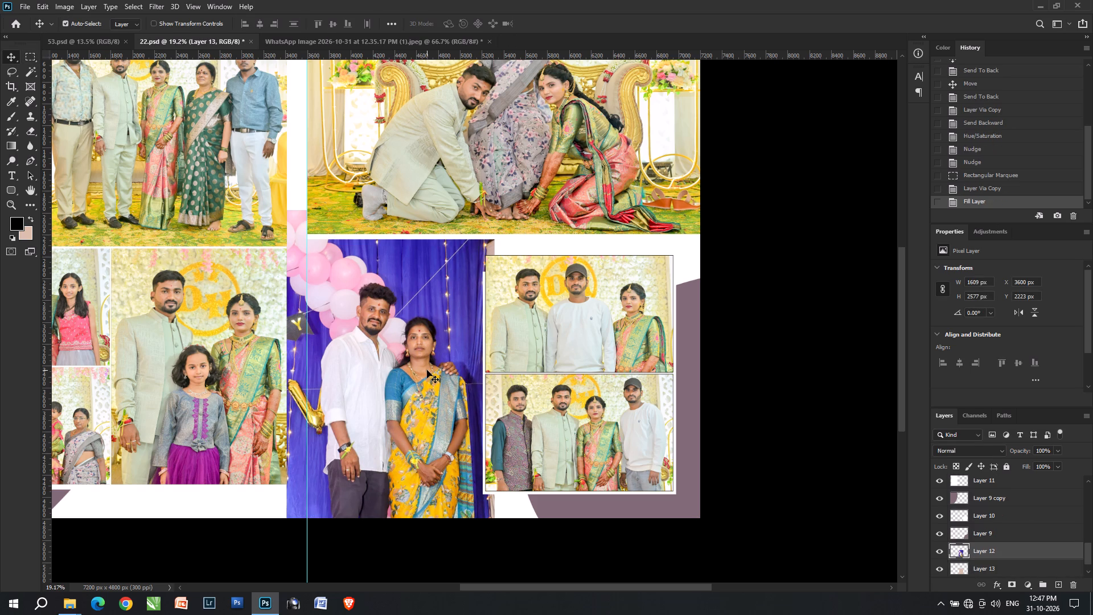
pyautogui.hotkey('ctrl', 'alt', 'g')
pyautogui.press('v')
pyautogui.press('v')
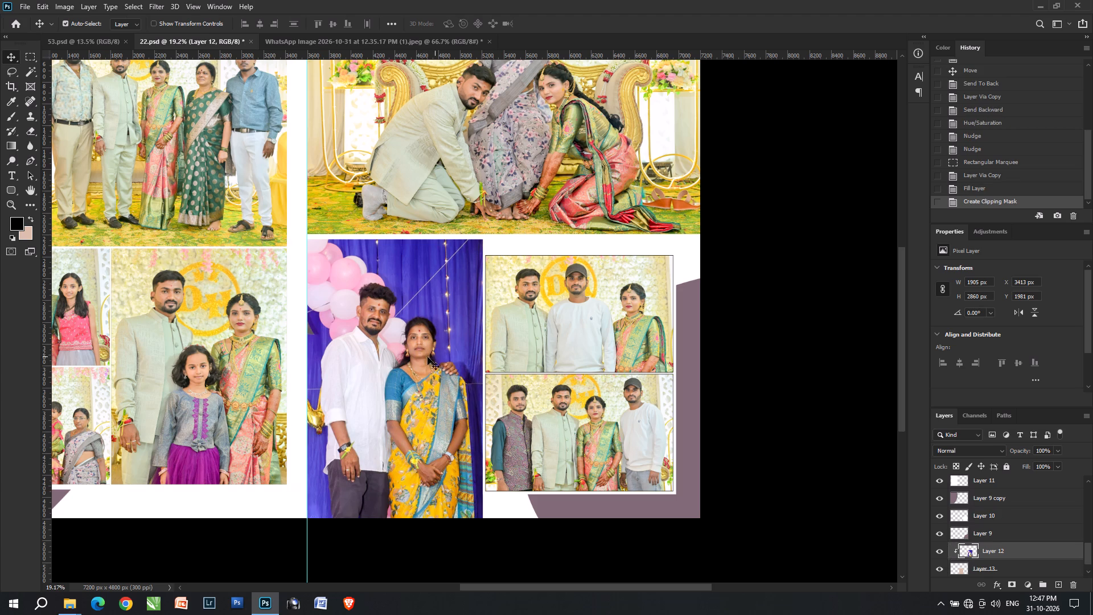
# Save the reworked 22.psd spread with its layers.
pyautogui.keyDown('alt'); pyautogui.scroll(-5, 438, 274); pyautogui.keyUp('alt')
pyautogui.hotkey('ctrl', 's')
pyautogui.hotkey('ctrl', 's')
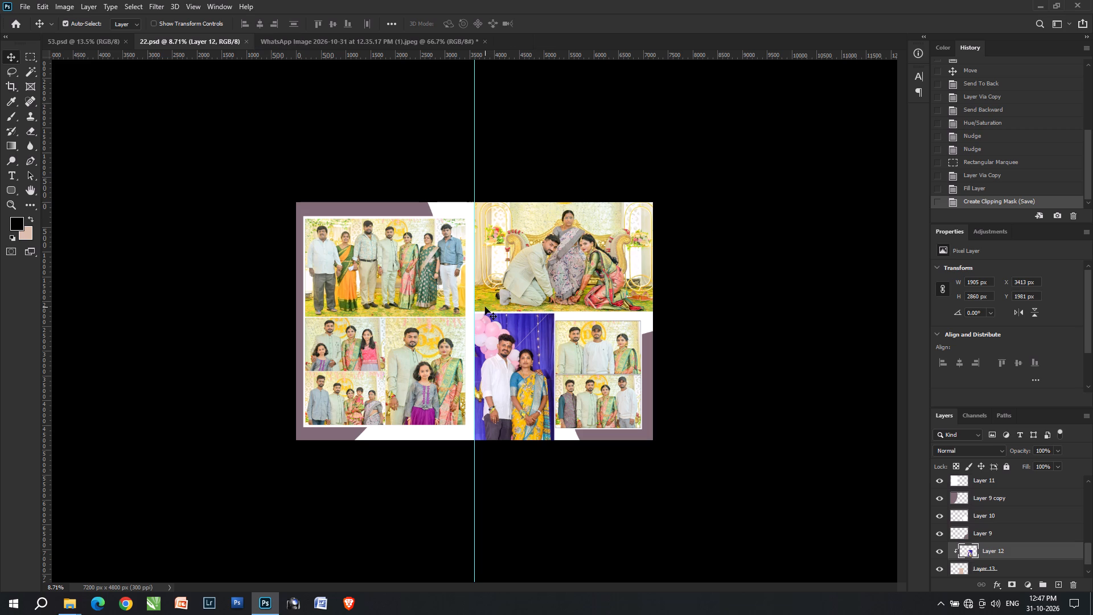
pyautogui.hotkey('ctrl', 's')
pyautogui.hotkey('ctrl', 's')
pyautogui.hotkey('ctrl', 's')
pyautogui.keyDown('alt'); pyautogui.scroll(4, 481, 339); pyautogui.keyUp('alt')
pyautogui.keyDown('alt'); pyautogui.scroll(-2, 472, 362); pyautogui.keyUp('alt')
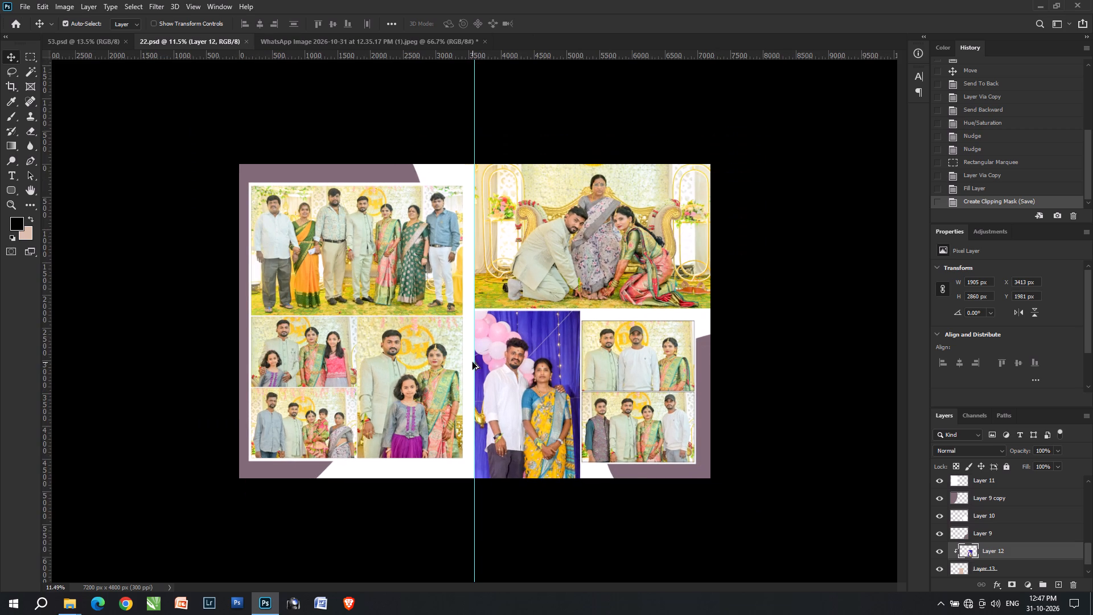
# Switch to File Explorer and delete the blank sheet 40 from the album's sheet folder.
pyautogui.hotkey('alt', 'Tab')
pyautogui.doubleClick(340, 202)
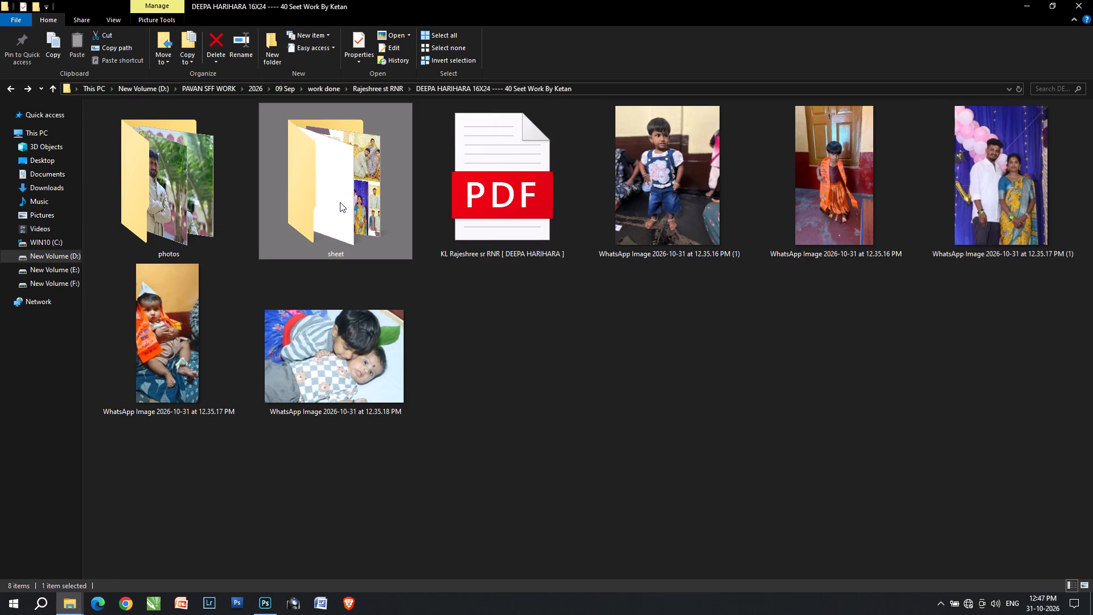
pyautogui.scroll(-11, 533, 347)
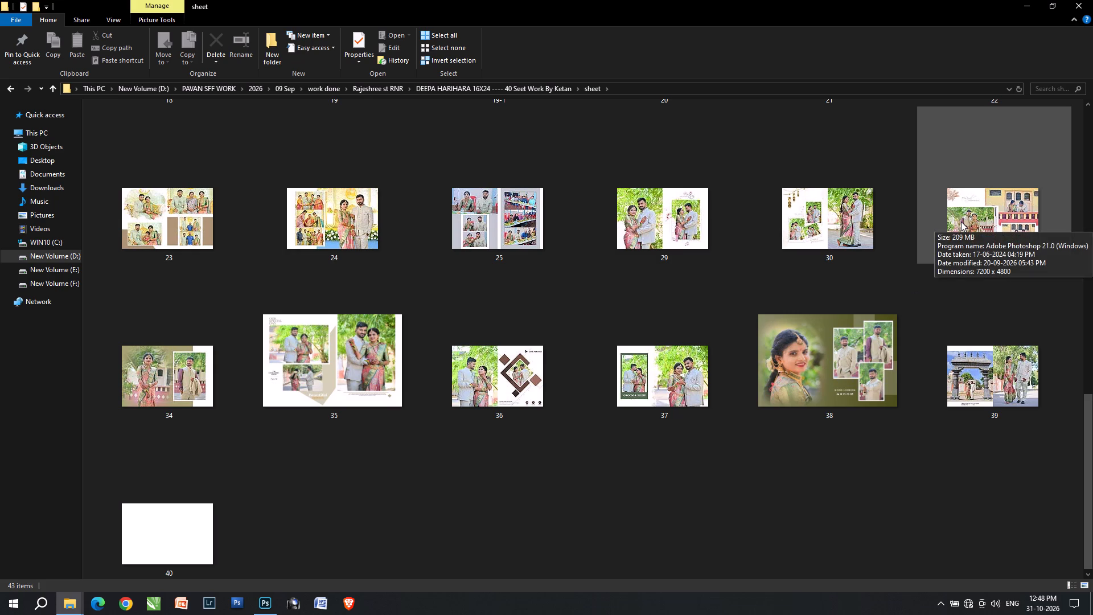
pyautogui.scroll(-2, 792, 330)
pyautogui.scroll(4, 754, 396)
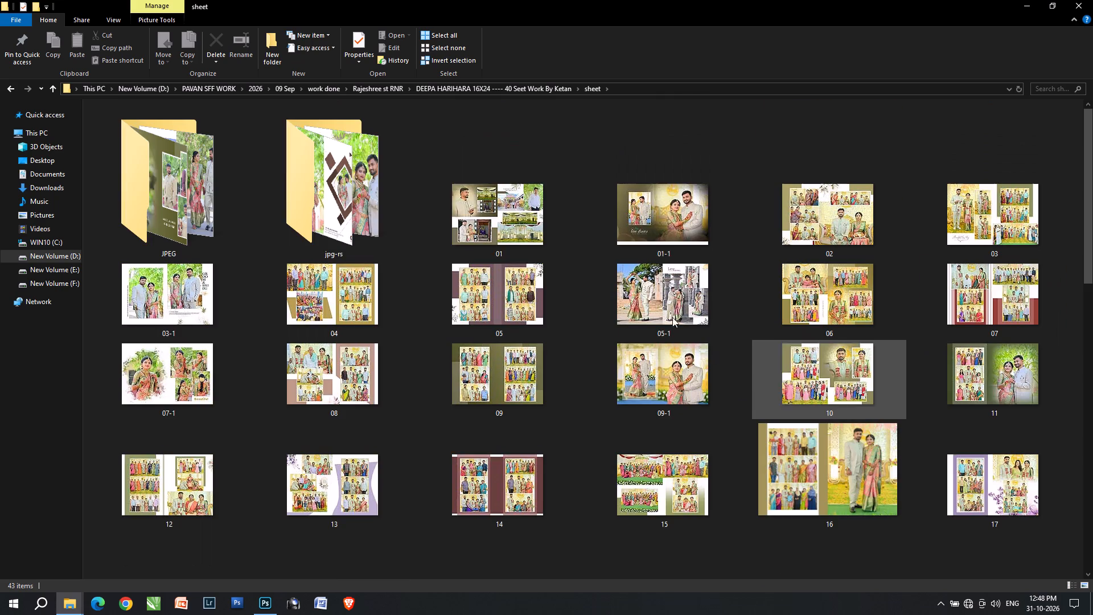
pyautogui.scroll(-4, 461, 323)
pyautogui.click(156, 545)
pyautogui.press('Delete')
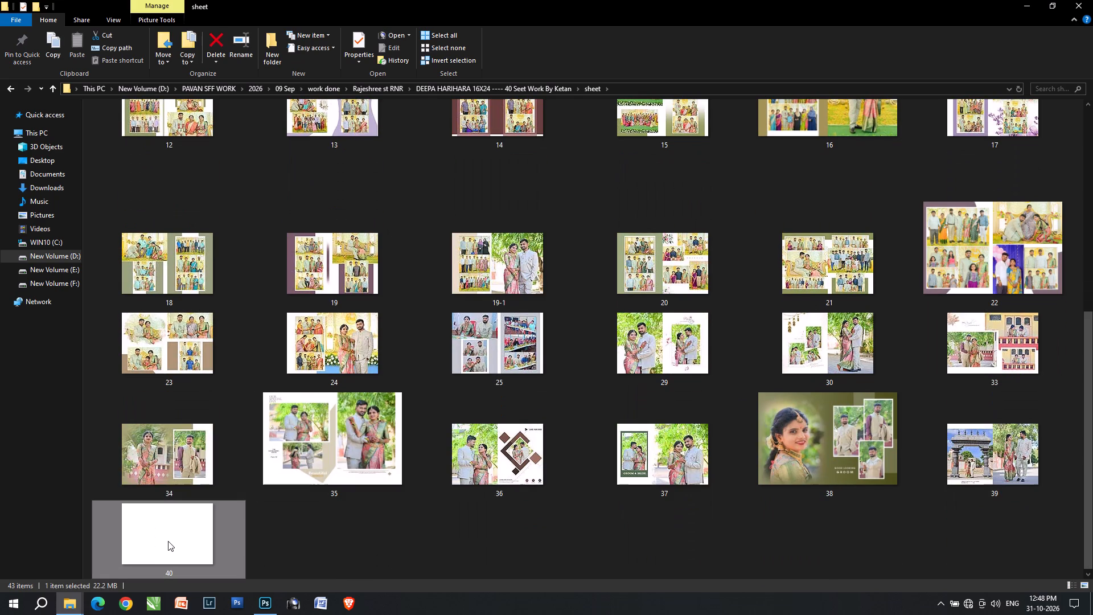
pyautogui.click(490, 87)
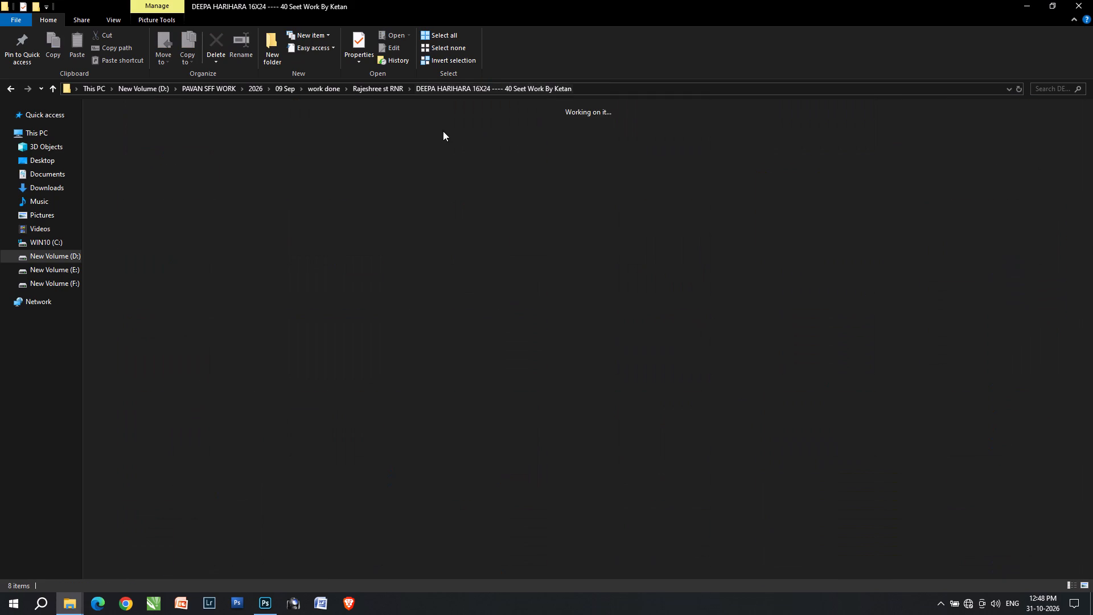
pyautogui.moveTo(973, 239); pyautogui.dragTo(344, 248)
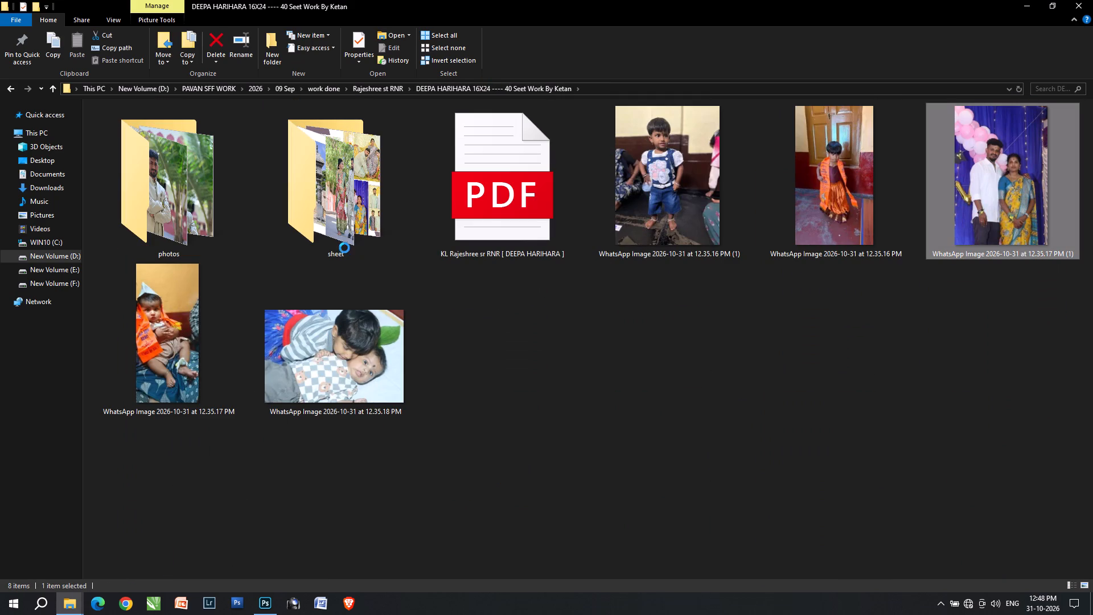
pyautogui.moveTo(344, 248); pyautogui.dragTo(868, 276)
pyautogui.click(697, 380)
# Open sheet 22 from the sheet folder in ACDSee to check the spread, and close the viewer.
pyautogui.doubleClick(347, 184)
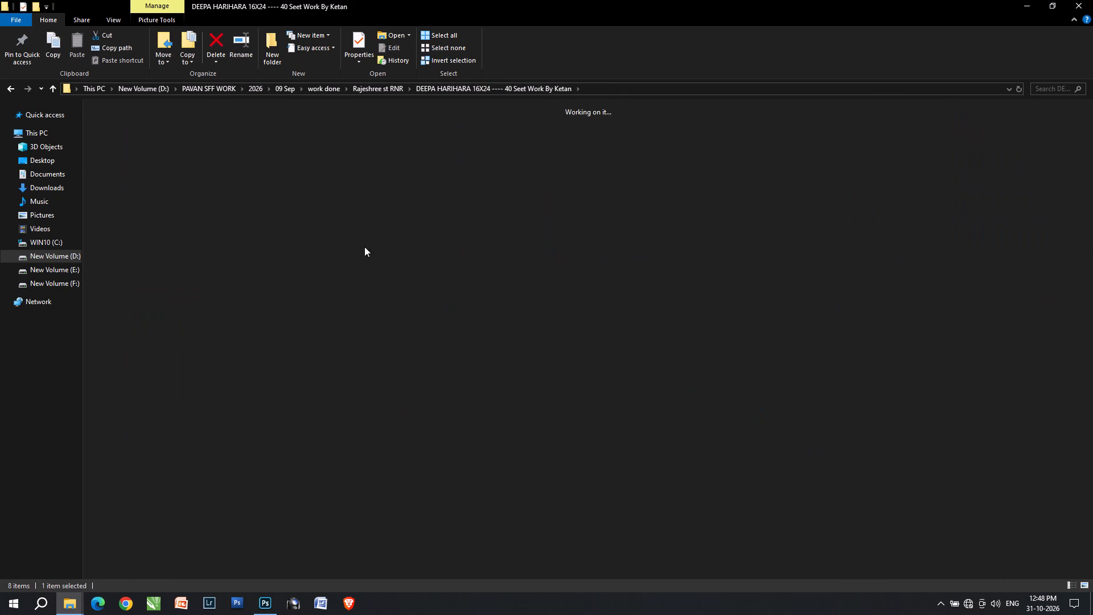
pyautogui.scroll(-12, 459, 381)
pyautogui.scroll(-2, 619, 446)
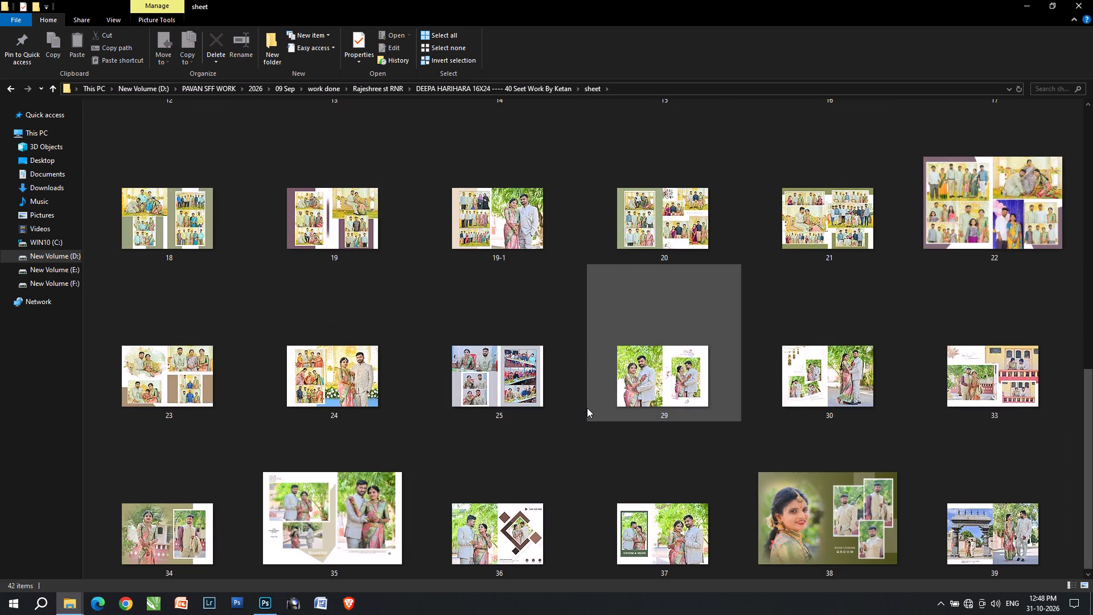
pyautogui.doubleClick(988, 223)
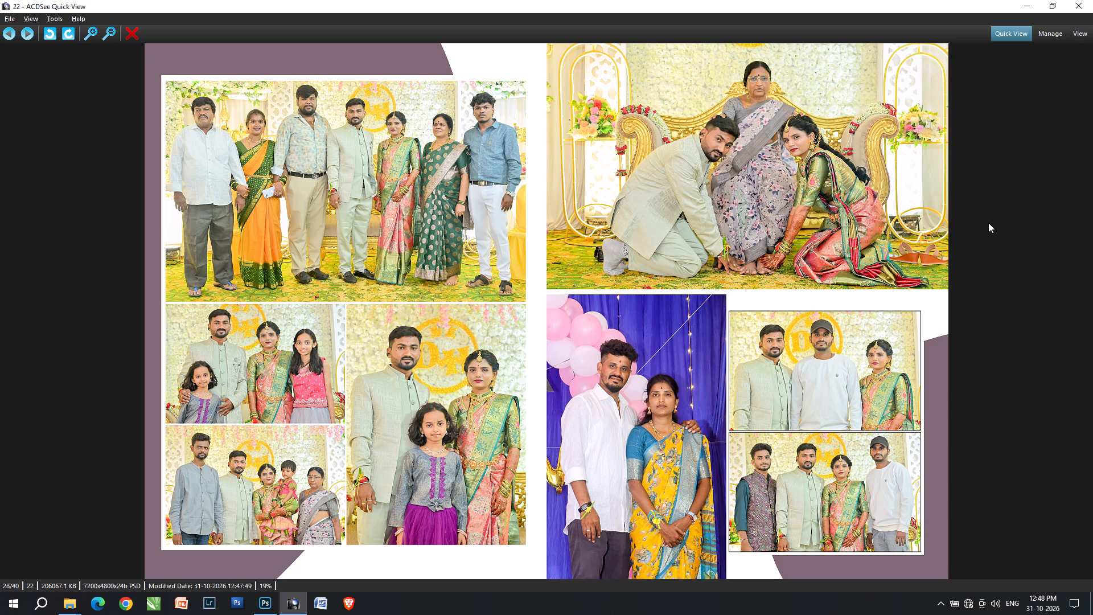
pyautogui.click(1092, 0)
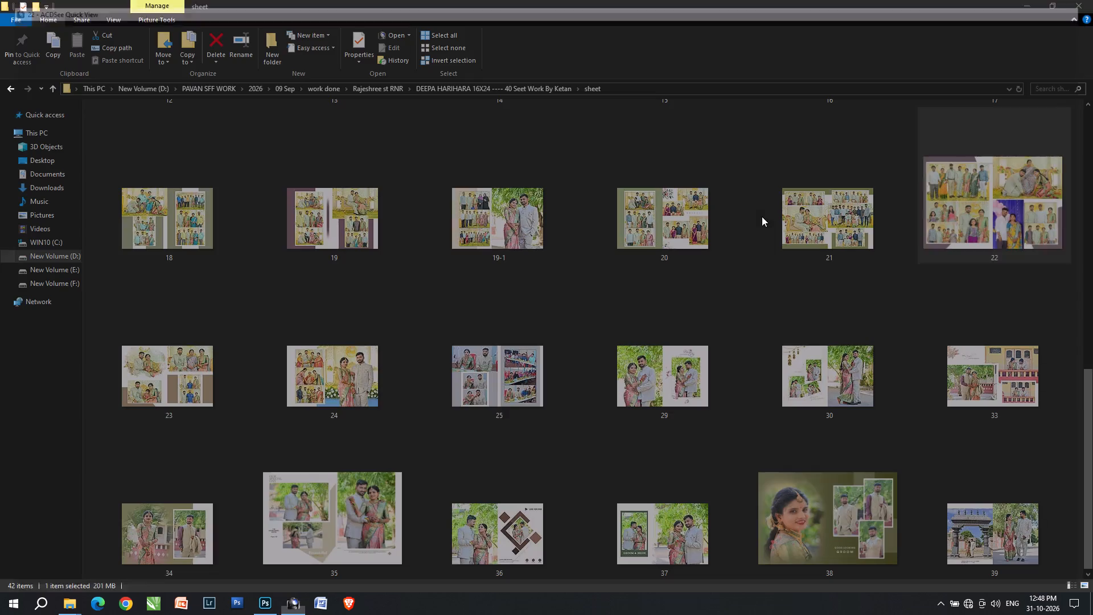
# Switch back to Photoshop and merge all visible layers of the 22.psd spread.
pyautogui.hotkey('alt', 'Tab')
pyautogui.hotkey('ctrl', 'shift', 'e')
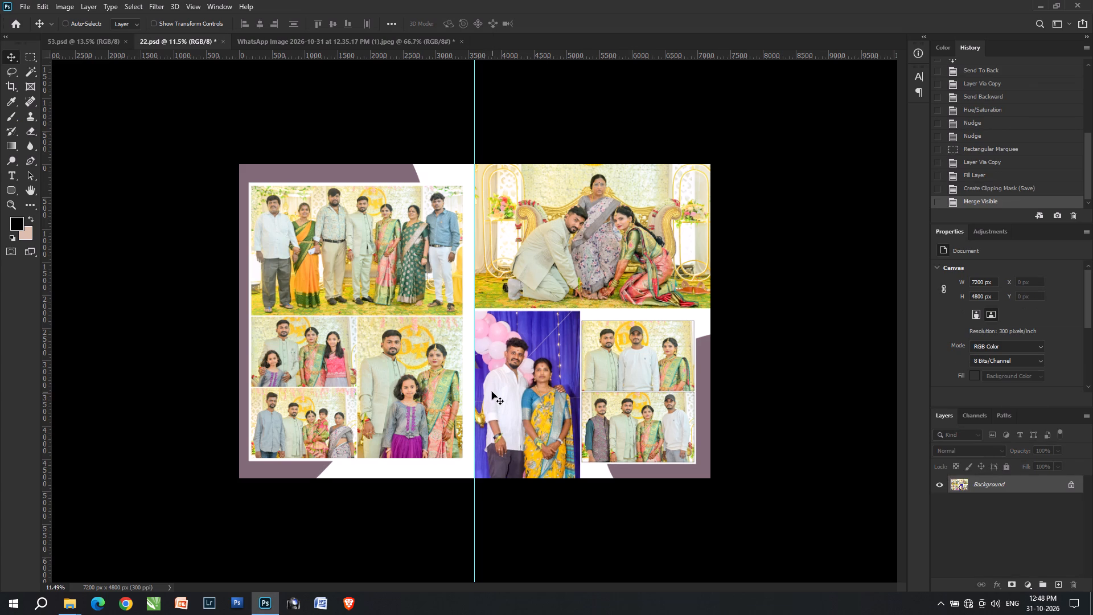
# Save the merged spread as JPEG 22 in the sheet folder's JPEG subfolder, replacing the existing file, at quality 12 with Baseline ("Standard") format.
pyautogui.hotkey('ctrl', 'shift', 's')
pyautogui.doubleClick(135, 95)
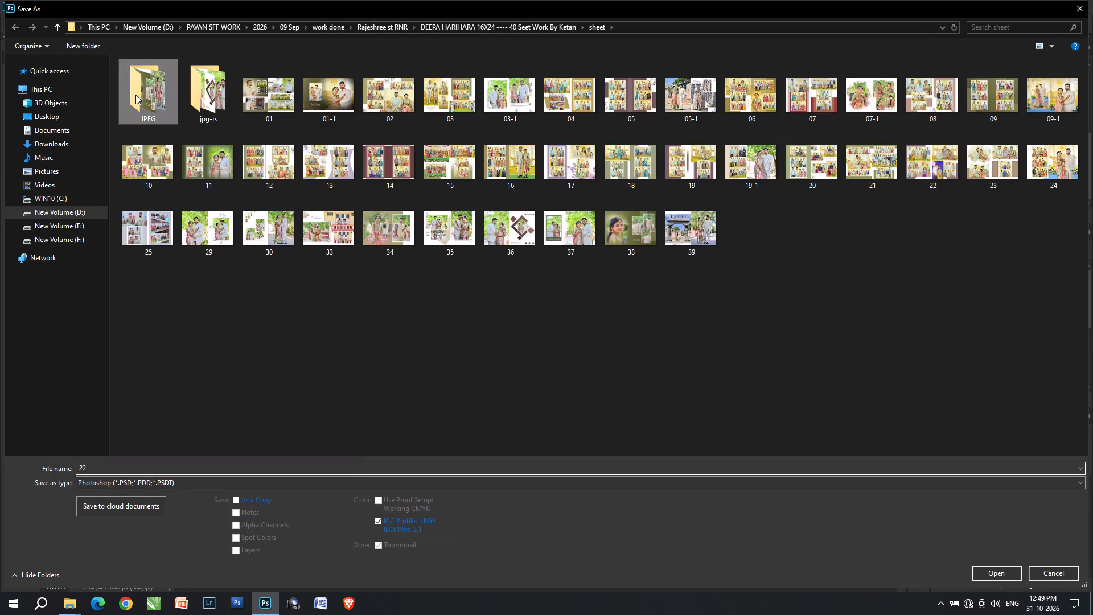
pyautogui.press('Tab')
pyautogui.press('Tab')
pyautogui.press('Tab')
pyautogui.press('j')
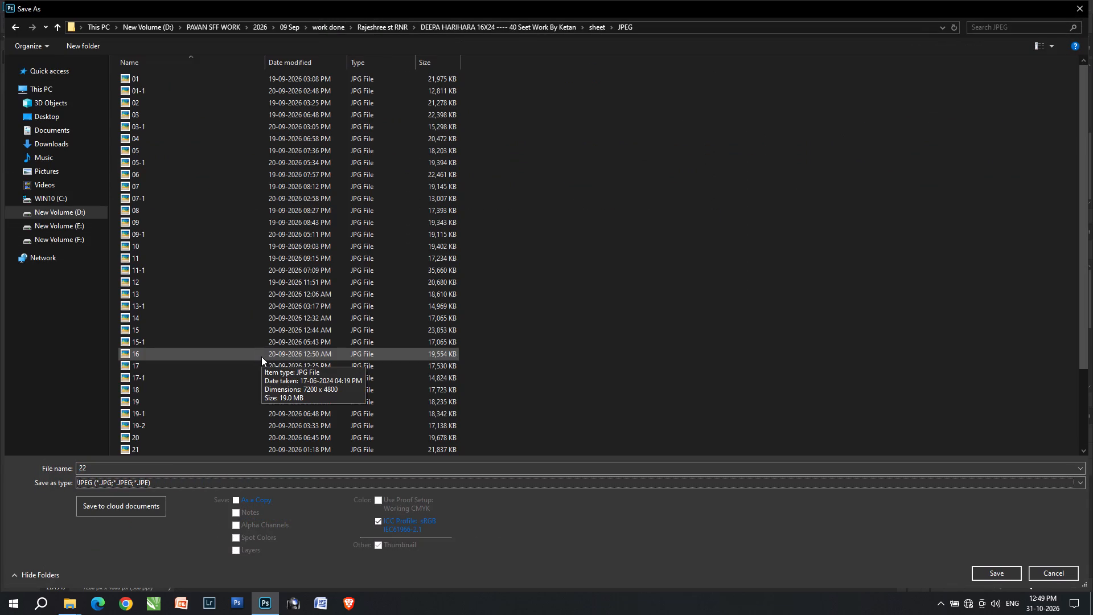
pyautogui.scroll(-6, 564, 314)
pyautogui.rightClick(564, 314)
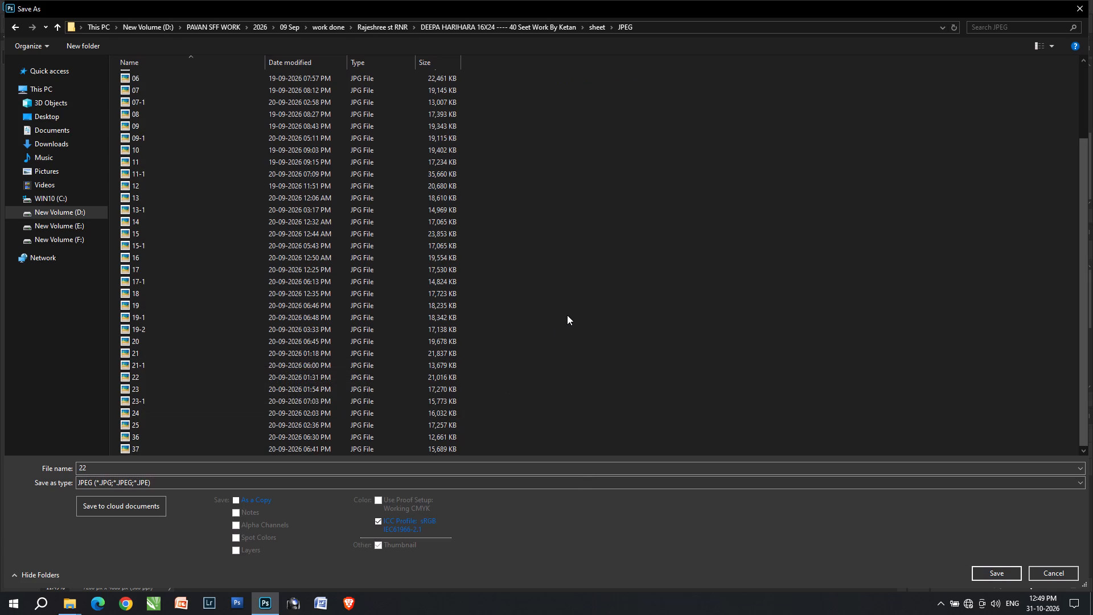
pyautogui.moveTo(595, 319); pyautogui.dragTo(720, 323)
pyautogui.scroll(-4, 492, 352)
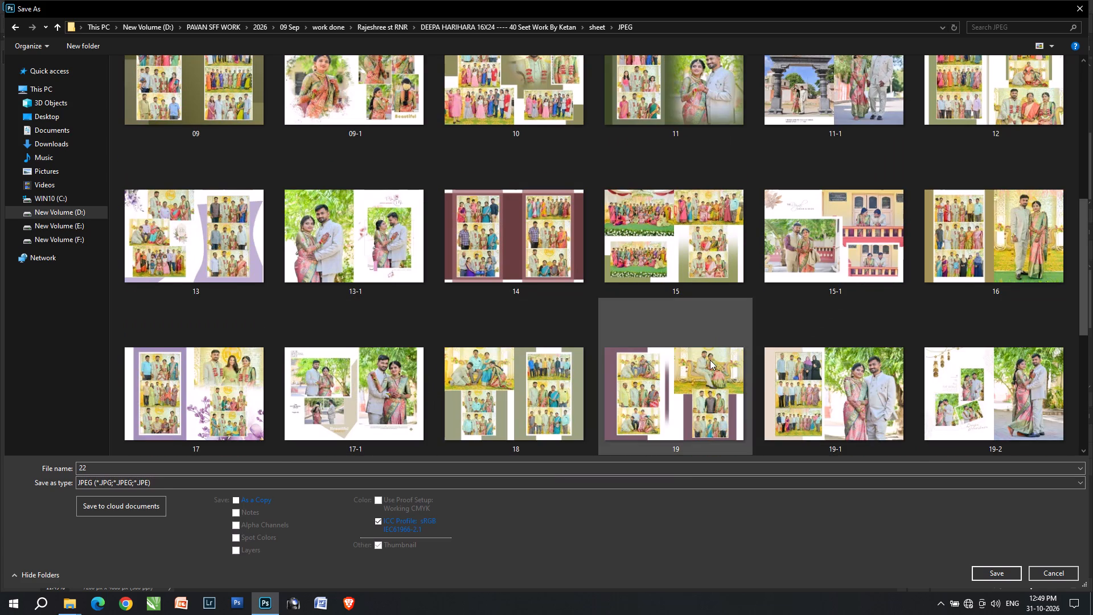
pyautogui.scroll(-1, 853, 369)
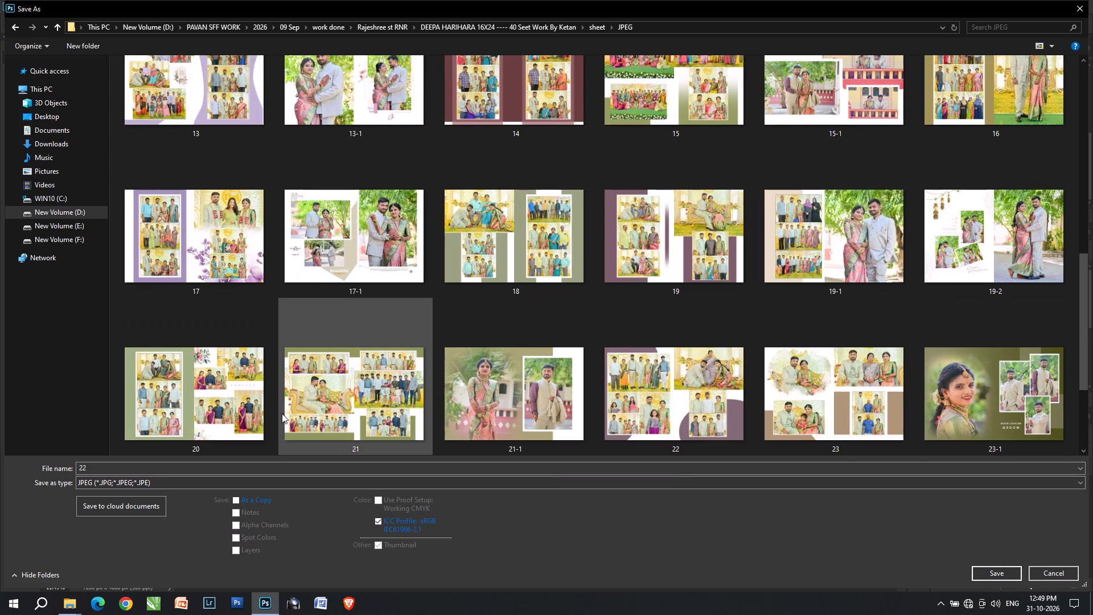
pyautogui.click(668, 404)
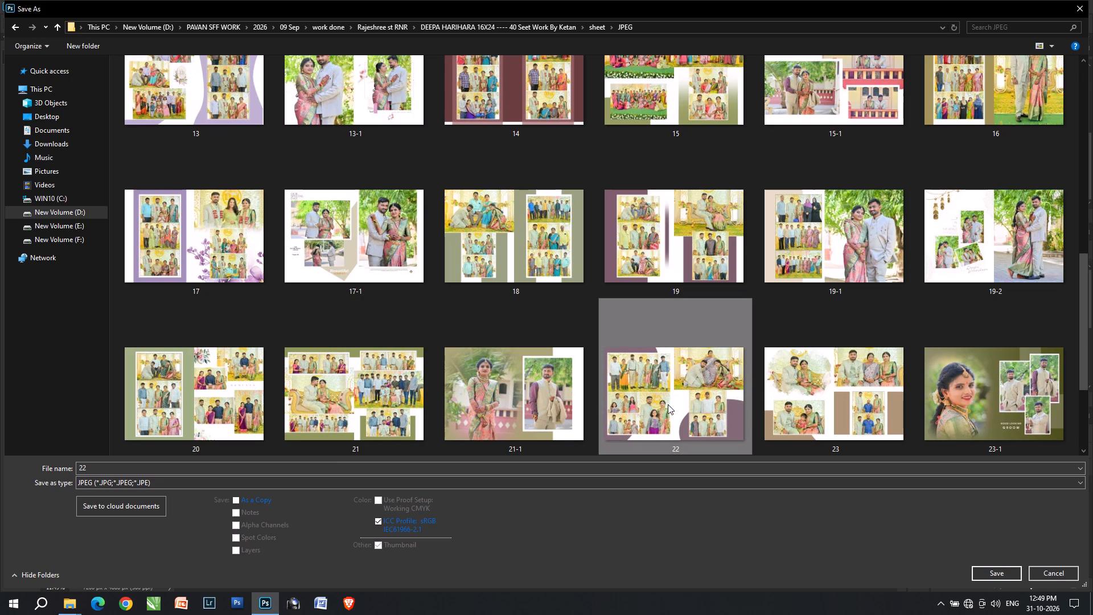
pyautogui.press('Return')
pyautogui.press('Left')
pyautogui.press('Return')
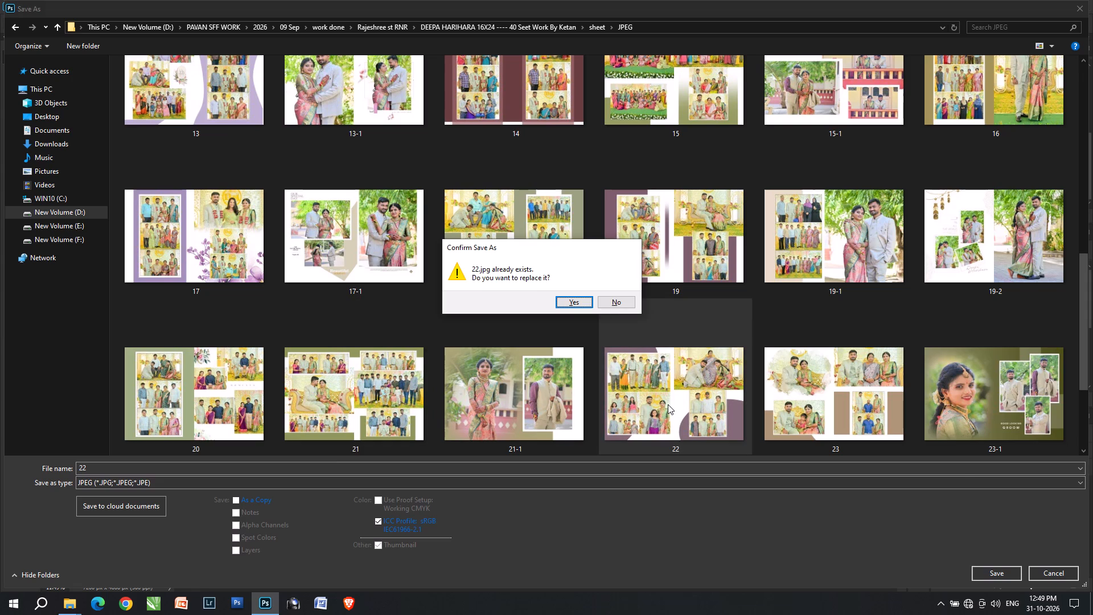
pyautogui.press('Return')
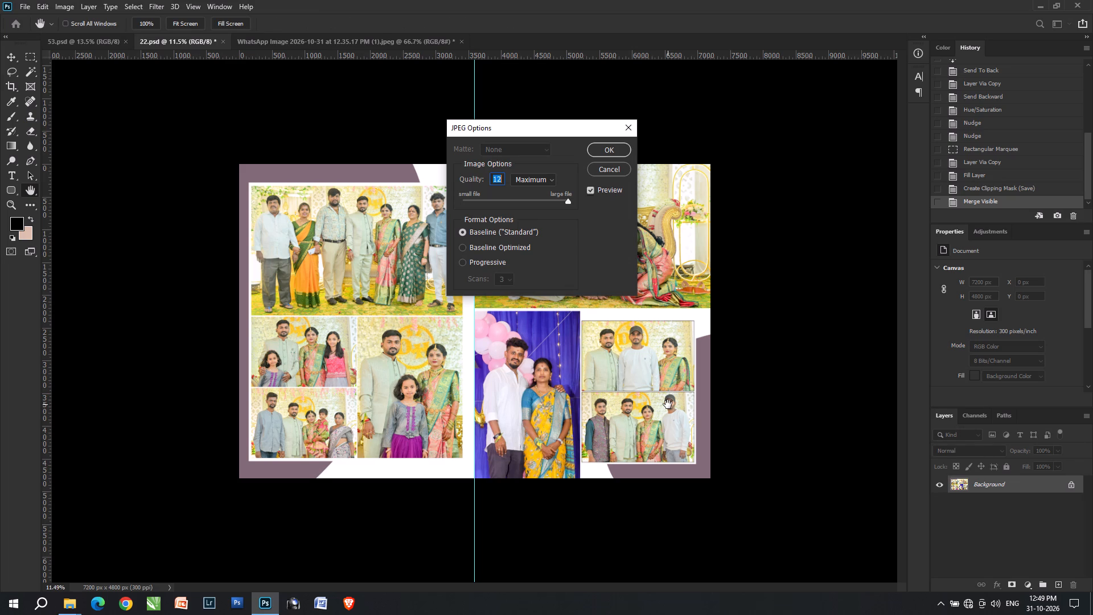
pyautogui.click(603, 154)
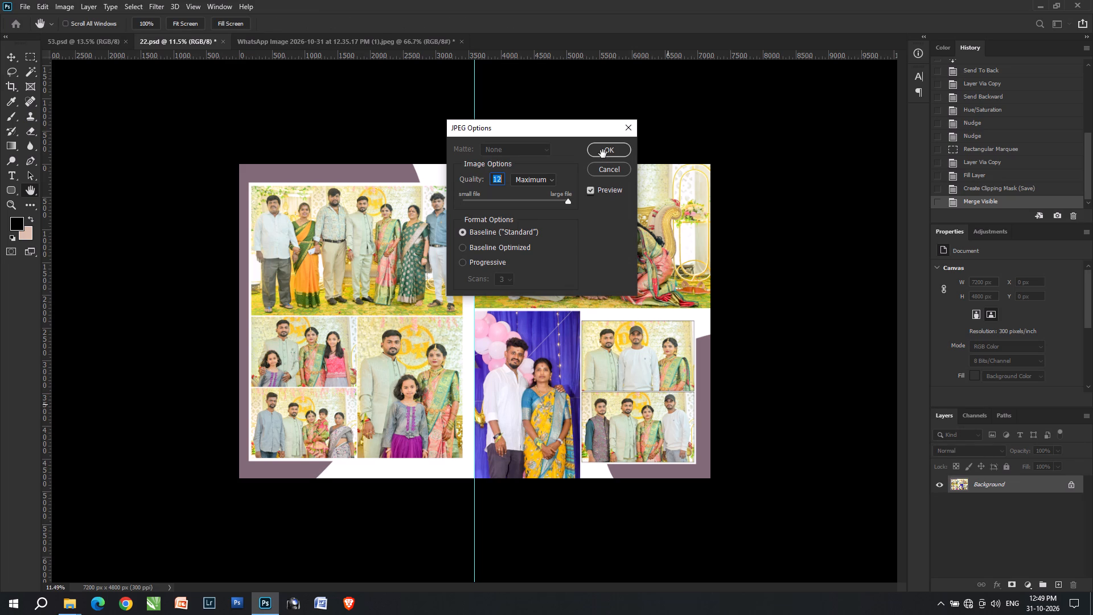
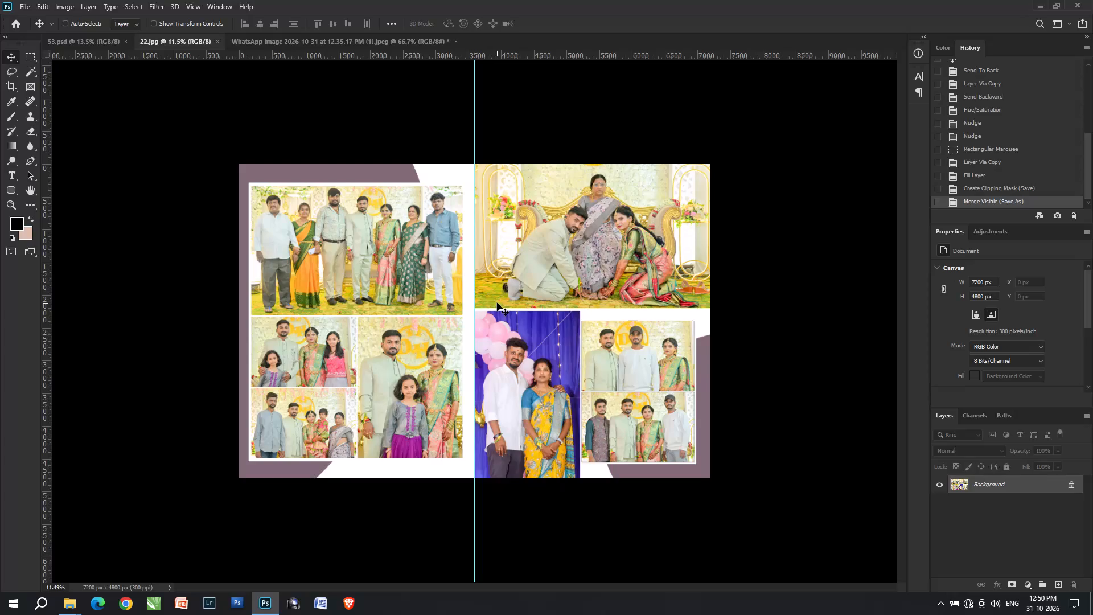
# Close the exported 22.jpg spread in Photoshop.
pyautogui.hotkey('ctrl', 'w')
# Switch to File Explorer, open sheet 17 from the sheet folder in ACDSee to check its layout, and close the viewer.
pyautogui.hotkey('alt', 'Tab')
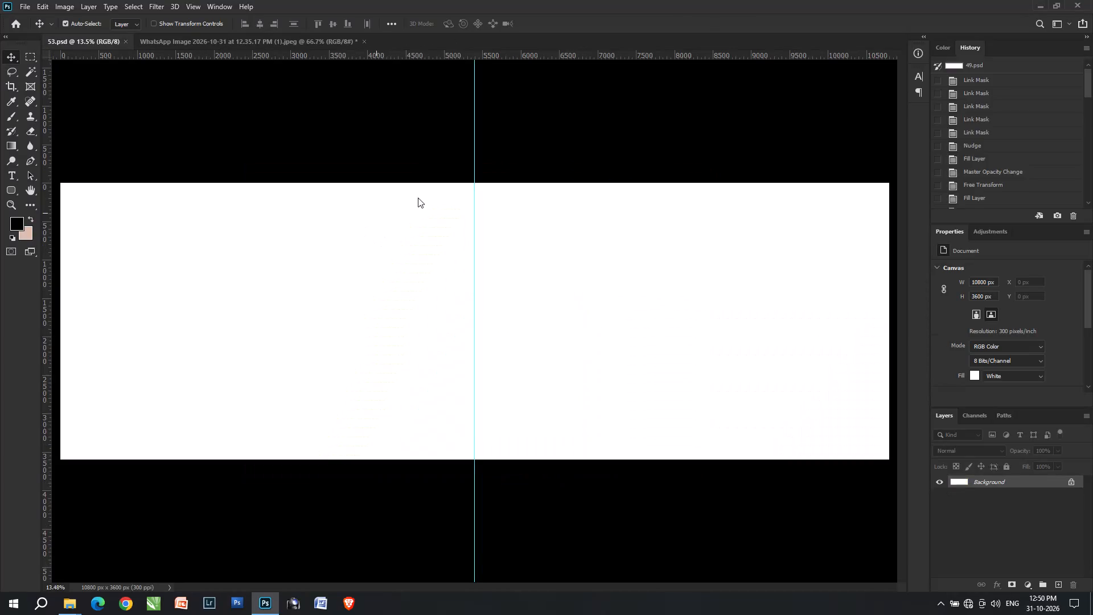
pyautogui.scroll(1, 486, 311)
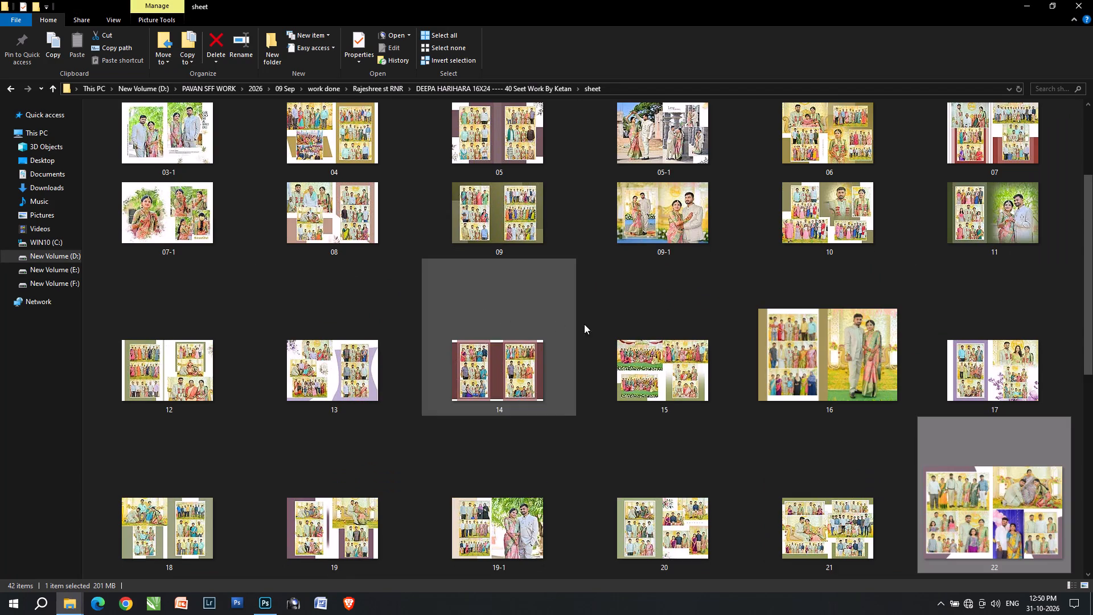
pyautogui.click(973, 382)
pyautogui.doubleClick(973, 382)
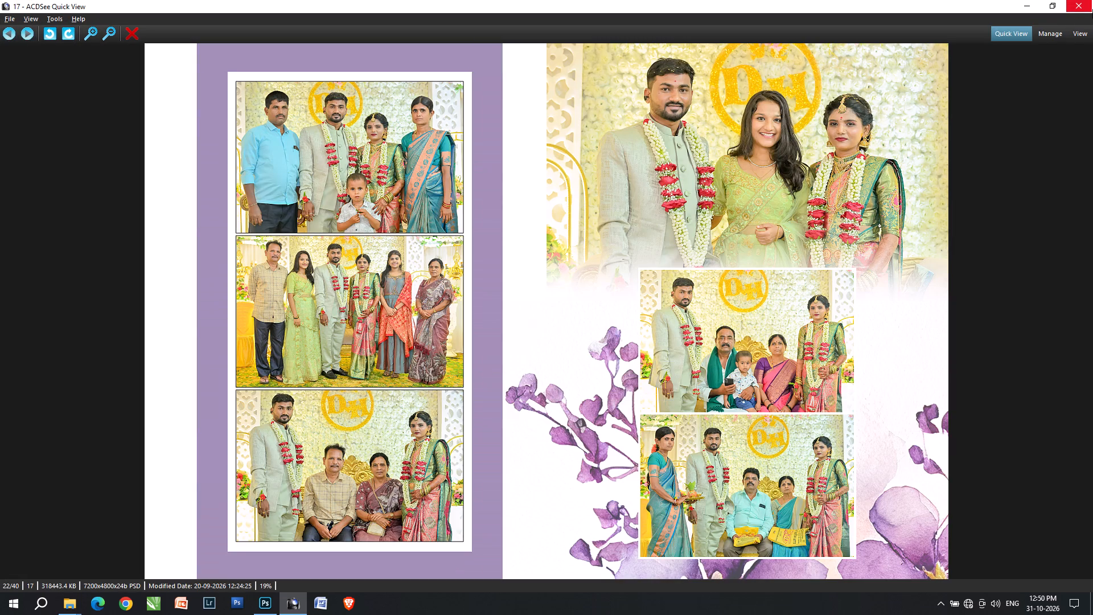
pyautogui.click(1092, 9)
# Look through the files in the Downloads folder in File Explorer.
pyautogui.hotkey('alt', 'Tab')
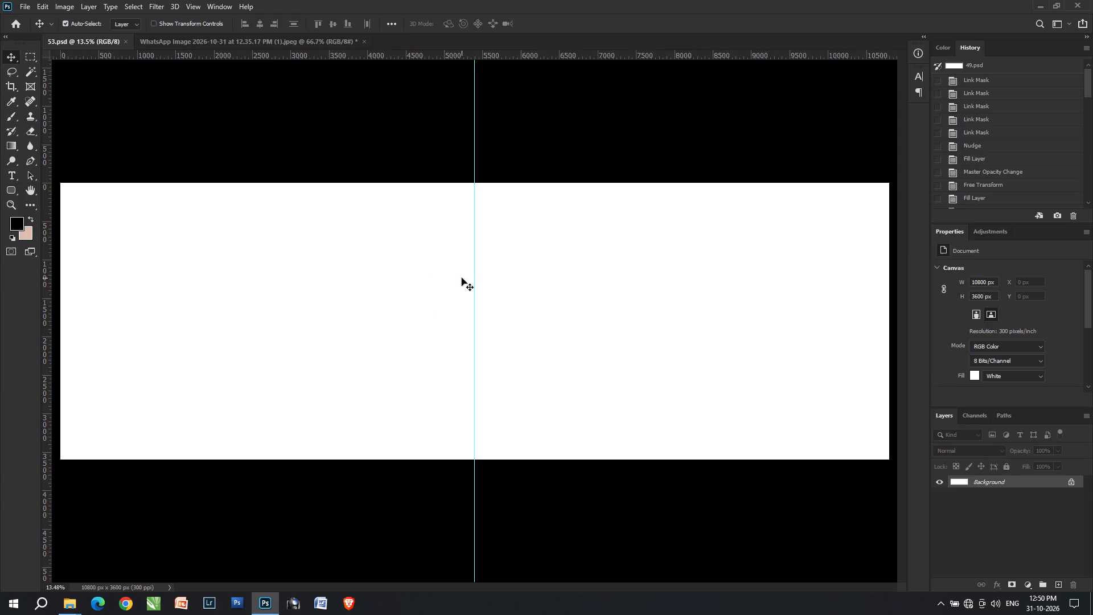
pyautogui.hotkey('alt', 'Tab')
pyautogui.hotkey('alt', 'Tab')
pyautogui.hotkey('alt', 'Tab')
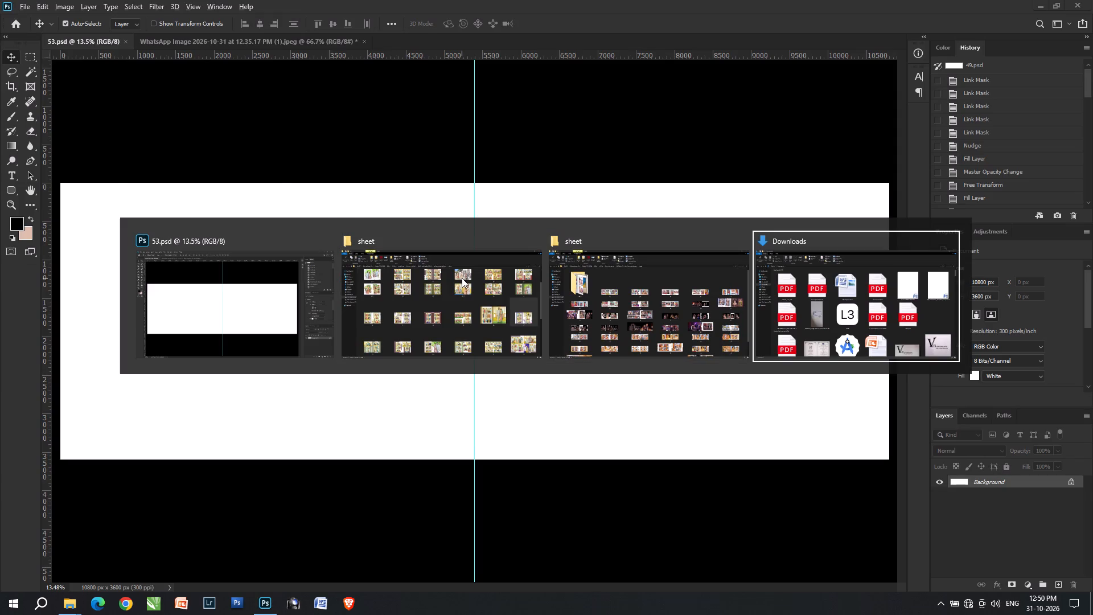
pyautogui.scroll(3, 312, 227)
pyautogui.scroll(-6, 352, 268)
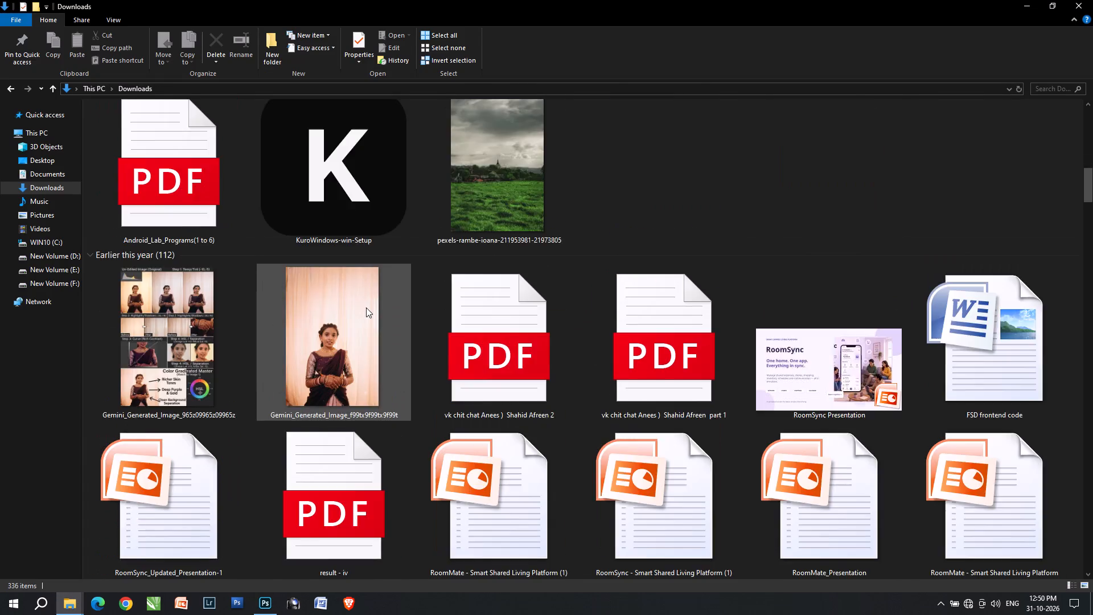
pyautogui.scroll(9, 367, 308)
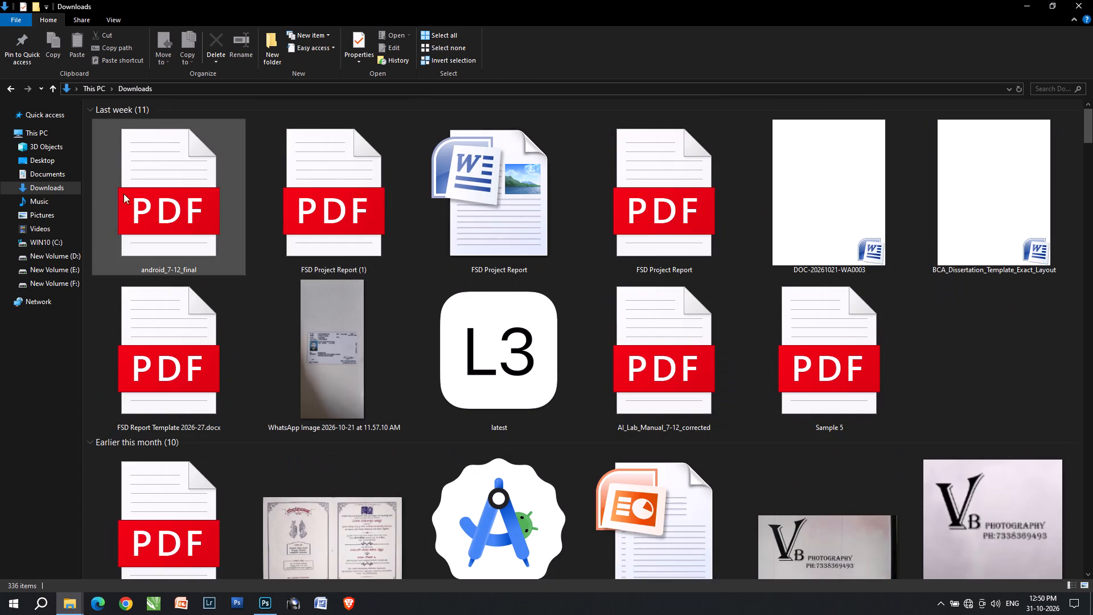
pyautogui.hotkey('alt', 'Tab')
pyautogui.hotkey('alt', 'Tab')
pyautogui.click(394, 306)
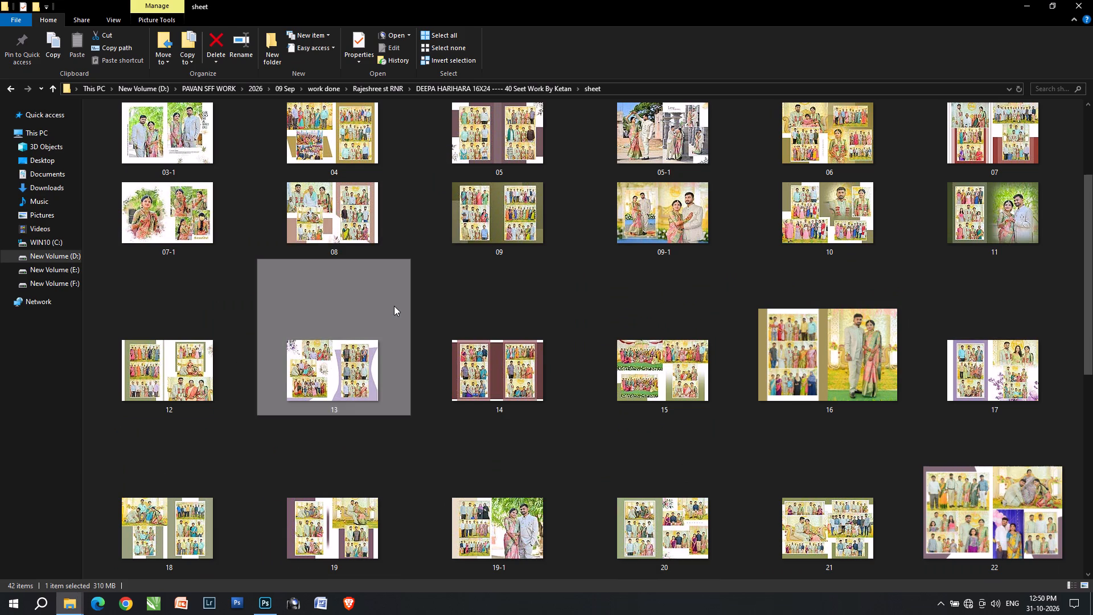
pyautogui.scroll(-4, 394, 306)
pyautogui.press('BackSpace')
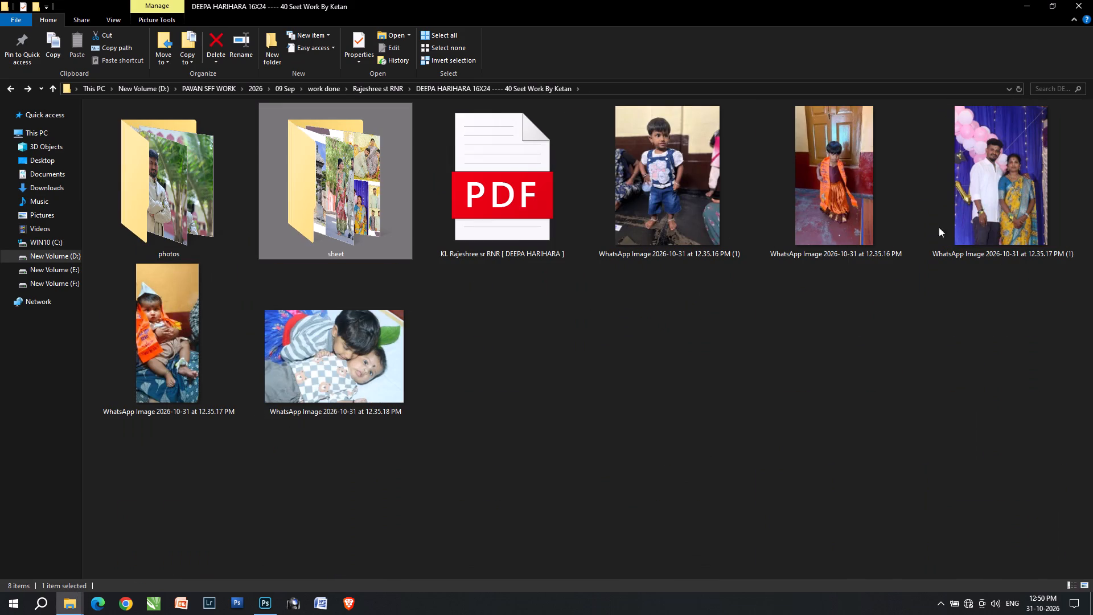
pyautogui.click(765, 227)
pyautogui.click(618, 210)
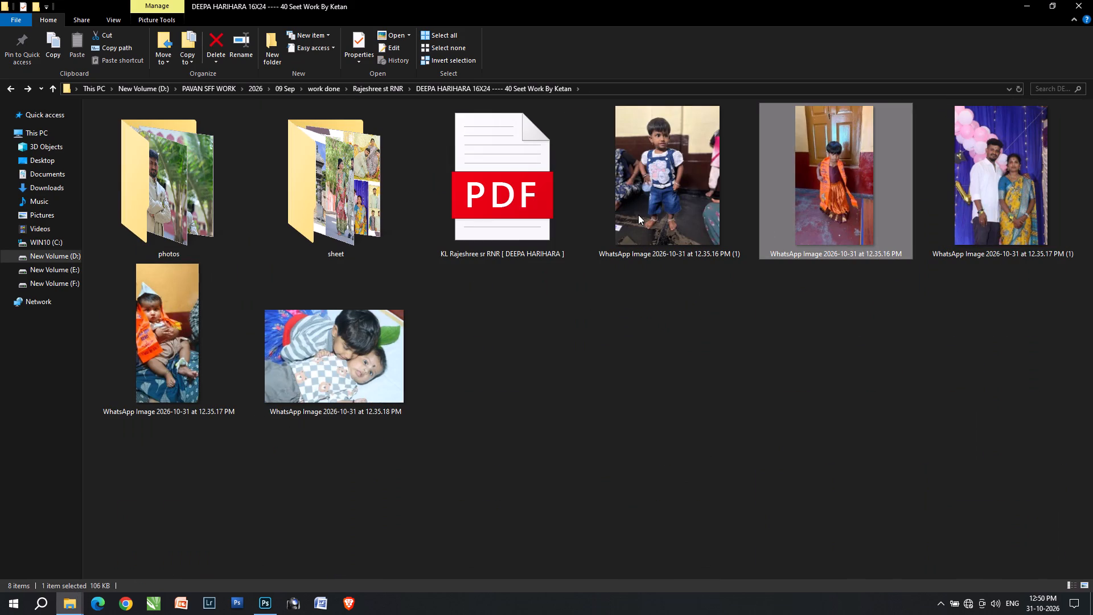
pyautogui.click(354, 385)
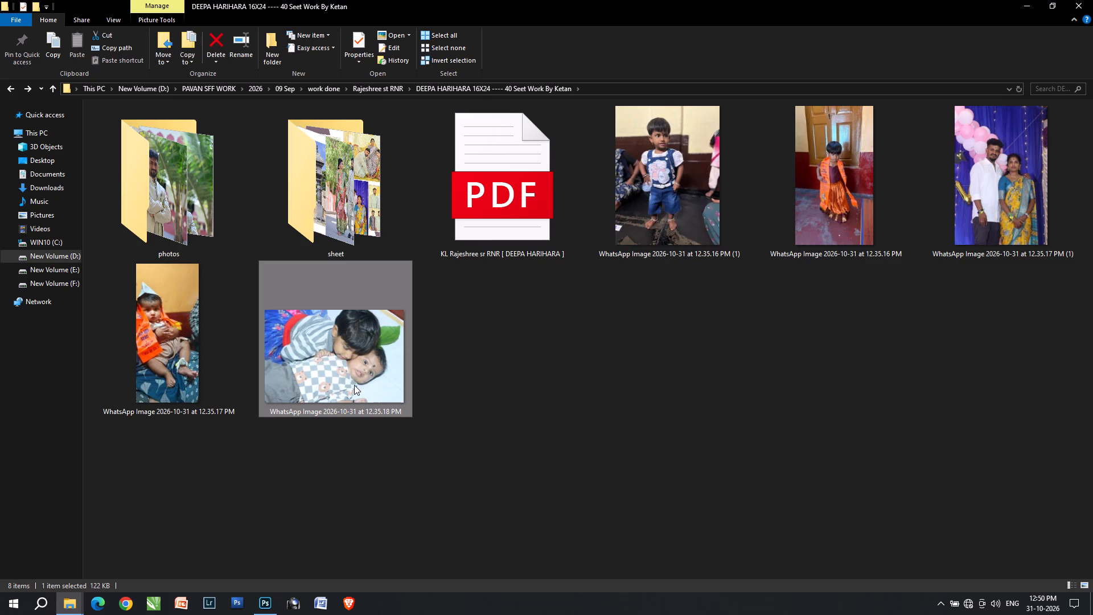
# Return to the album's sheet folder in File Explorer and look through the sheet thumbnails, selecting sheet 25.
pyautogui.hotkey('alt', 'Tab')
pyautogui.hotkey('alt', 'Tab')
pyautogui.hotkey('alt', 'Tab')
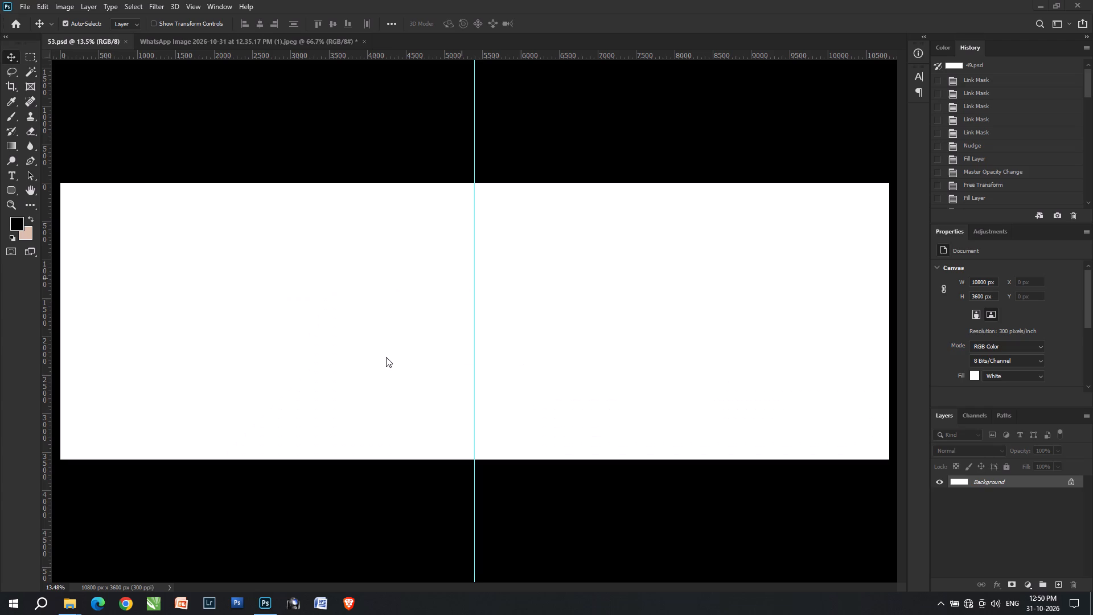
pyautogui.hotkey('alt', 'Tab')
pyautogui.hotkey('alt', 'Tab')
pyautogui.hotkey('alt', 'Tab')
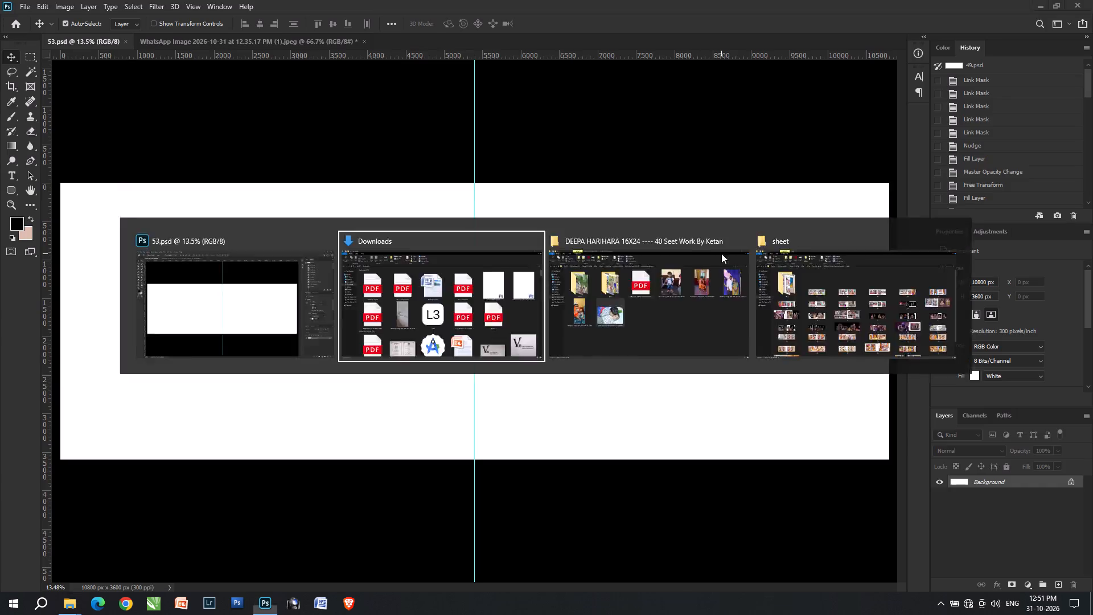
pyautogui.hotkey('alt', 'Tab')
pyautogui.hotkey('alt', 'Tab')
pyautogui.press('BackSpace')
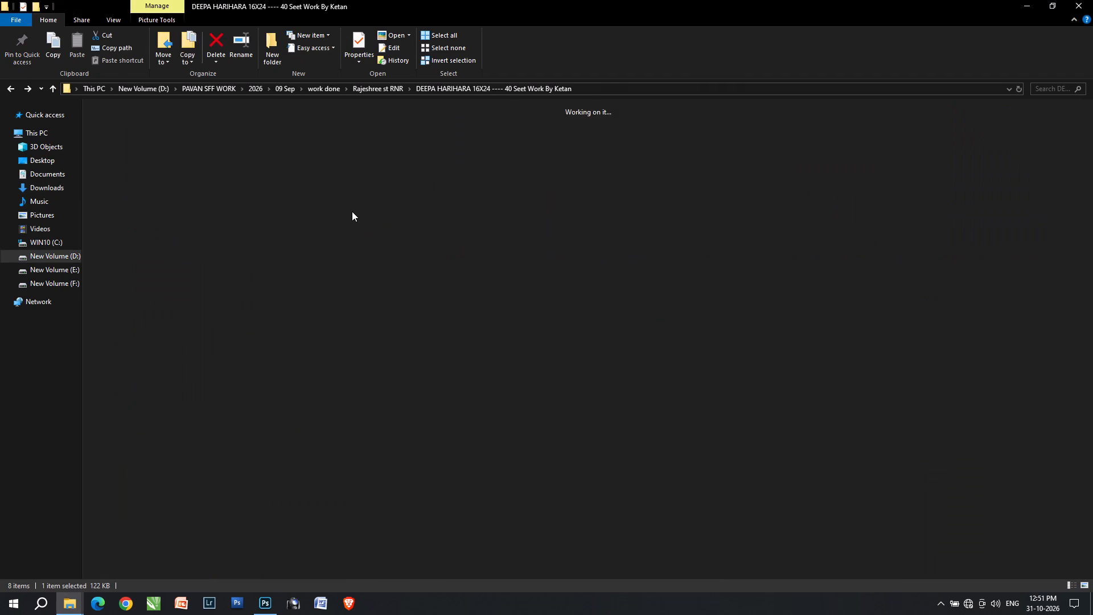
pyautogui.scroll(-8, 556, 281)
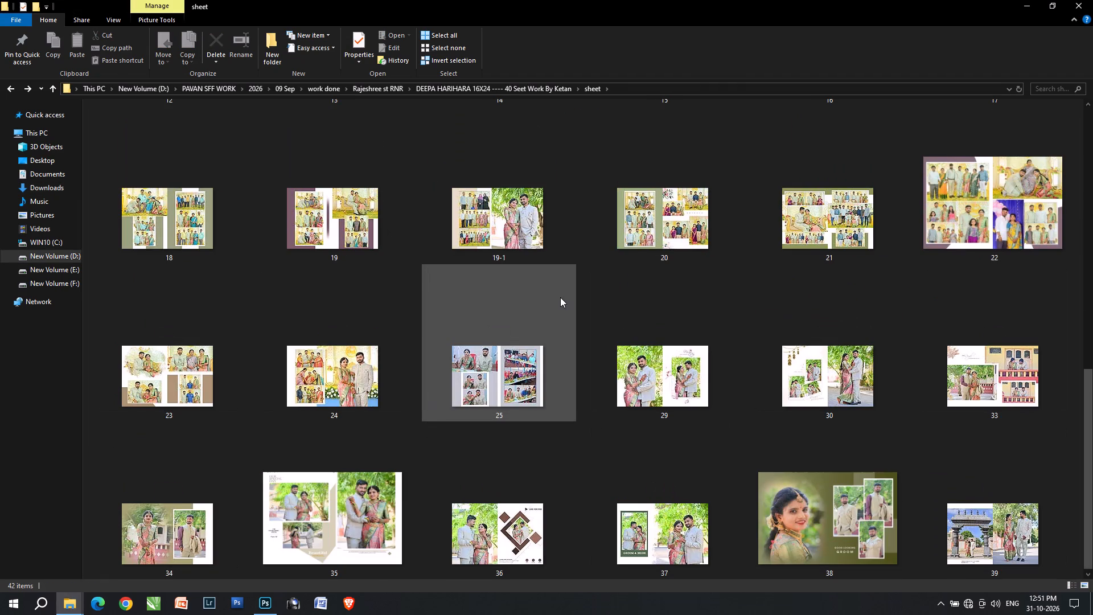
pyautogui.scroll(-1, 556, 313)
pyautogui.click(475, 373)
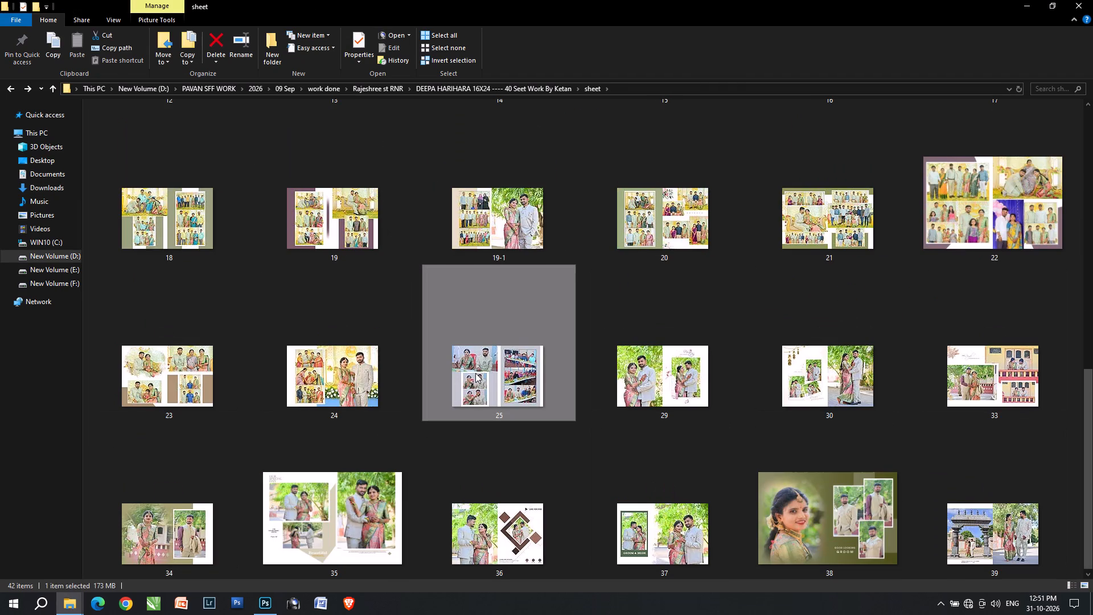
pyautogui.scroll(-6, 576, 489)
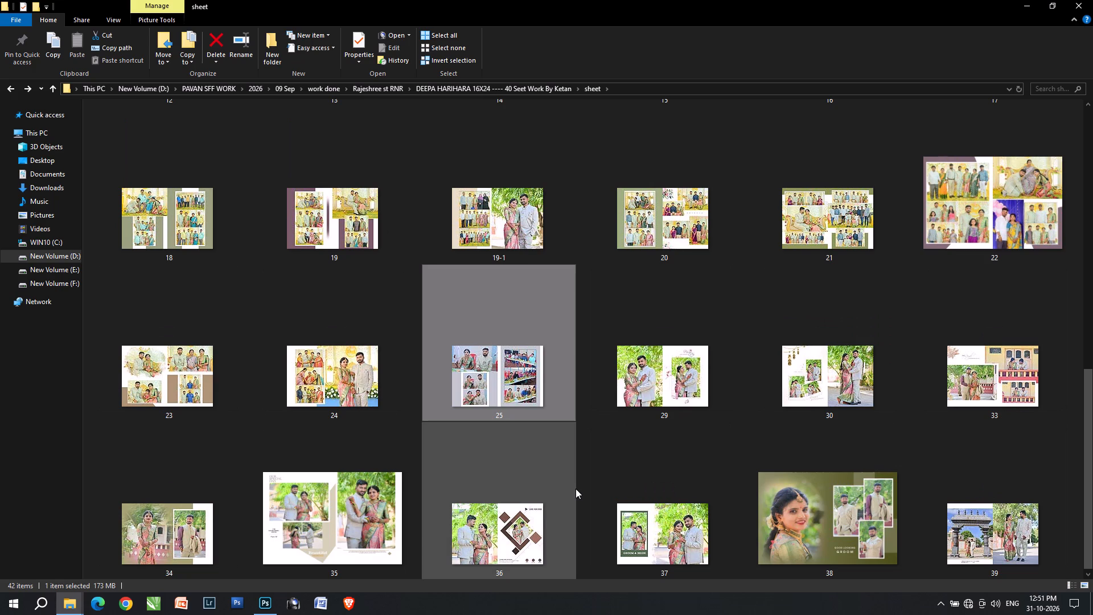
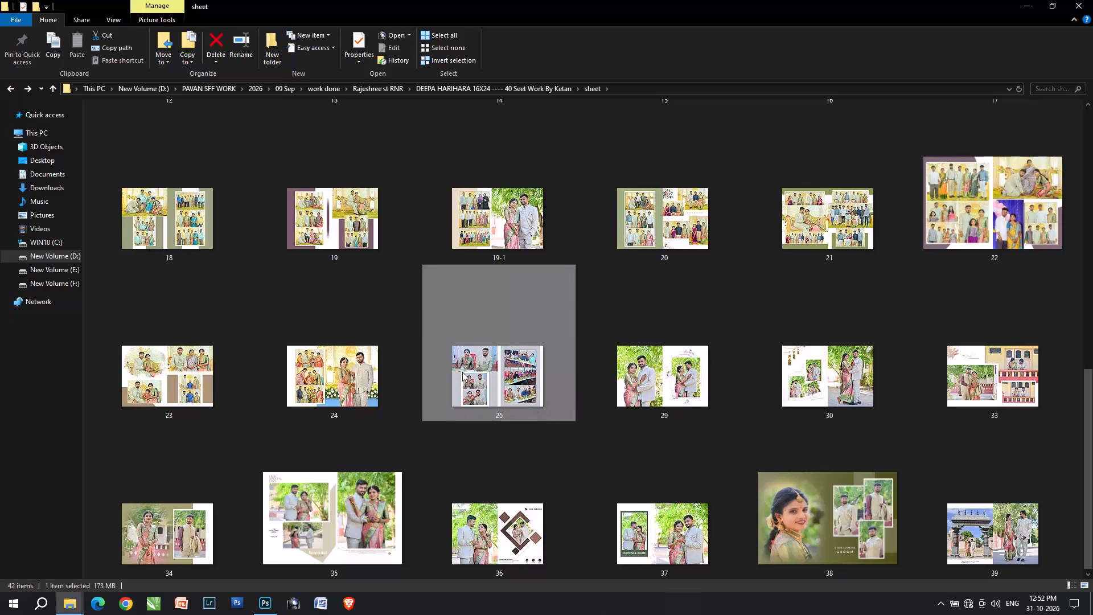
# Open sheet 25 in ACDSee to check its layout, and close the viewer.
pyautogui.doubleClick(462, 372)
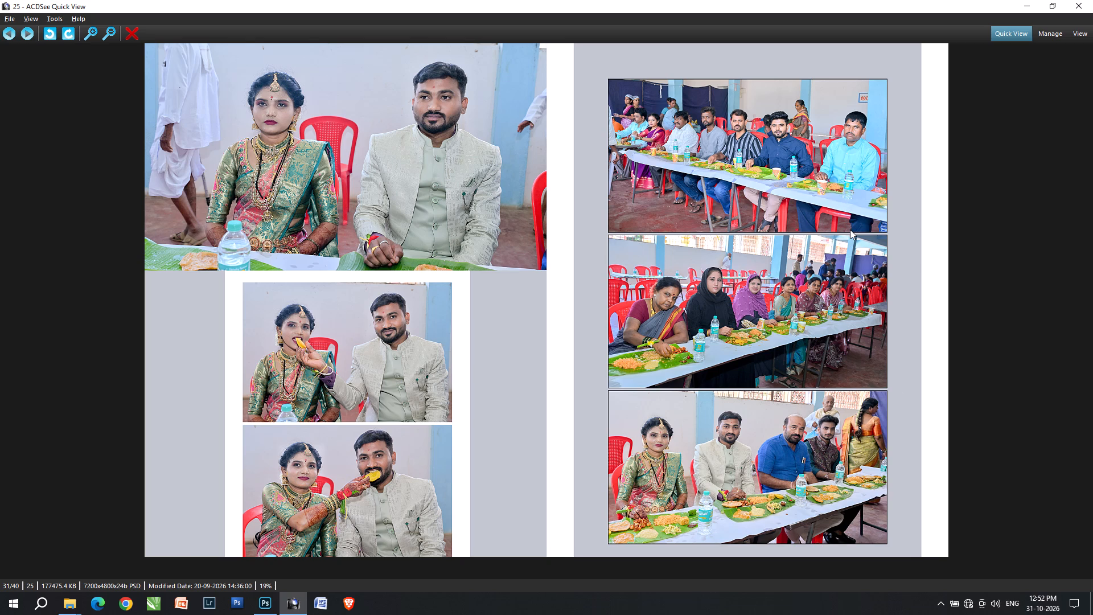
pyautogui.click(1092, 0)
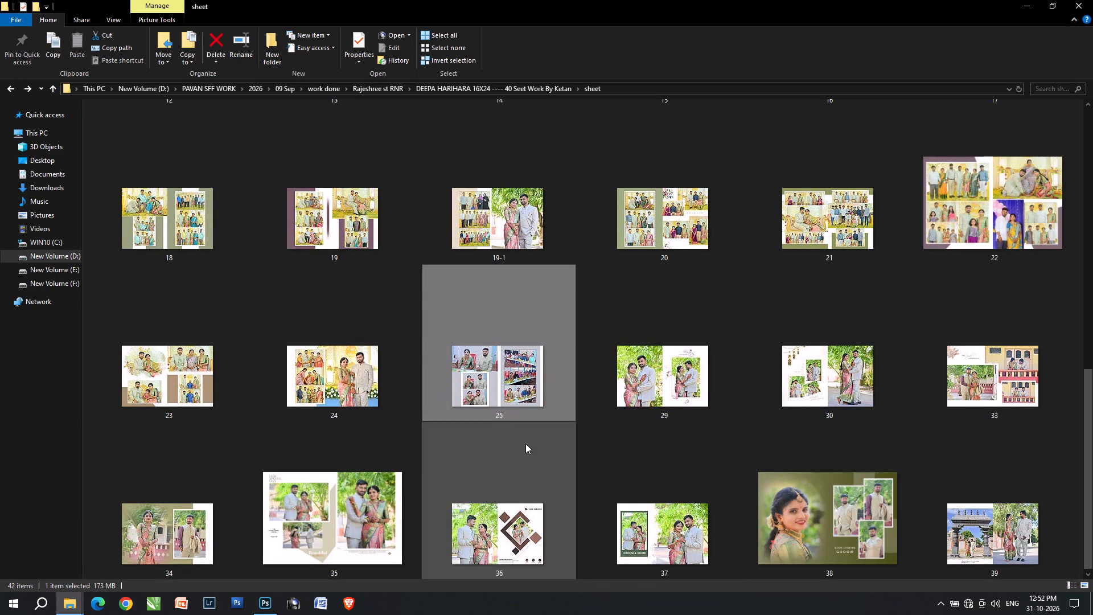
# Open sheet 25's PSD from the sheet folder in Photoshop.
pyautogui.moveTo(525, 444); pyautogui.dragTo(532, 436)
pyautogui.click(461, 362)
pyautogui.moveTo(504, 397); pyautogui.dragTo(594, 0)
pyautogui.hotkey('alt', 'Tab')
pyautogui.hotkey('alt', 'Tab')
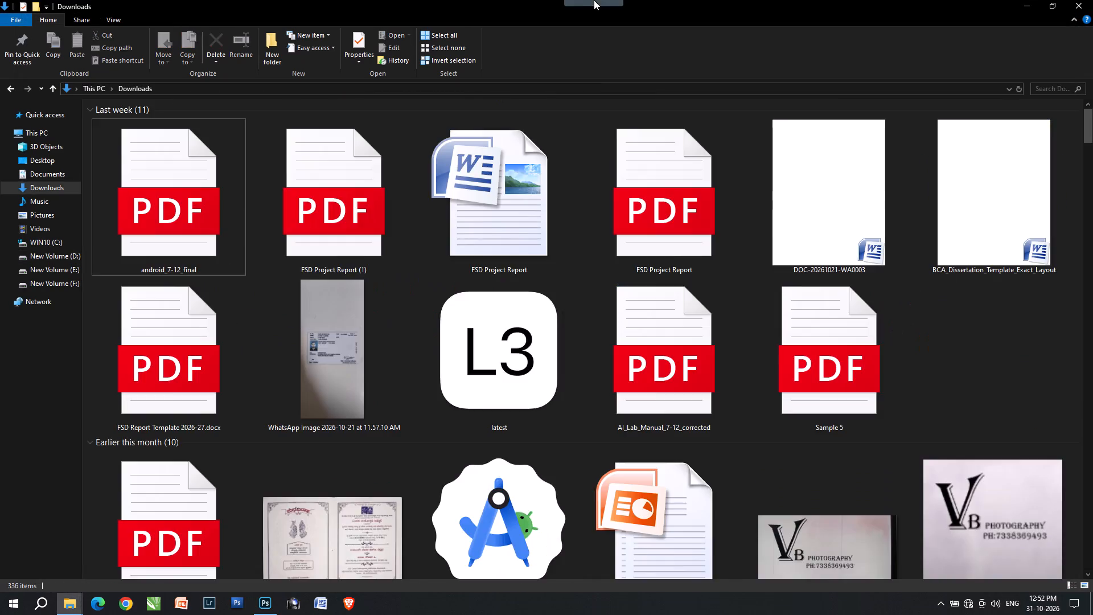
pyautogui.moveTo(594, 0); pyautogui.dragTo(597, 0)
pyautogui.hotkey('alt', 'Tab')
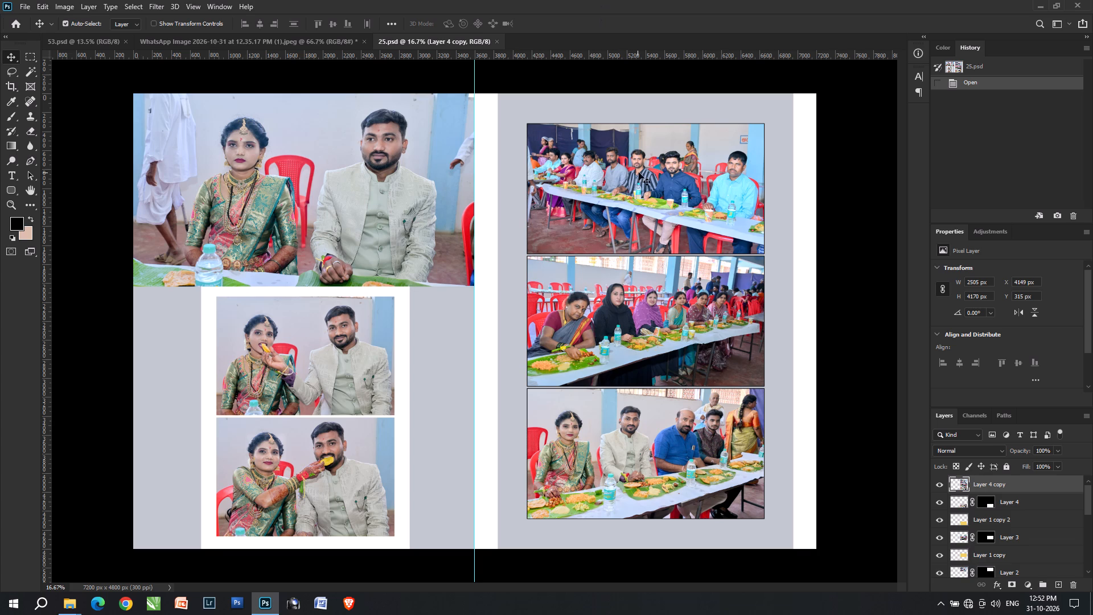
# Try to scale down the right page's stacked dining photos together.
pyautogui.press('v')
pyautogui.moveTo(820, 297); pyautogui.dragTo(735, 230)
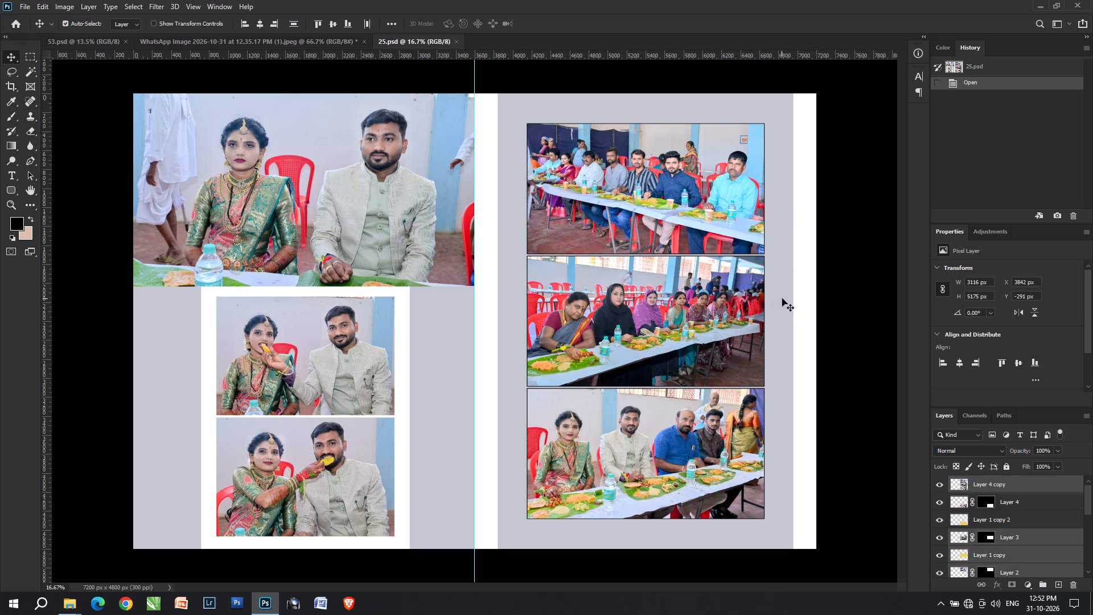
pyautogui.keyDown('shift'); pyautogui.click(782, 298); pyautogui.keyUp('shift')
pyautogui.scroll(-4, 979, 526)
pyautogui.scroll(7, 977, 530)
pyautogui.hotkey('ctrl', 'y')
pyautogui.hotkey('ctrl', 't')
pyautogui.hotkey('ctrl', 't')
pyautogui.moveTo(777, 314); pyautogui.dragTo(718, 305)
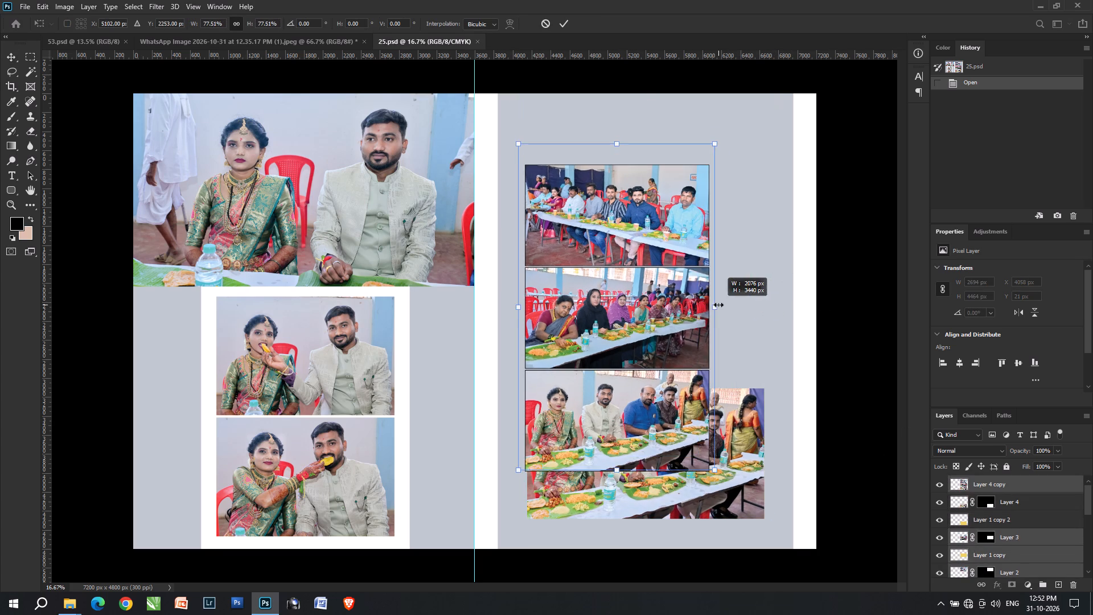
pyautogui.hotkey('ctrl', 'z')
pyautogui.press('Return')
# Delete the Layer 4 copy layer that outlines the right page's dining photos in black.
pyautogui.rightClick(648, 436)
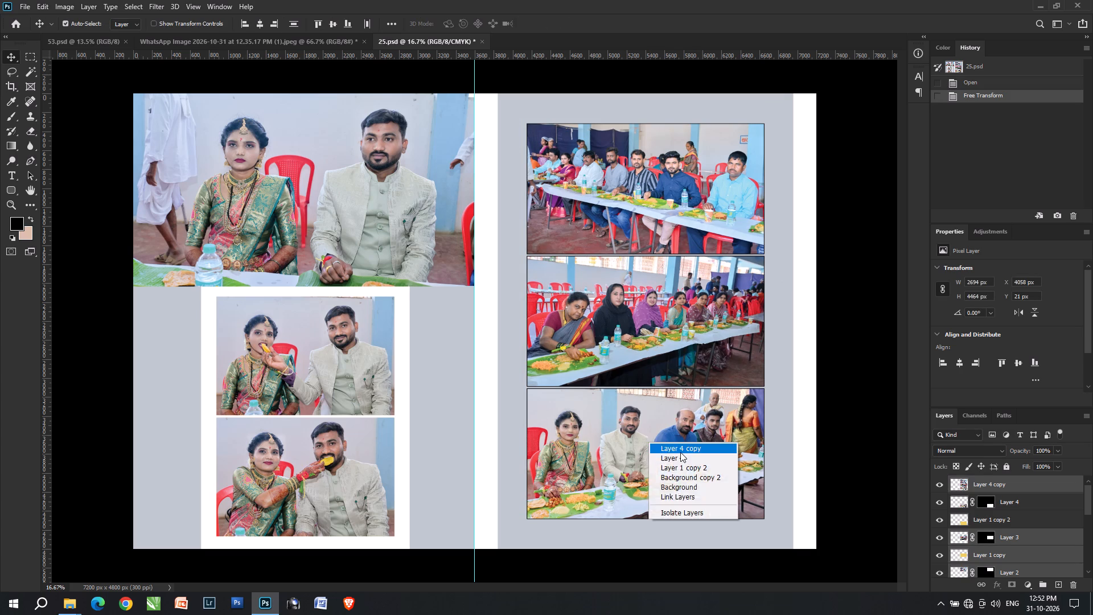
pyautogui.click(680, 452)
pyautogui.press('Delete')
# Scale the right page's two upper dining photos and their backings down to about 2160 × 2625 px and shift them toward the page's upper inner corner.
pyautogui.click(636, 332)
pyautogui.keyDown('shift'); pyautogui.click(640, 214); pyautogui.keyUp('shift')
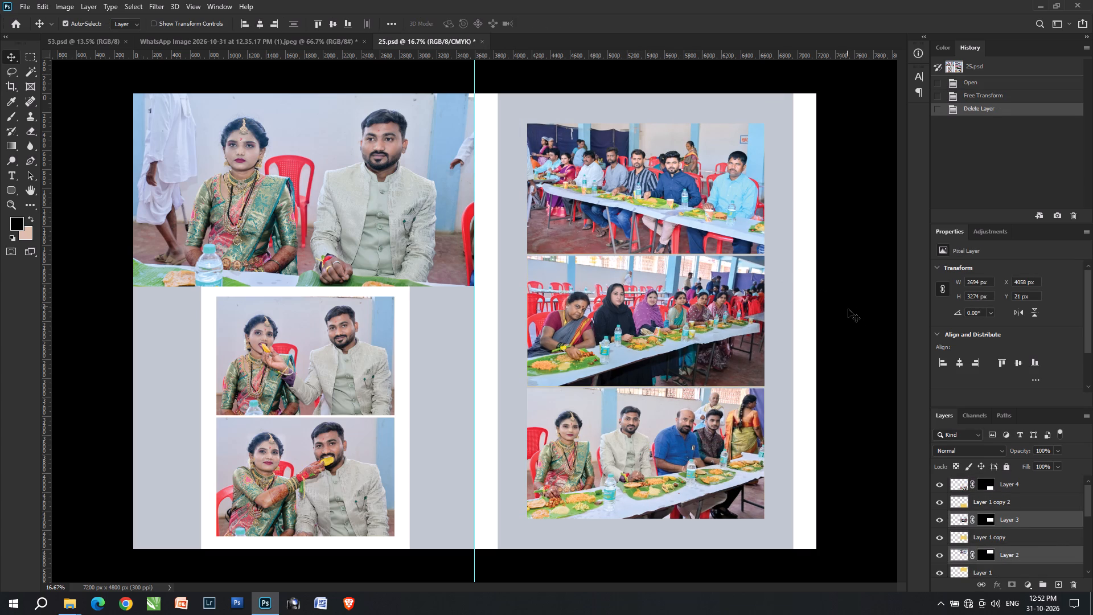
pyautogui.moveTo(827, 312); pyautogui.dragTo(672, 199)
pyautogui.keyDown('shift'); pyautogui.click(778, 310); pyautogui.keyUp('shift')
pyautogui.hotkey('ctrl', 't')
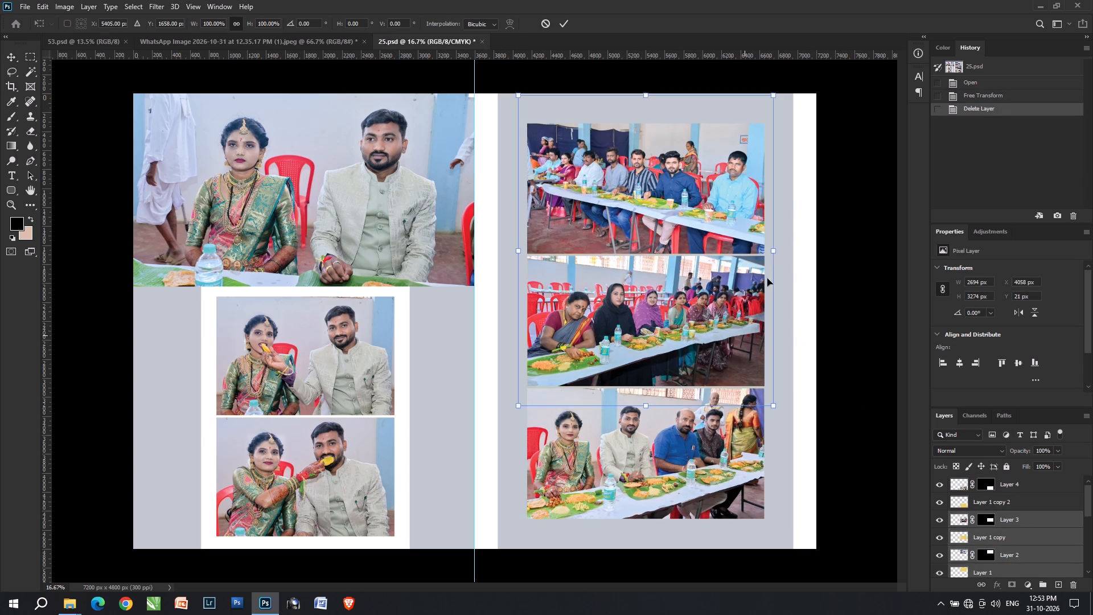
pyautogui.moveTo(775, 249); pyautogui.dragTo(724, 249)
pyautogui.moveTo(681, 260); pyautogui.dragTo(651, 244)
pyautogui.press('Return')
# Enlarge the right page's bottom couple-and-guests dining photo and its backing to about 3250 × 2167 px.
pyautogui.click(697, 438)
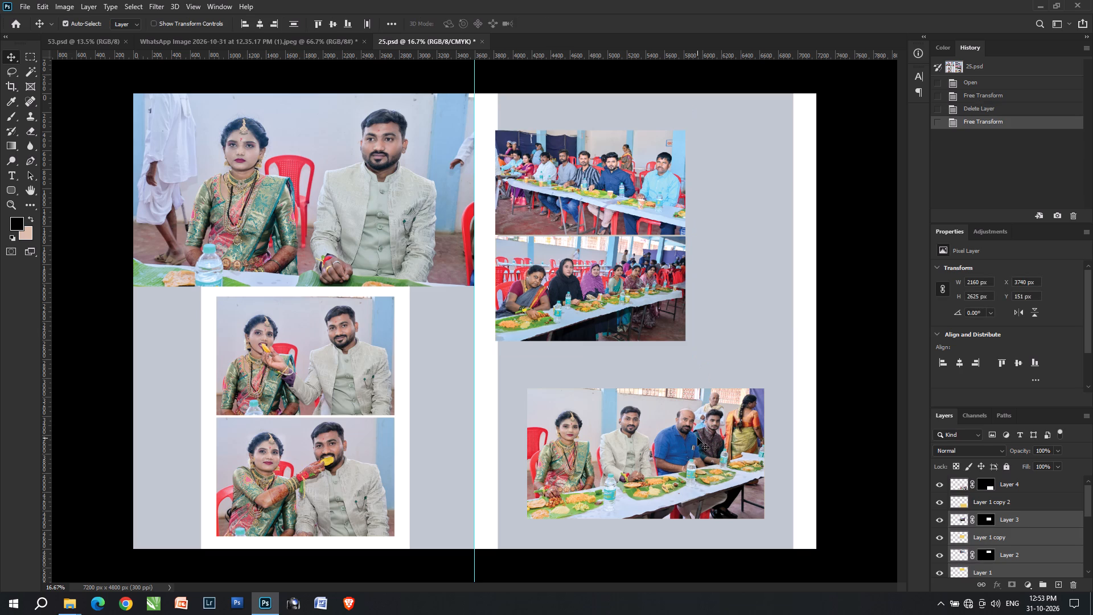
pyautogui.rightClick(568, 461)
pyautogui.keyDown('shift'); pyautogui.moveTo(587, 472); pyautogui.dragTo(593, 474); pyautogui.keyUp('shift')
pyautogui.keyDown('shift'); pyautogui.click(593, 474); pyautogui.keyUp('shift')
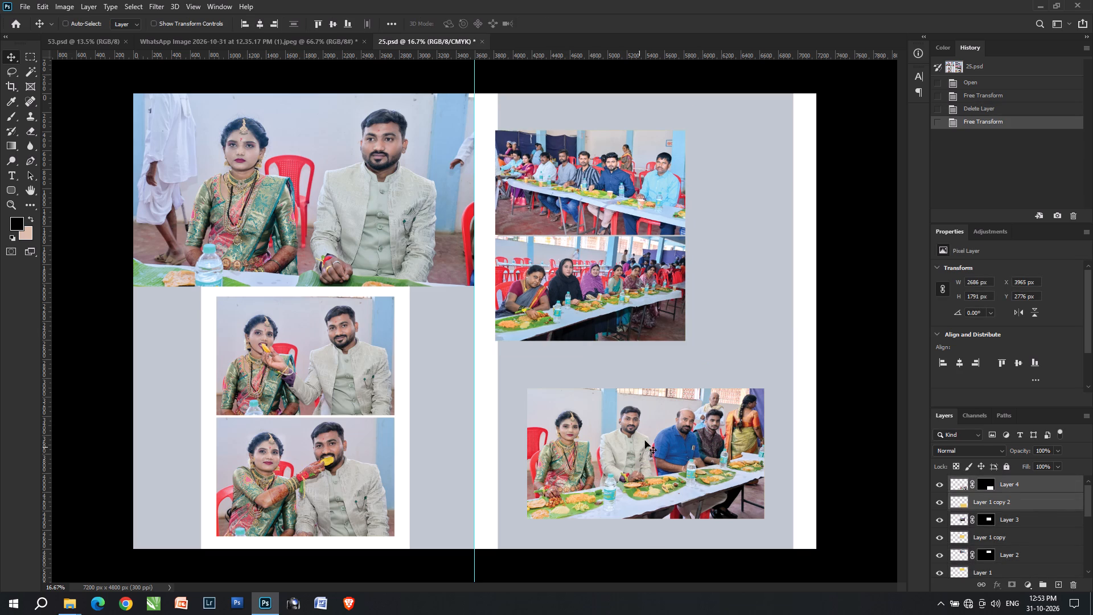
pyautogui.hotkey('ctrl', 't')
pyautogui.moveTo(638, 360); pyautogui.dragTo(642, 323)
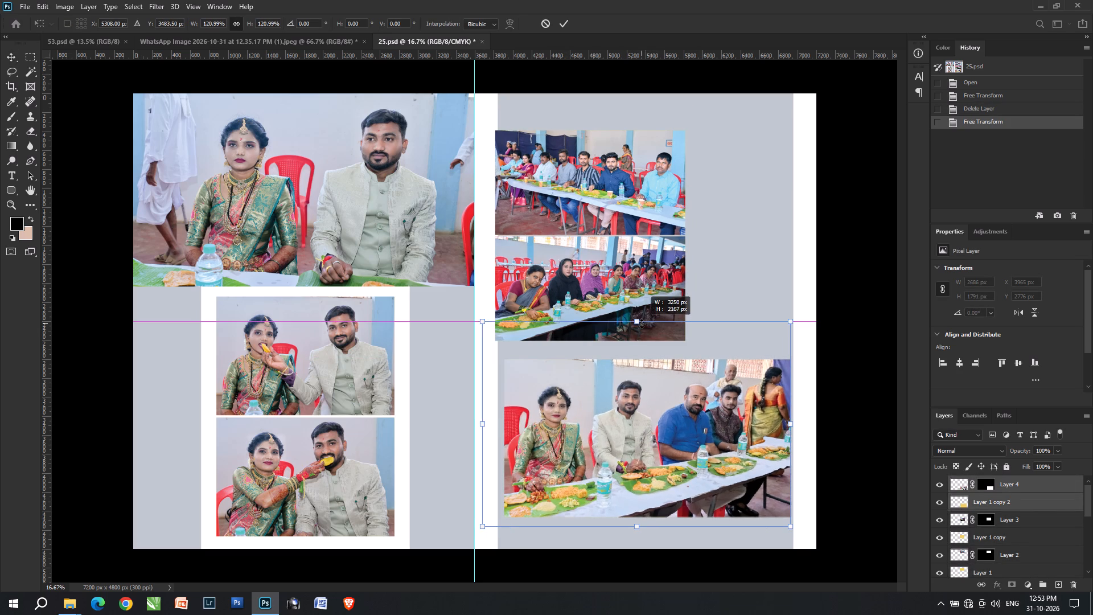
pyautogui.press('Return')
# Nudge the enlarged bottom dining photo to about X 3671, Y 2448 px.
pyautogui.press('Down')
pyautogui.press('Left')
pyautogui.press('Down')
pyautogui.press('Left')
pyautogui.press('Down')
pyautogui.press('Left')
pyautogui.press('Down')
pyautogui.press('Down')
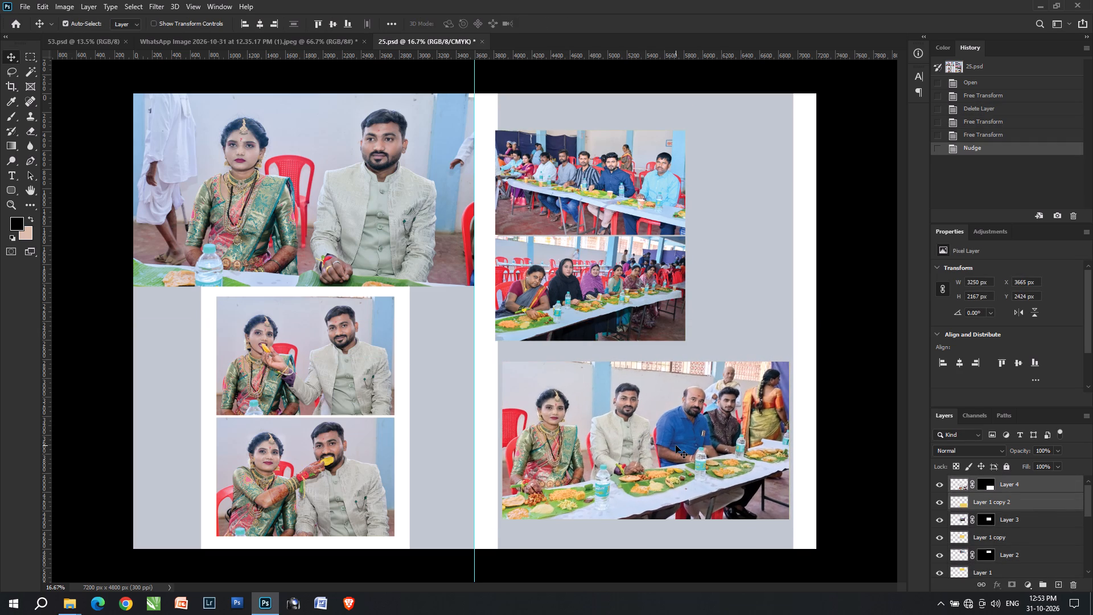
pyautogui.press('Down')
pyautogui.press('Down')
pyautogui.press('Right')
pyautogui.press('Down')
# Move the two upper dining photos closer to the page's inner edge, at about X 3665, Y 109 px.
pyautogui.moveTo(488, 255); pyautogui.dragTo(488, 254)
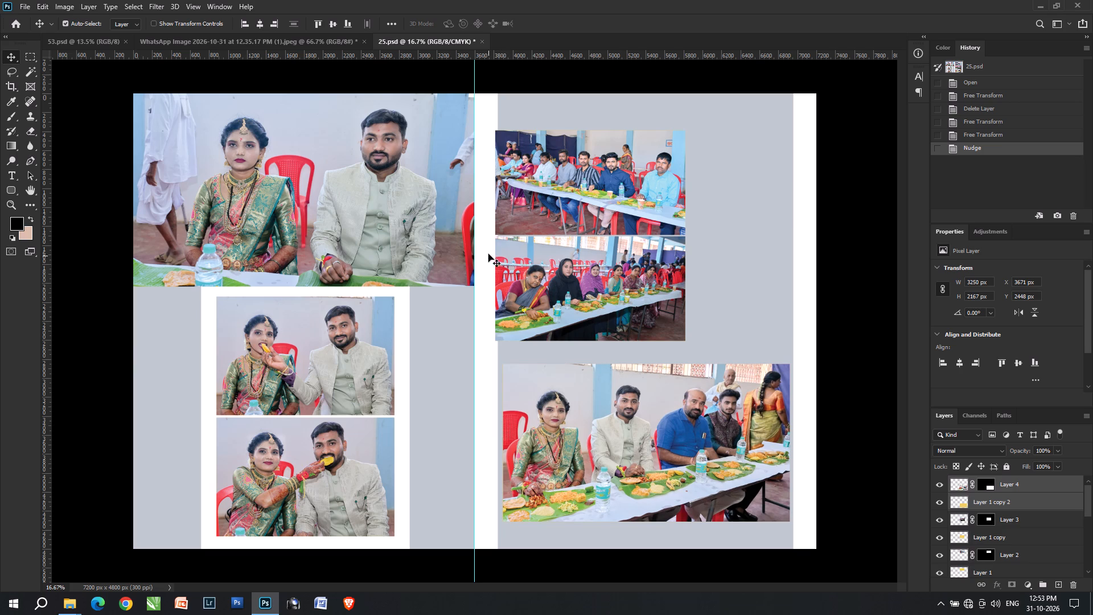
pyautogui.moveTo(488, 254); pyautogui.dragTo(517, 218)
pyautogui.keyDown('shift'); pyautogui.click(741, 243); pyautogui.keyUp('shift')
pyautogui.hotkey('ctrl', 't')
pyautogui.keyDown('shift'); pyautogui.moveTo(618, 279); pyautogui.dragTo(612, 278); pyautogui.keyUp('shift')
pyautogui.keyDown('shift'); pyautogui.doubleClick(612, 278); pyautogui.keyUp('shift')
pyautogui.press('Left')
pyautogui.press('Up')
pyautogui.press('Left')
pyautogui.press('Up')
pyautogui.press('Left')
pyautogui.press('Up')
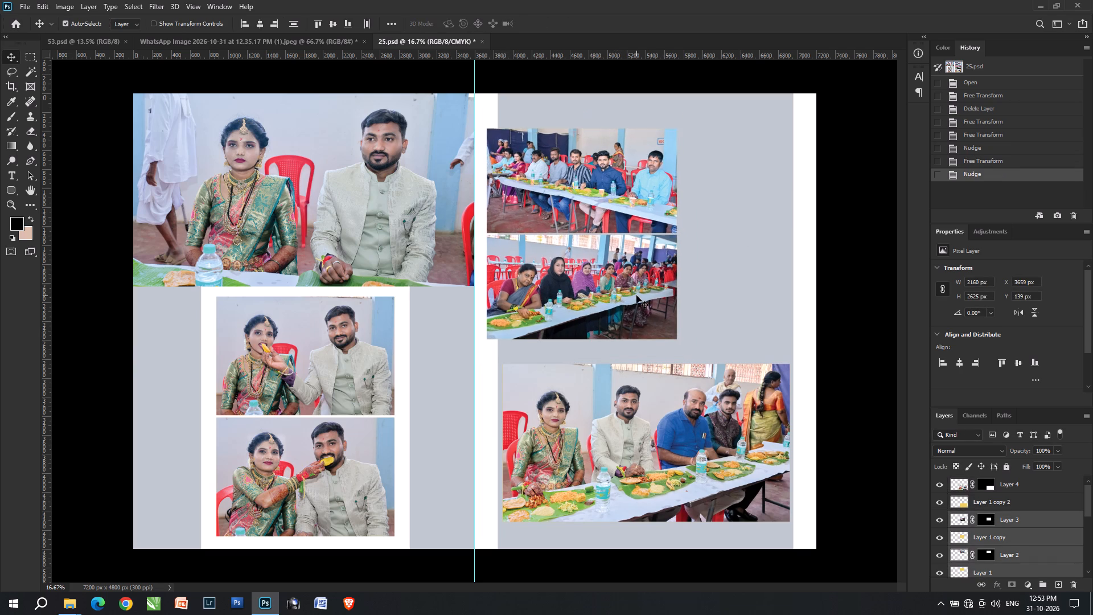
pyautogui.press('Up')
pyautogui.press('Up')
pyautogui.press('Right')
pyautogui.press('Up')
pyautogui.press('Right')
pyautogui.press('Up')
pyautogui.click(827, 337)
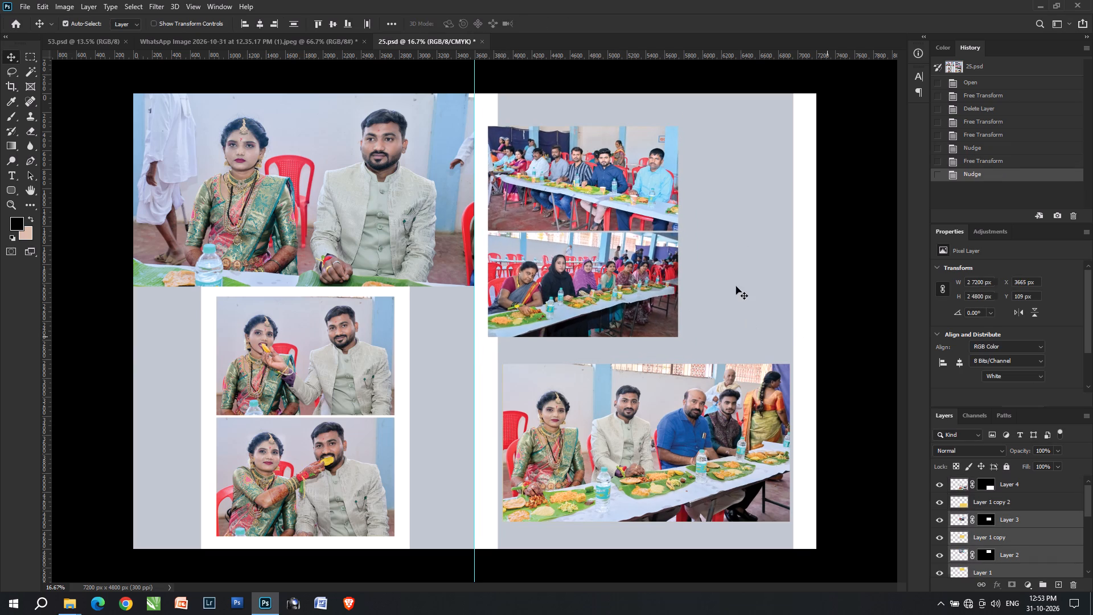
# Narrow the right page's grey background strip to about 39% of its width, keeping its inner edge in place.
pyautogui.click(736, 286)
pyautogui.hotkey('ctrl', 't')
pyautogui.keyDown('shift'); pyautogui.moveTo(790, 310); pyautogui.dragTo(747, 302); pyautogui.keyUp('shift')
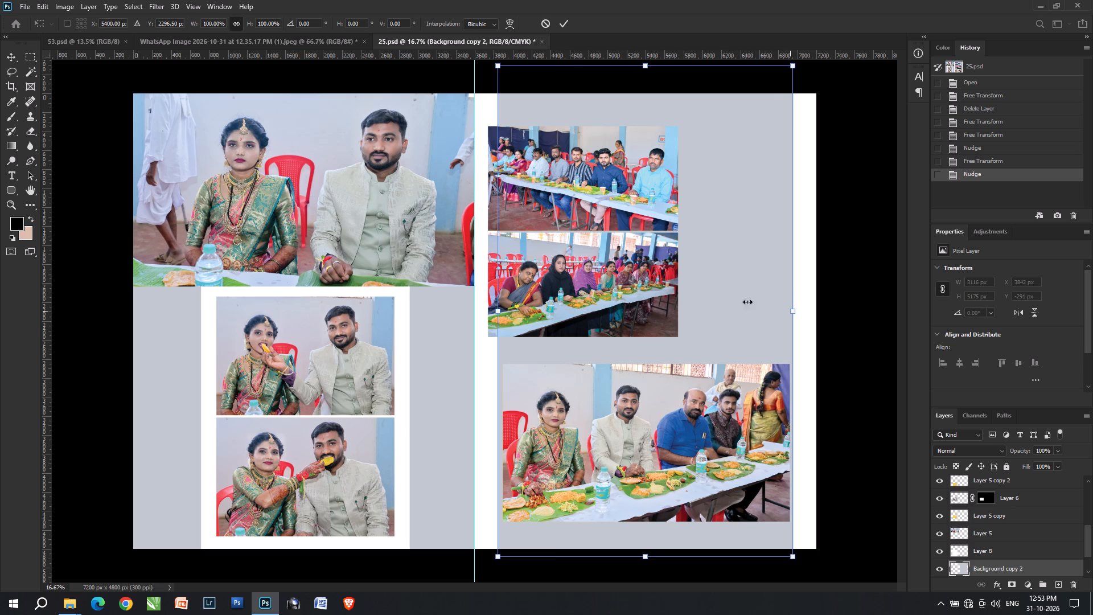
pyautogui.keyDown('shift'); pyautogui.moveTo(747, 302); pyautogui.dragTo(611, 280); pyautogui.keyUp('shift')
pyautogui.click(602, 352)
pyautogui.press('Return')
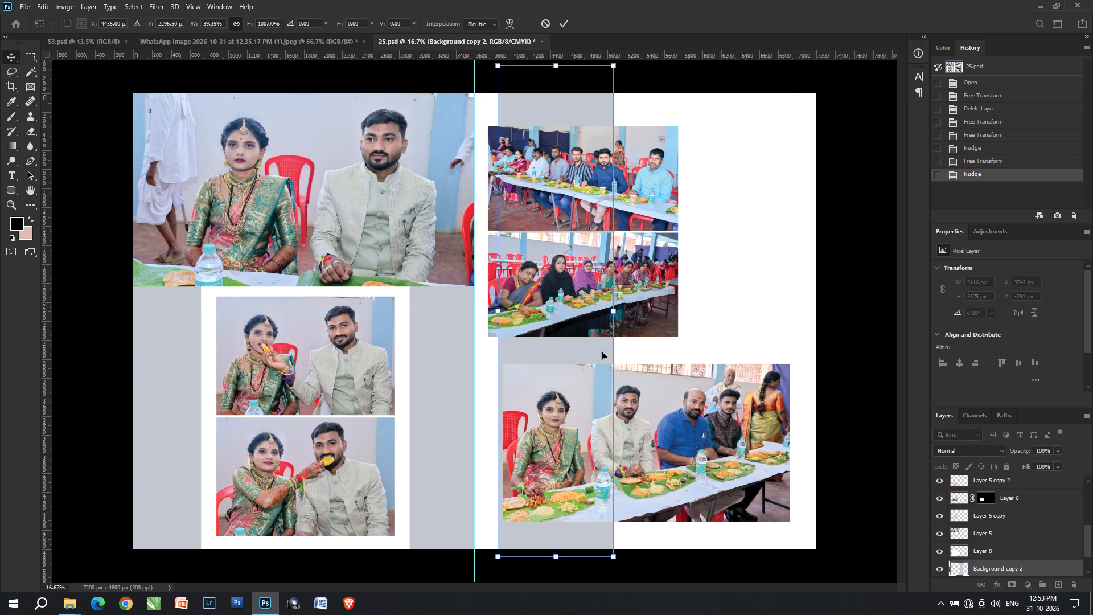
pyautogui.click(756, 330)
# Switch to File Explorer and open the 16X24 album's main folder containing the received WhatsApp photos.
pyautogui.hotkey('alt', 'Tab')
pyautogui.hotkey('alt', 'Tab')
pyautogui.hotkey('alt', 'Tab')
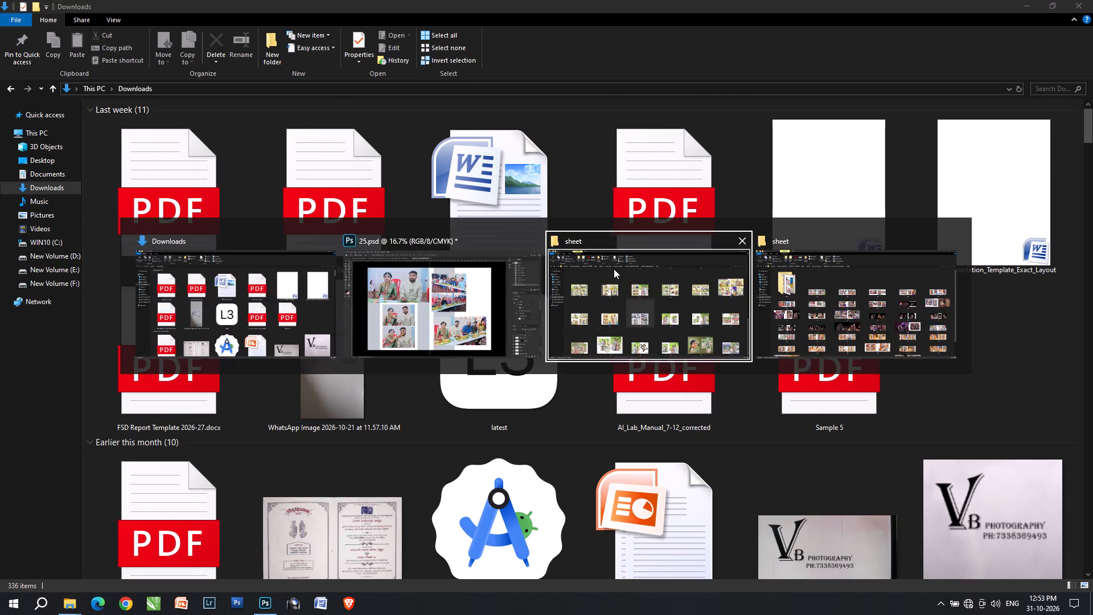
pyautogui.scroll(-2, 688, 330)
pyautogui.hotkey('alt', 'Tab')
pyautogui.hotkey('alt', 'Tab')
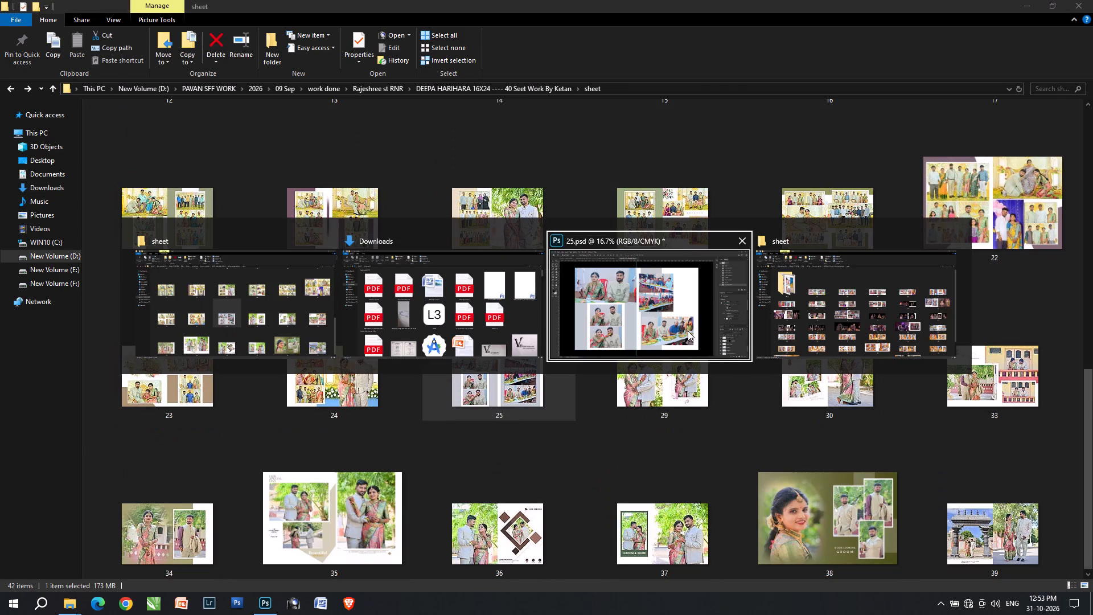
pyautogui.hotkey('alt', 'Tab')
pyautogui.scroll(-1, 688, 331)
pyautogui.hotkey('alt', 'Tab')
pyautogui.hotkey('alt', 'Tab')
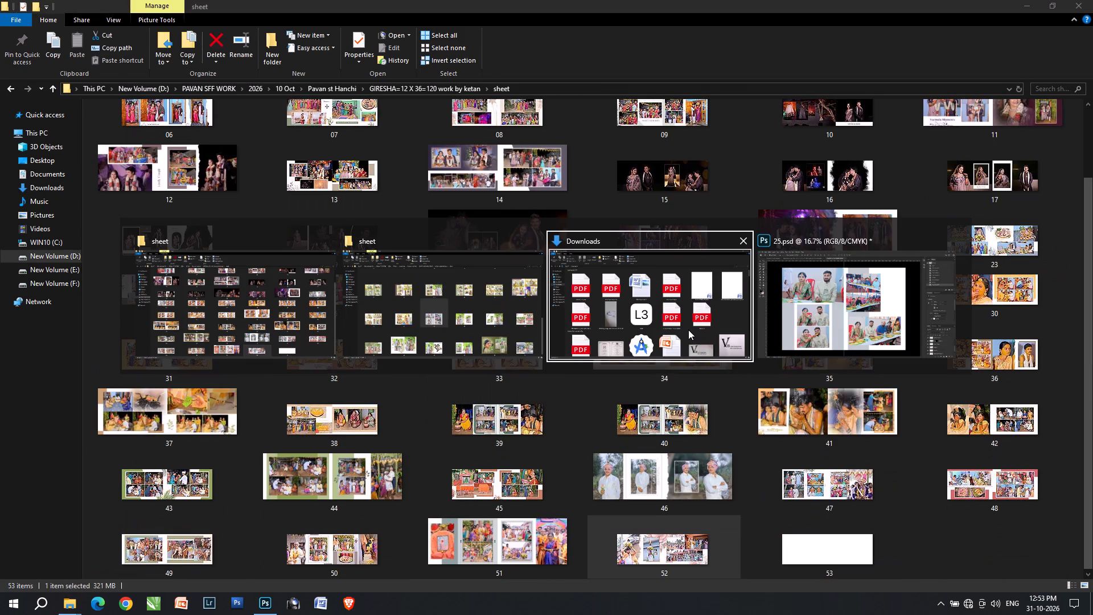
pyautogui.hotkey('alt', 'Tab')
pyautogui.hotkey('alt', 'Tab')
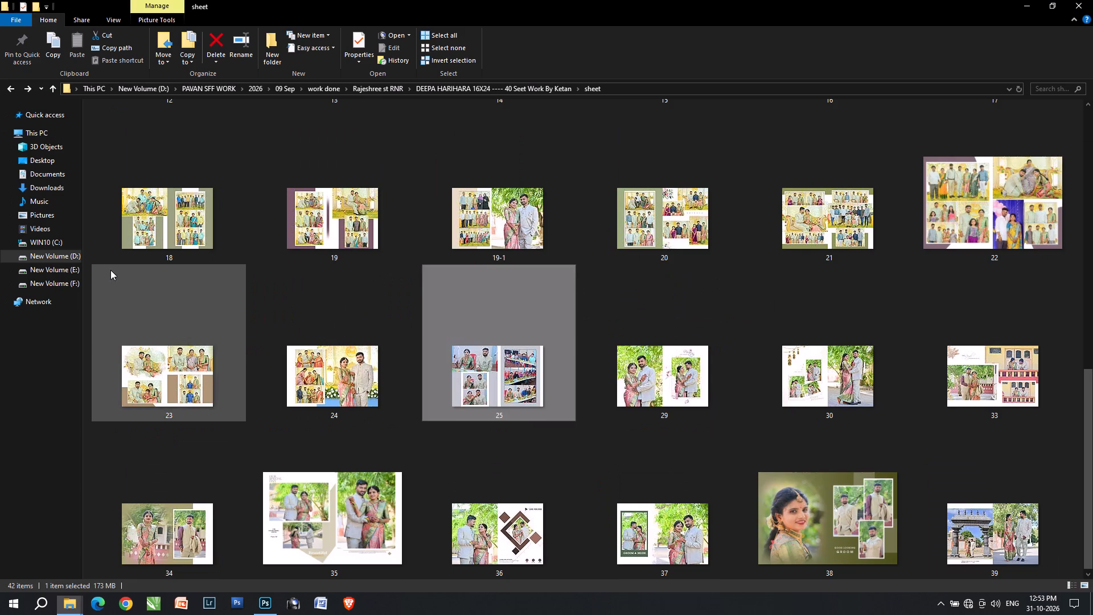
pyautogui.press('BackSpace')
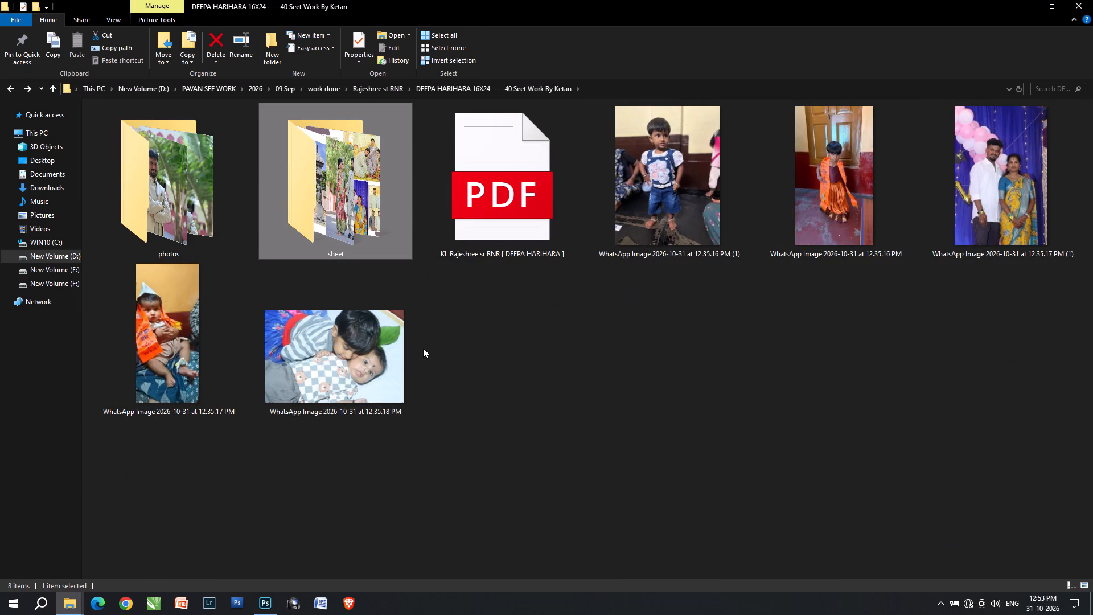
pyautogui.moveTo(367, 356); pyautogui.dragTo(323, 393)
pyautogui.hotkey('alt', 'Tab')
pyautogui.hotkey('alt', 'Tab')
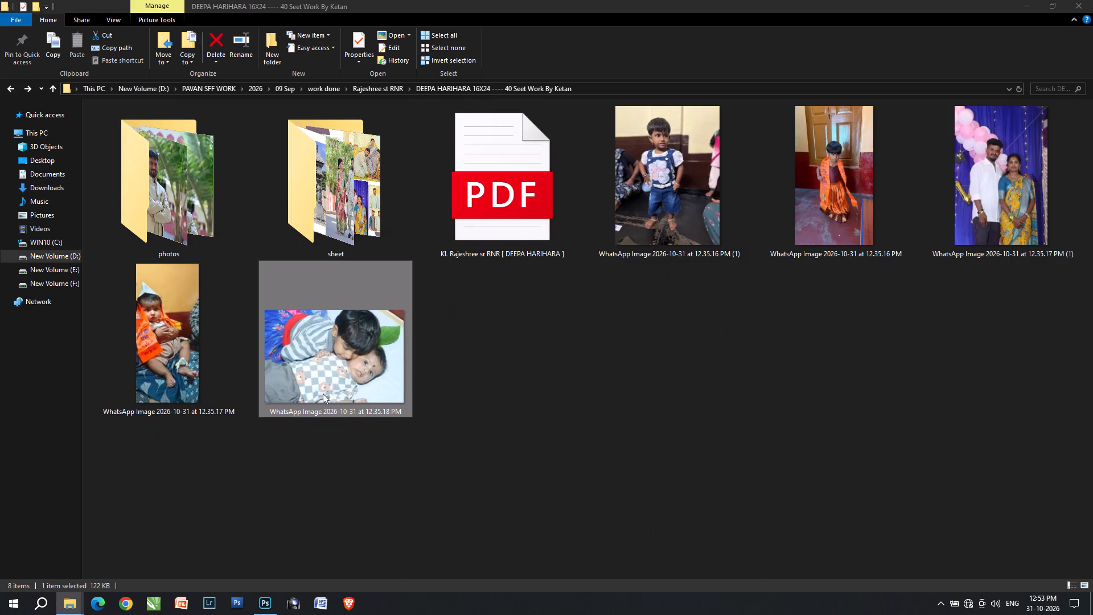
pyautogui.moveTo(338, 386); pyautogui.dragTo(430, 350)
# Open the photo "WhatsApp Image 2026-10-31 at 12.35.16 PM" of the child in orange as a new Photoshop document.
pyautogui.moveTo(849, 201); pyautogui.dragTo(833, 222)
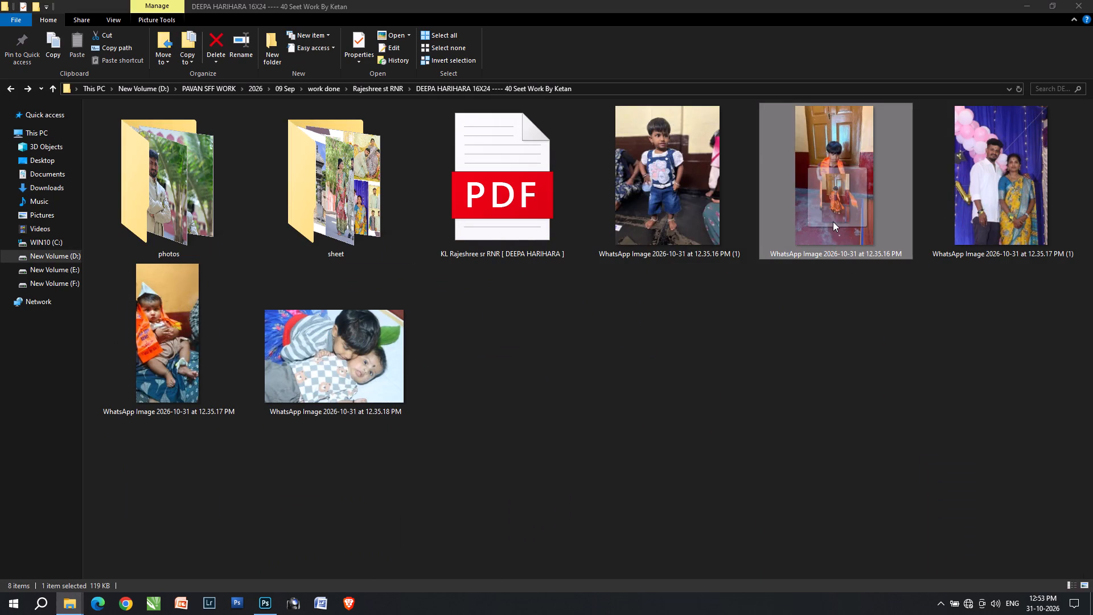
pyautogui.moveTo(833, 222); pyautogui.dragTo(709, 101)
pyautogui.hotkey('alt', 'Tab')
pyautogui.hotkey('alt', 'Tab')
pyautogui.hotkey('alt', 'Tab')
pyautogui.hotkey('alt', 'Tab')
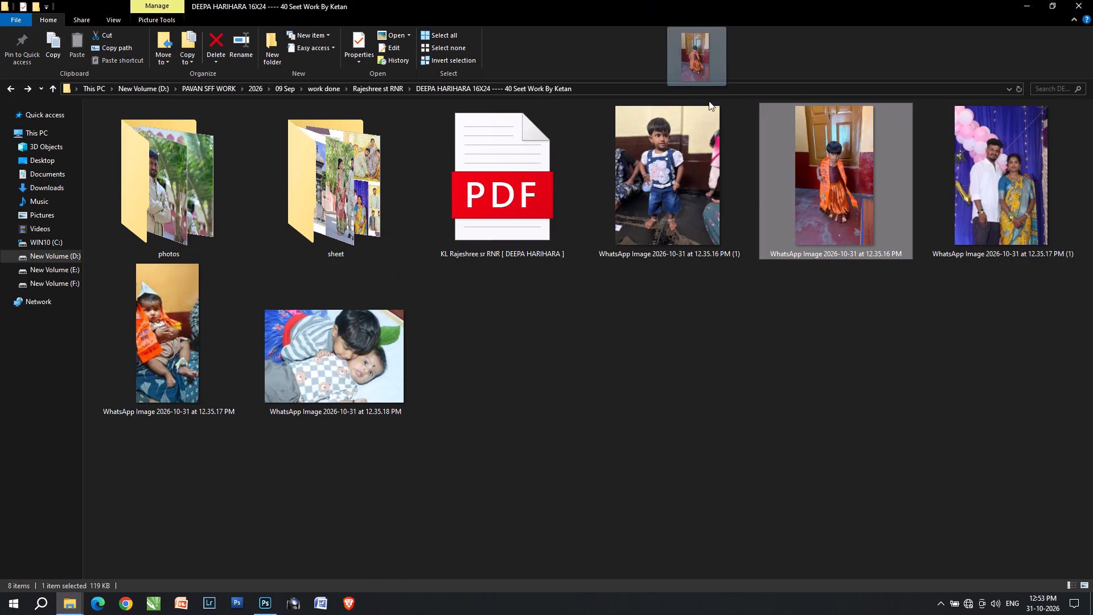
pyautogui.moveTo(709, 101); pyautogui.dragTo(754, 0)
pyautogui.hotkey('alt', 'Tab')
pyautogui.hotkey('alt', 'Tab')
pyautogui.hotkey('alt', 'Tab')
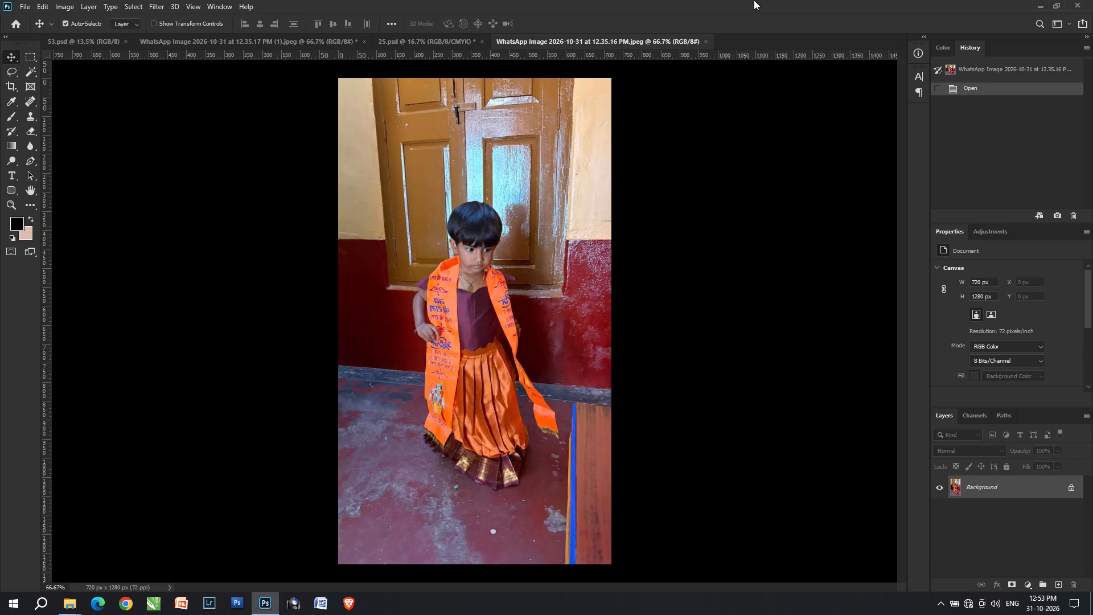
# Reapply the last Camera Raw Filter to the photo of the child in orange.
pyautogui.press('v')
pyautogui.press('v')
pyautogui.hotkey('ctrl', 'alt', 'f')
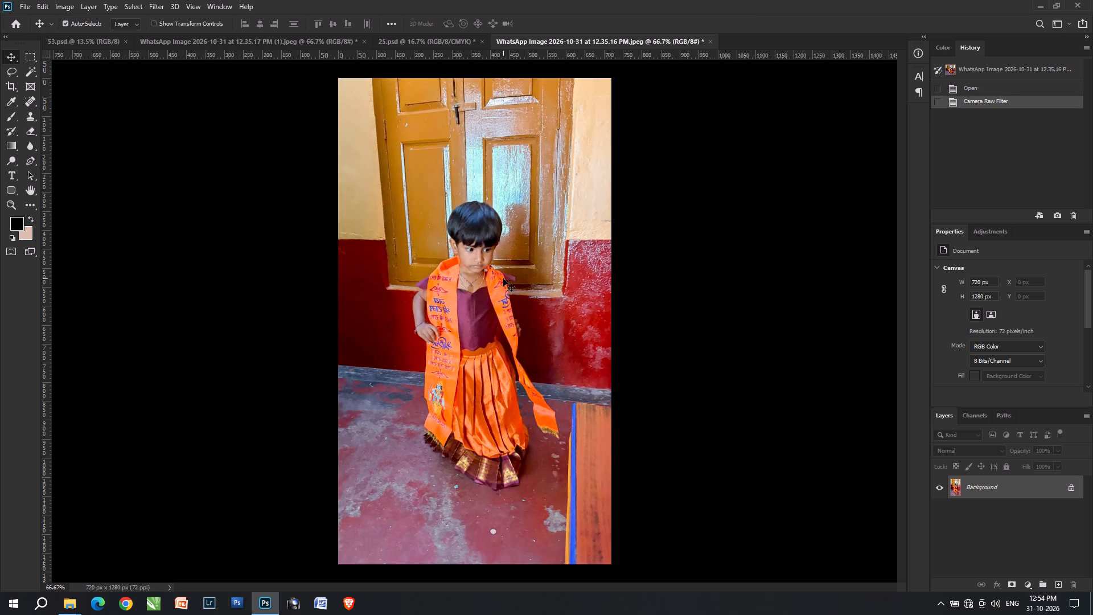
# Brighten the photo with Levels, raising the midtone input to about 1.11 and lowering the white input slightly.
pyautogui.hotkey('ctrl', 'l')
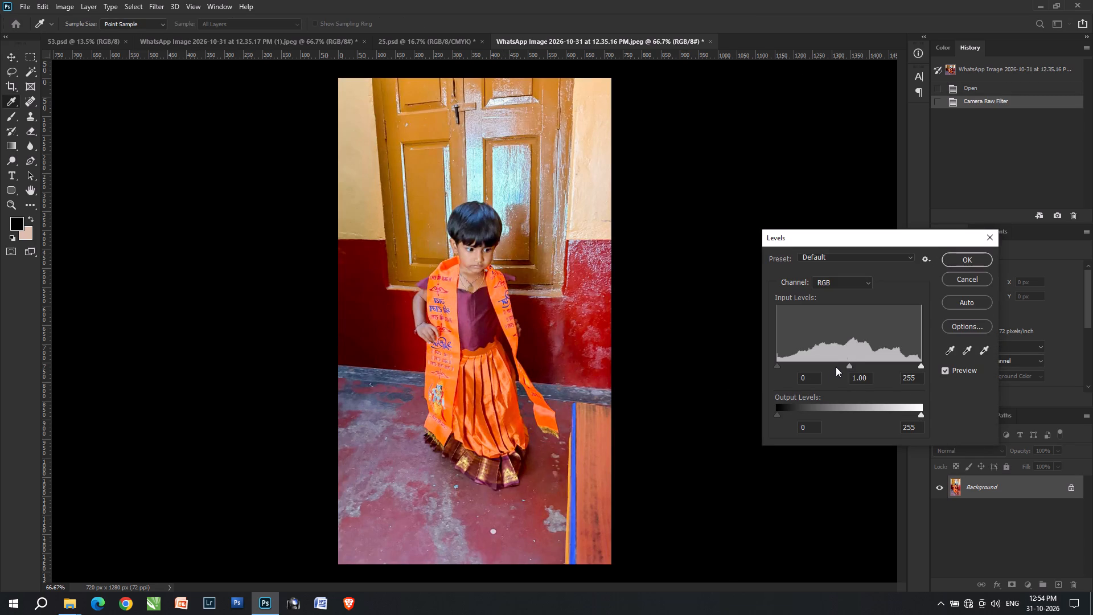
pyautogui.click(844, 367)
pyautogui.click(914, 363)
pyautogui.press('Return')
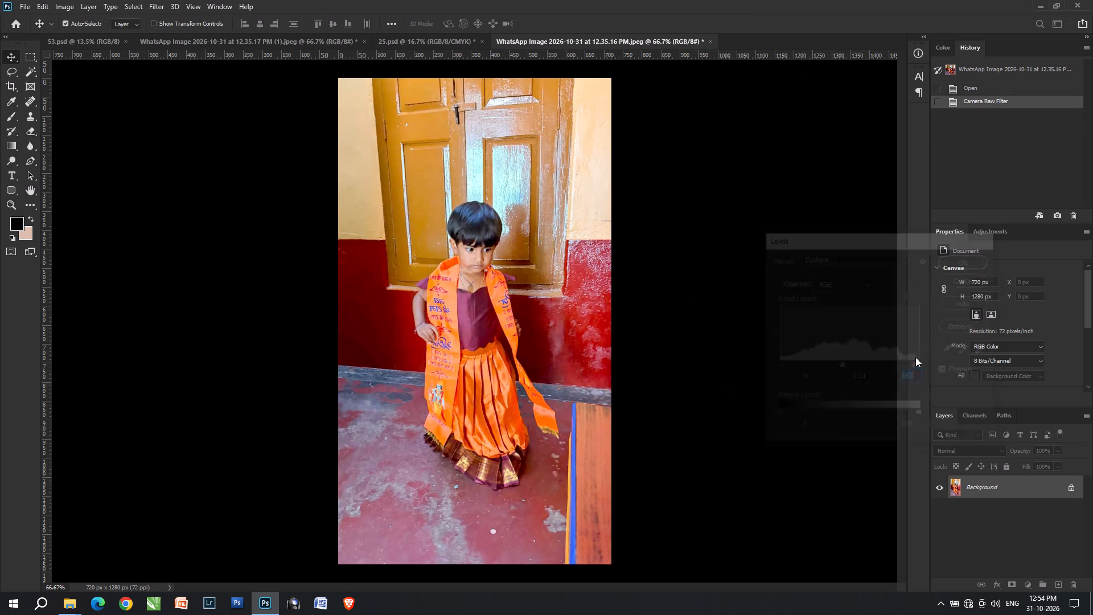
# Cut the entire corrected photo and switch to the 25.psd album sheet.
pyautogui.hotkey('ctrl', 'a')
pyautogui.hotkey('ctrl', 'x')
pyautogui.hotkey('ctrl', 'Tab')
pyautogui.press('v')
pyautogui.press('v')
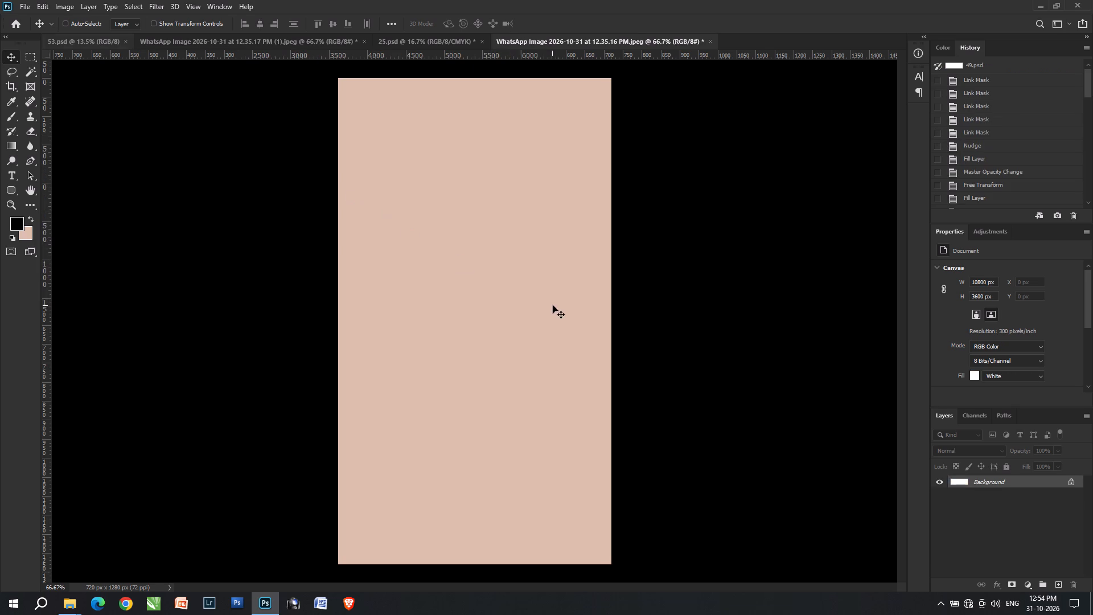
pyautogui.rightClick(534, 297)
pyautogui.keyDown('ctrl'); pyautogui.click(533, 275); pyautogui.keyUp('ctrl')
pyautogui.hotkey('ctrl', 'Tab')
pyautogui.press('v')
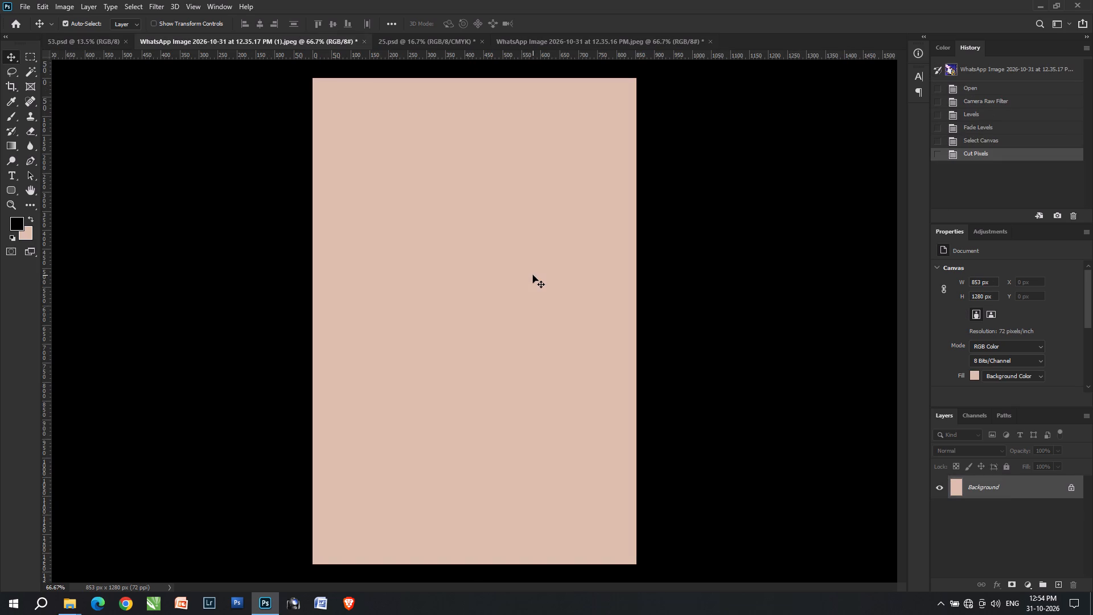
pyautogui.hotkey('ctrl', 'Tab')
# Paste the cut photo directly above the Background layer on the right page of 25.psd.
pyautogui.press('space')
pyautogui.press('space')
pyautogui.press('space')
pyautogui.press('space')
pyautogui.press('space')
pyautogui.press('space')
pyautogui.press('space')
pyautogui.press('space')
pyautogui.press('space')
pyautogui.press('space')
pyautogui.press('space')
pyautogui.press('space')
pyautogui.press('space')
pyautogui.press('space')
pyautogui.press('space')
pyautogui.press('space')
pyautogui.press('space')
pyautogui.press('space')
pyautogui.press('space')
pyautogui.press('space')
pyautogui.moveTo(624, 294); pyautogui.dragTo(443, 293)
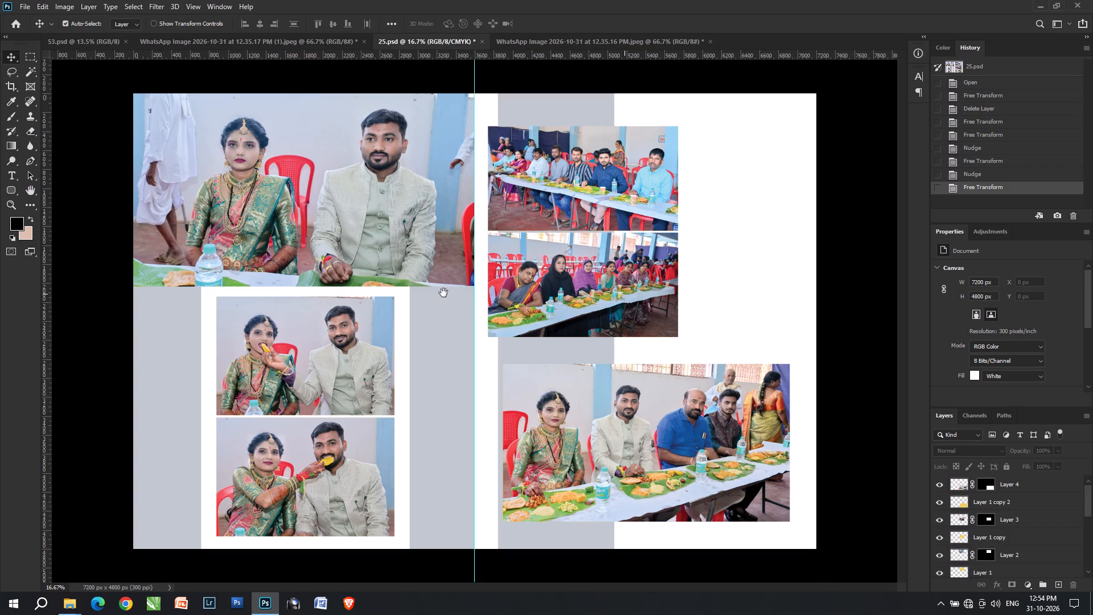
pyautogui.moveTo(443, 293); pyautogui.dragTo(422, 289)
pyautogui.keyDown('alt'); pyautogui.scroll(2, 664, 314); pyautogui.keyUp('alt')
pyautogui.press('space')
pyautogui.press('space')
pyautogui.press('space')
pyautogui.moveTo(652, 313); pyautogui.dragTo(367, 294)
pyautogui.rightClick(421, 260)
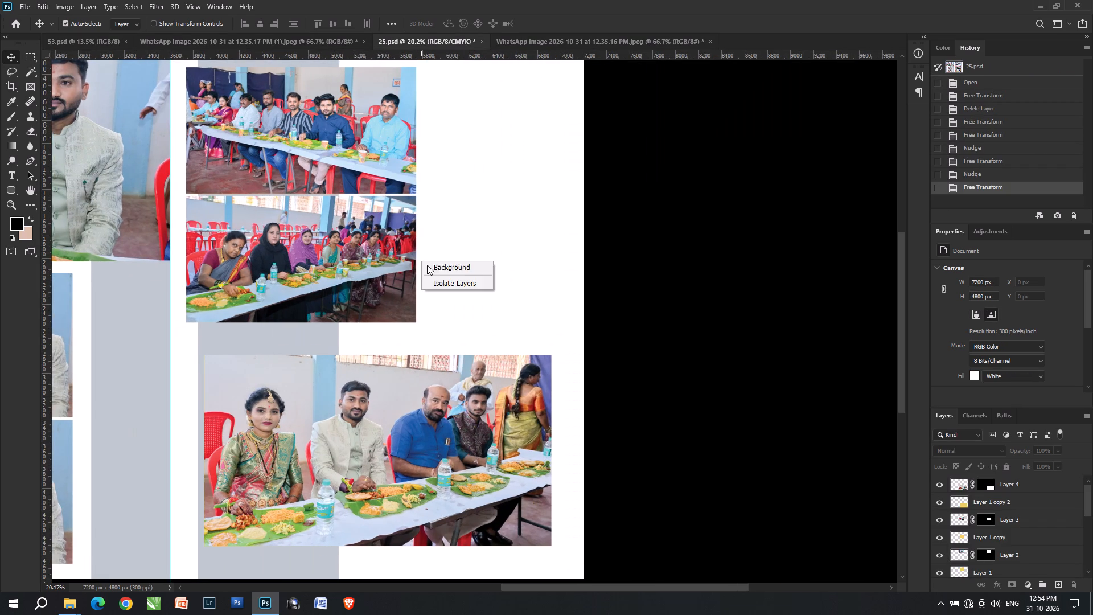
pyautogui.click(438, 269)
pyautogui.hotkey('ctrl', 'v')
# Enlarge the child's photo to about 1685 × 2996 px and place it in the right page's upper outer corner.
pyautogui.hotkey('ctrl', 't')
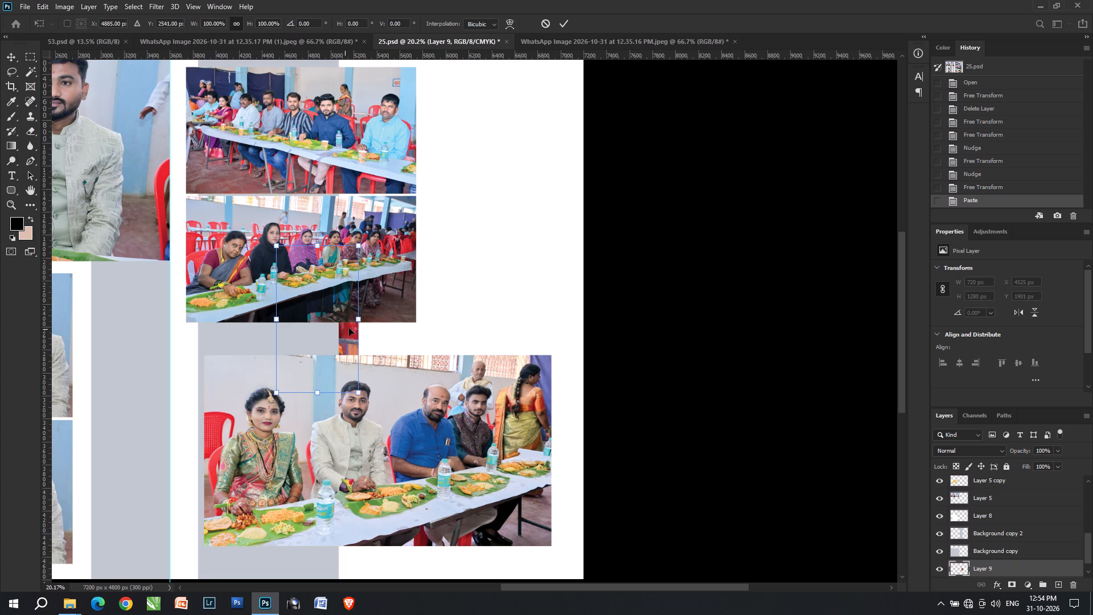
pyautogui.moveTo(350, 327); pyautogui.dragTo(539, 206)
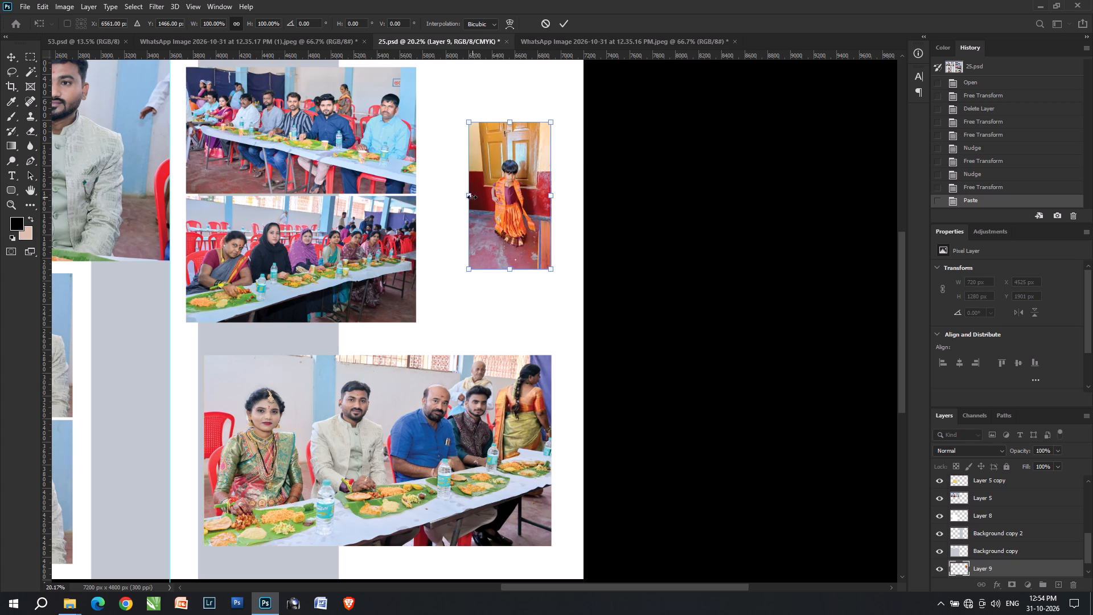
pyautogui.moveTo(471, 197); pyautogui.dragTo(381, 179)
pyautogui.press('space')
pyautogui.press('space')
pyautogui.press('space')
pyautogui.press('space')
pyautogui.press('space')
pyautogui.press('space')
pyautogui.press('space')
pyautogui.press('space')
pyautogui.moveTo(505, 199); pyautogui.dragTo(473, 300)
pyautogui.moveTo(473, 300); pyautogui.dragTo(492, 280)
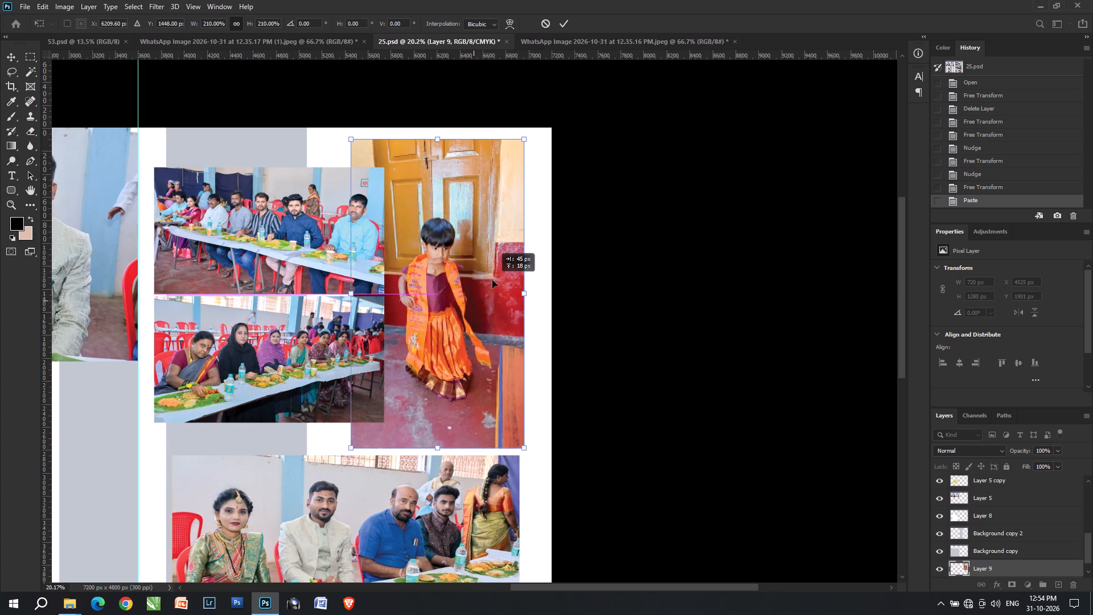
pyautogui.moveTo(492, 280); pyautogui.dragTo(507, 285)
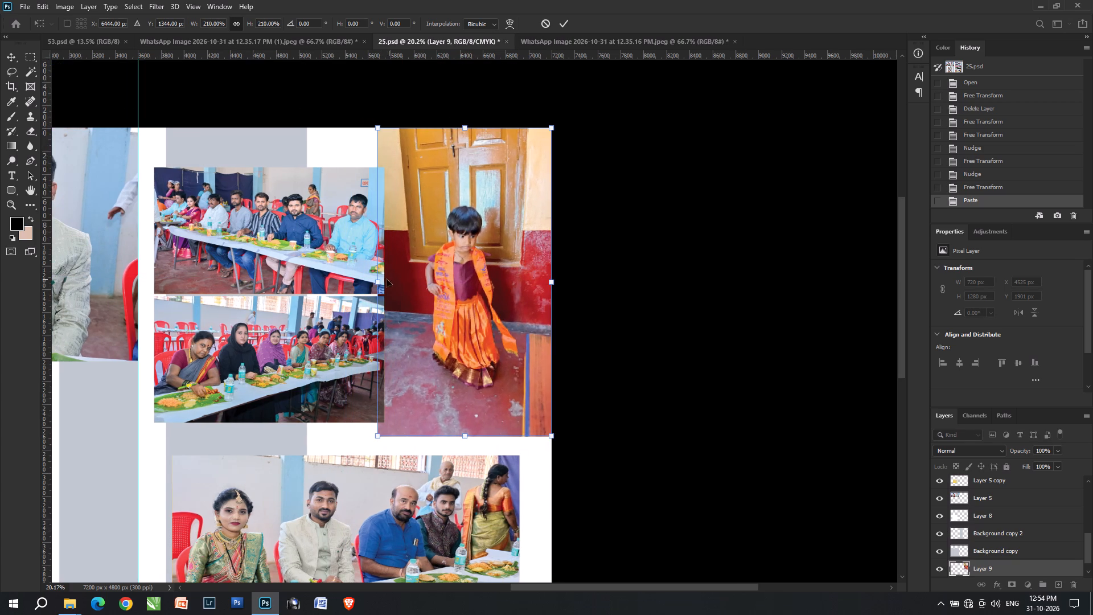
pyautogui.moveTo(375, 283); pyautogui.dragTo(355, 280)
pyautogui.press('Return')
pyautogui.press('v')
pyautogui.press('v')
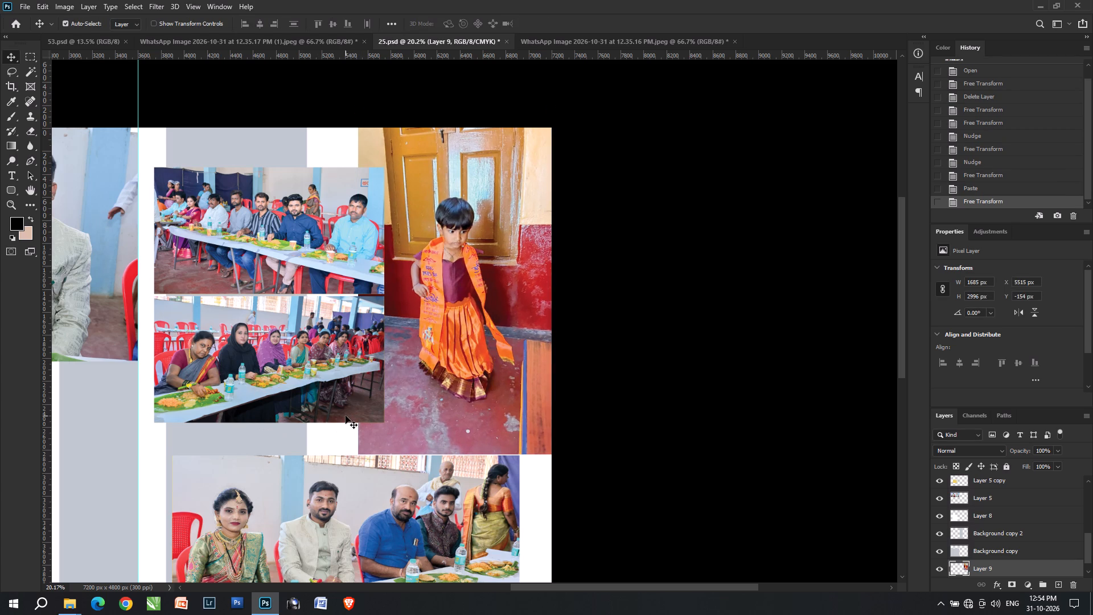
# Copy a white area of about 1988 × 2349 px from the Background as a frame behind the two upper dining photos, above the child's photo.
pyautogui.press('m')
pyautogui.moveTo(384, 430); pyautogui.dragTo(166, 188)
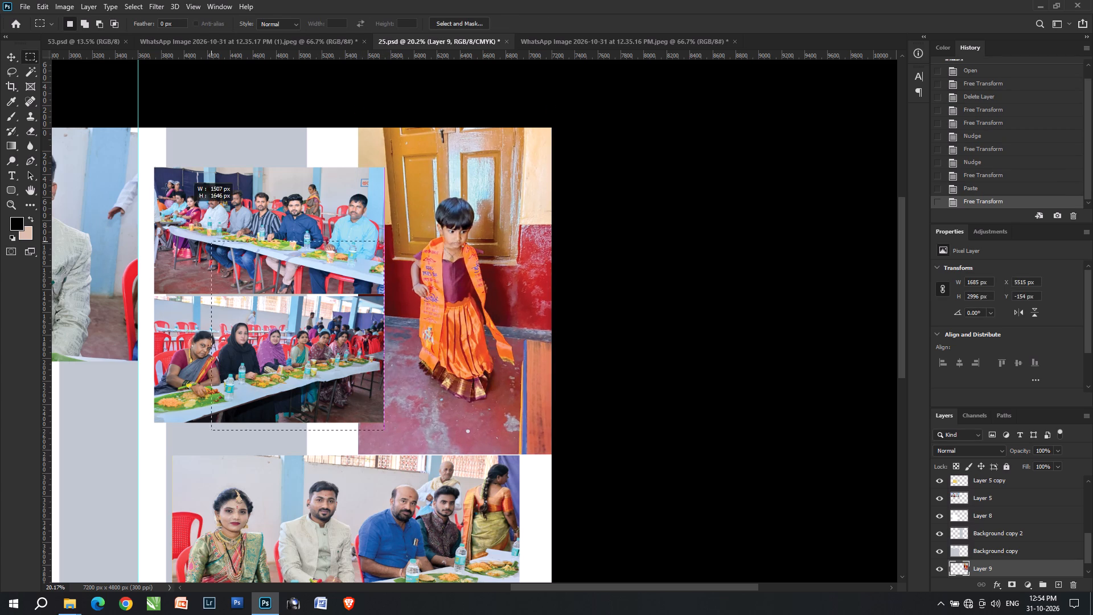
pyautogui.moveTo(166, 188); pyautogui.dragTo(156, 161)
pyautogui.click(284, 278)
pyautogui.scroll(-4, 1029, 475)
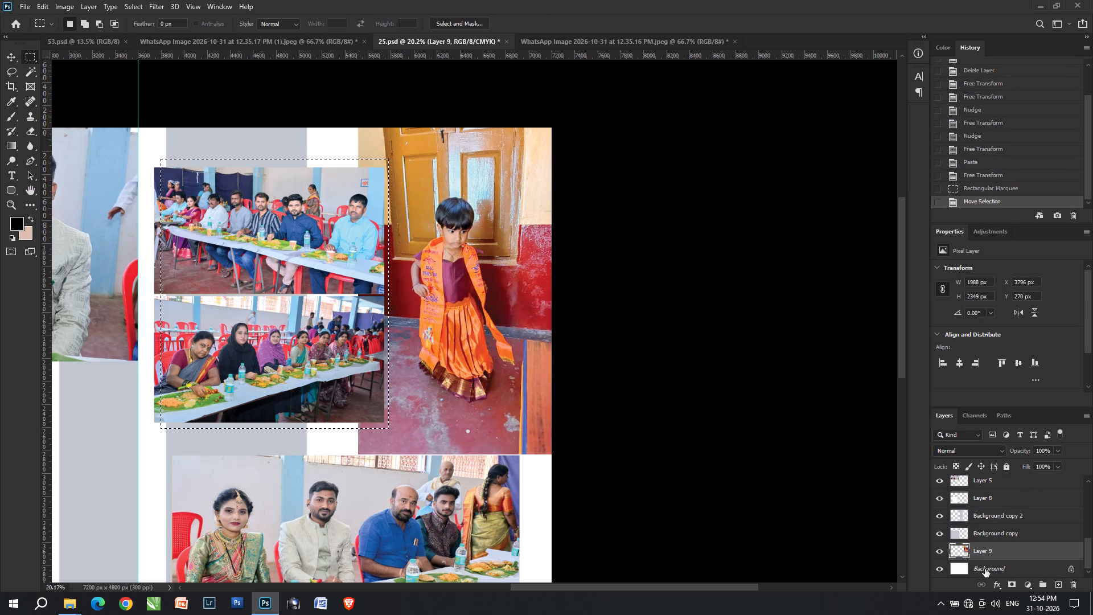
pyautogui.click(985, 569)
pyautogui.hotkey('ctrl', 'j')
pyautogui.hotkey('ctrl', ']')
pyautogui.write('VV')
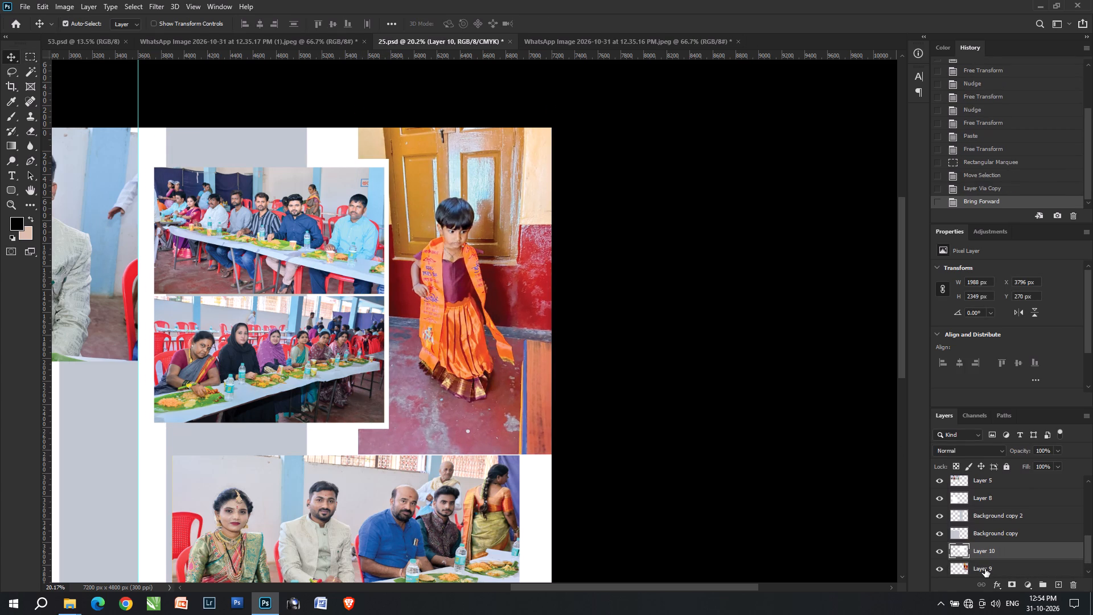
pyautogui.press('Right')
pyautogui.press('Right')
pyautogui.press('Down')
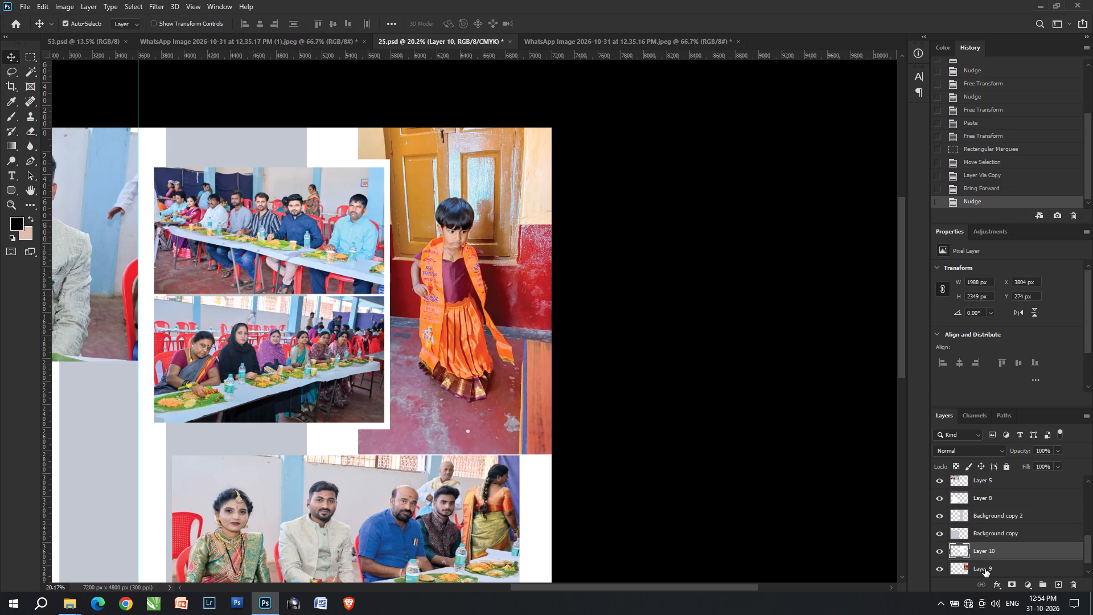
pyautogui.press('Right')
# Move the child's photo straight up to about Y -230 px, widening the gap above the bottom dining photo.
pyautogui.press('space')
pyautogui.click(526, 355)
pyautogui.keyDown('alt'); pyautogui.scroll(-6, 526, 355); pyautogui.keyUp('alt')
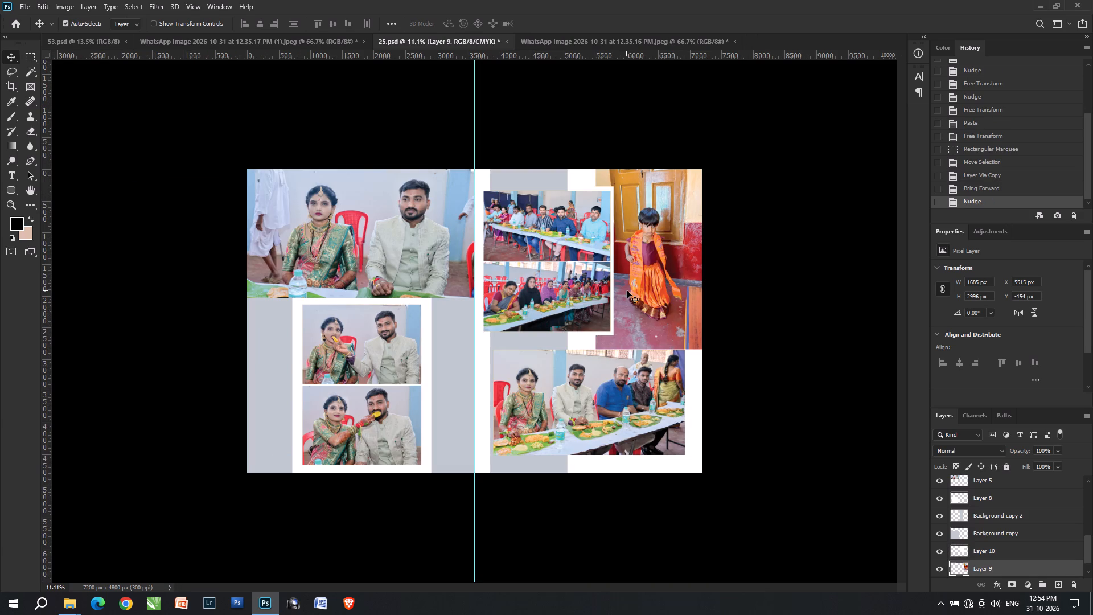
pyautogui.press('Up')
pyautogui.press('Up')
pyautogui.press('Up')
pyautogui.press('Down')
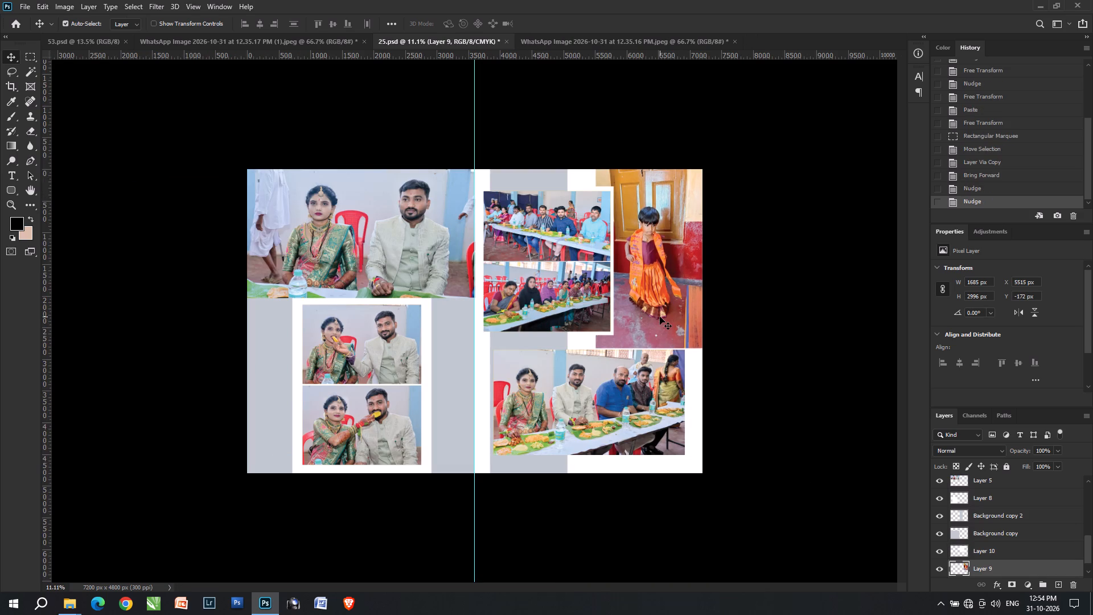
pyautogui.scroll(4, 660, 342)
pyautogui.press('space')
pyautogui.press('space')
pyautogui.moveTo(647, 332); pyautogui.dragTo(429, 305)
pyautogui.keyDown('alt'); pyautogui.scroll(4, 691, 304); pyautogui.keyUp('alt')
pyautogui.press('space')
pyautogui.press('space')
pyautogui.moveTo(657, 305); pyautogui.dragTo(471, 314)
pyautogui.click(556, 309)
pyautogui.keyDown('shift'); pyautogui.moveTo(556, 309); pyautogui.dragTo(556, 305); pyautogui.keyUp('shift')
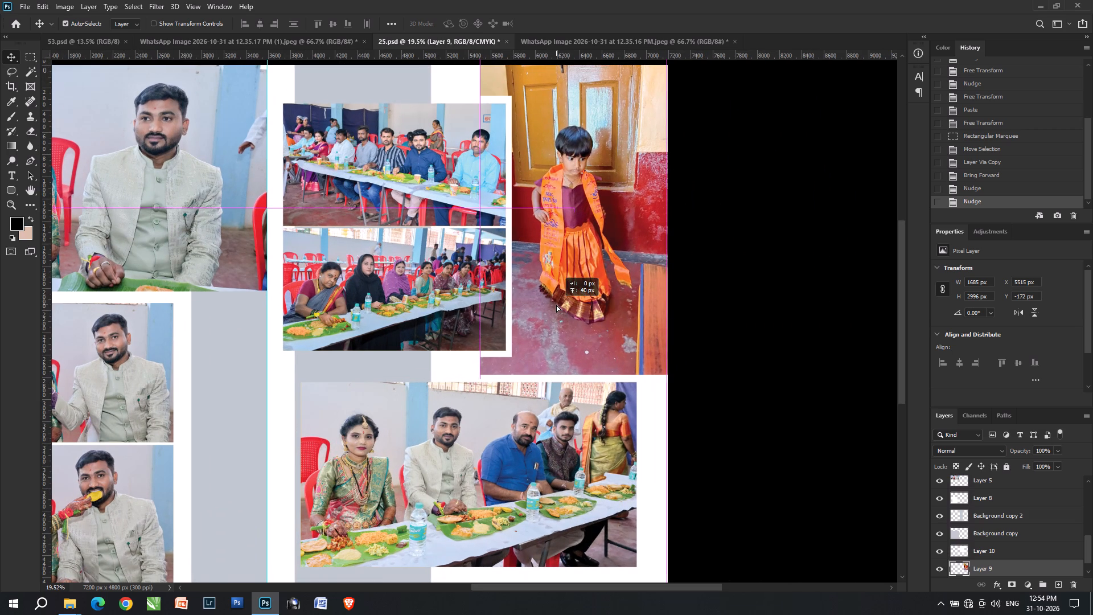
pyautogui.keyDown('shift'); pyautogui.moveTo(556, 305); pyautogui.dragTo(556, 301); pyautogui.keyUp('shift')
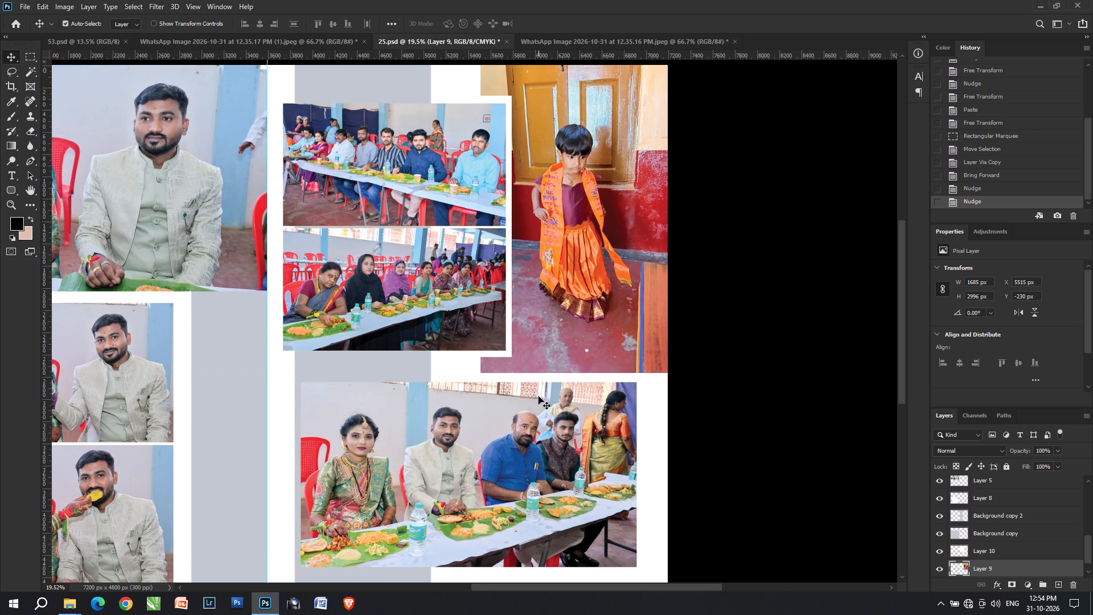
# Enlarge the right page's bottom dining photo with its mask shape to about 103% and move it slightly up, to about Y 2400 px.
pyautogui.press('space')
pyautogui.press('space')
pyautogui.press('space')
pyautogui.moveTo(521, 450); pyautogui.dragTo(548, 363)
pyautogui.moveTo(544, 506); pyautogui.dragTo(559, 443)
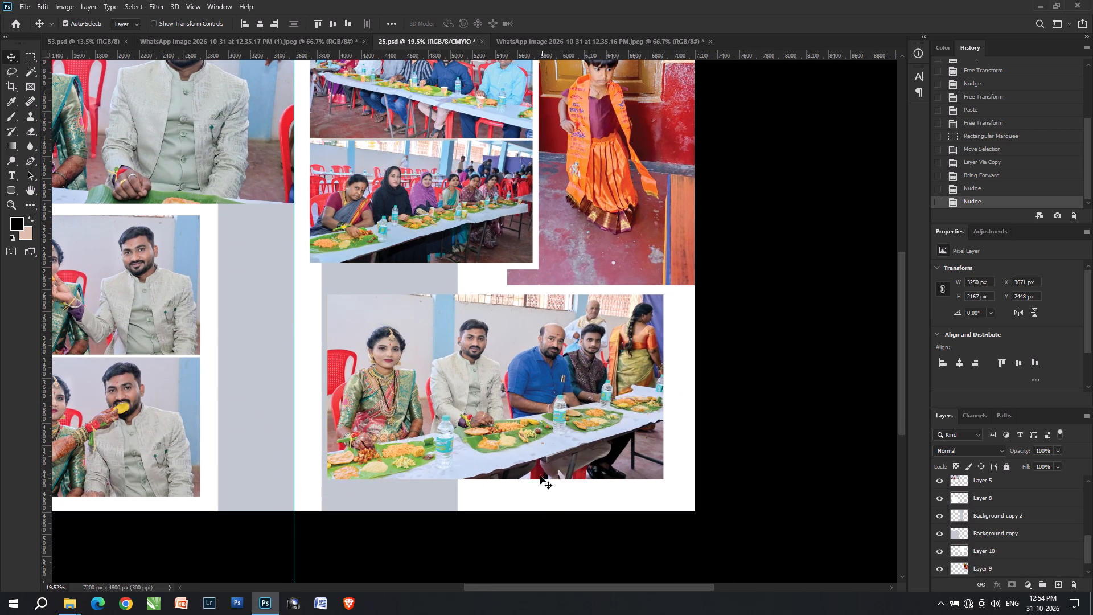
pyautogui.hotkey('ctrl', 't')
pyautogui.click(476, 486)
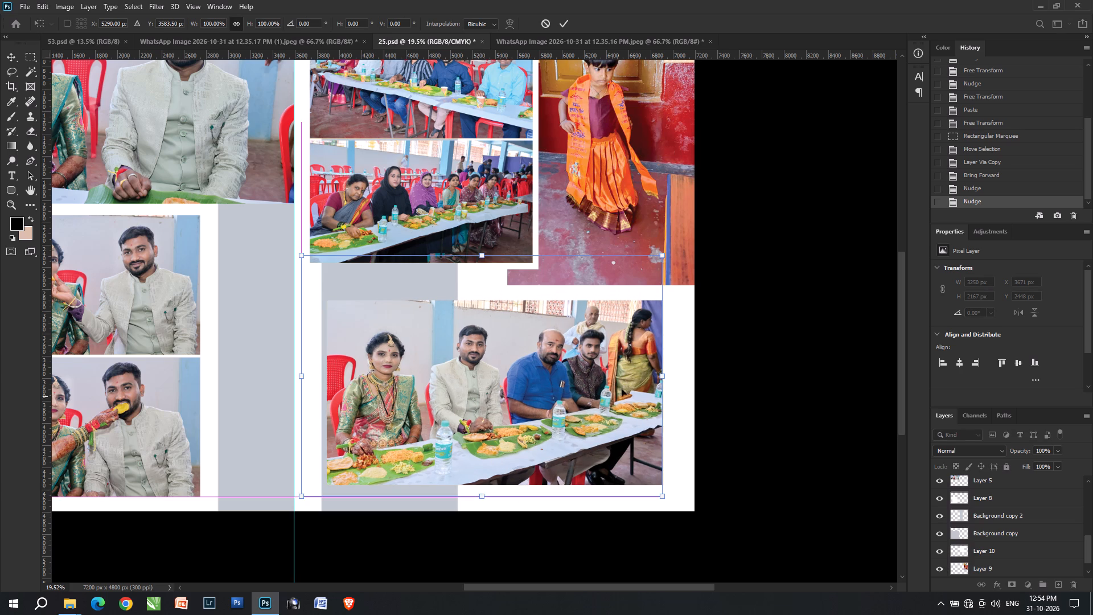
pyautogui.hotkey('ctrl', 'z')
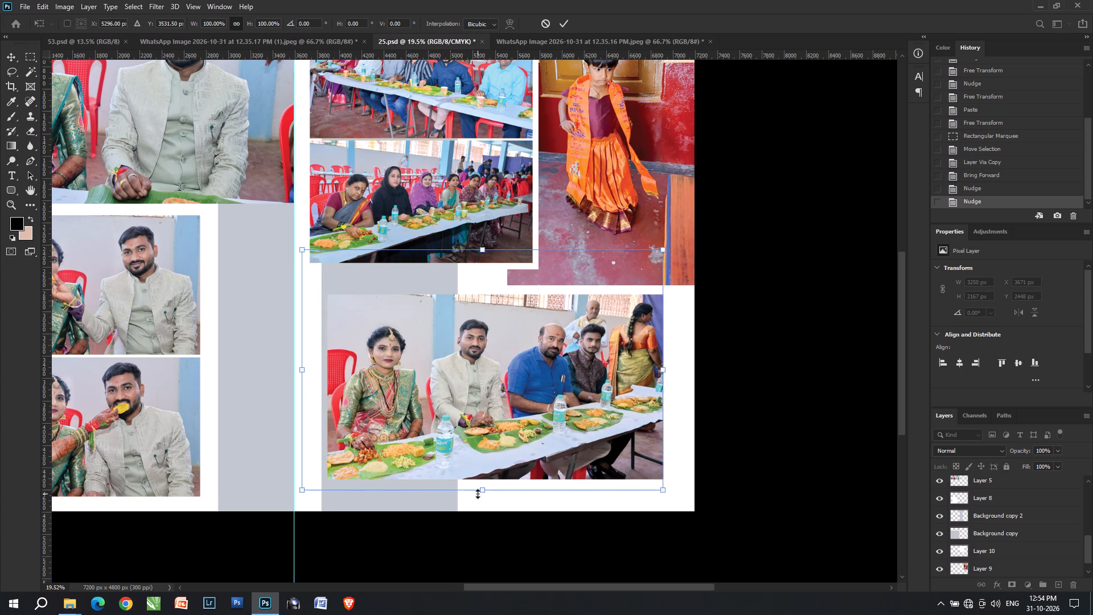
pyautogui.moveTo(479, 493); pyautogui.dragTo(481, 503)
pyautogui.press('Return')
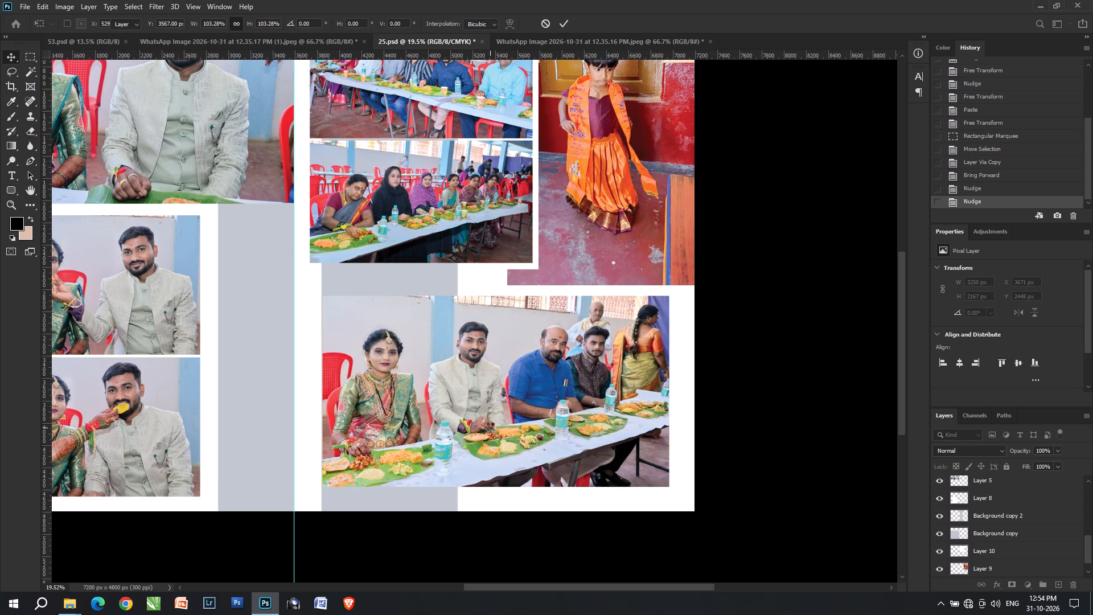
pyautogui.press('Up')
pyautogui.press('Up')
pyautogui.press('Up')
pyautogui.click(498, 413)
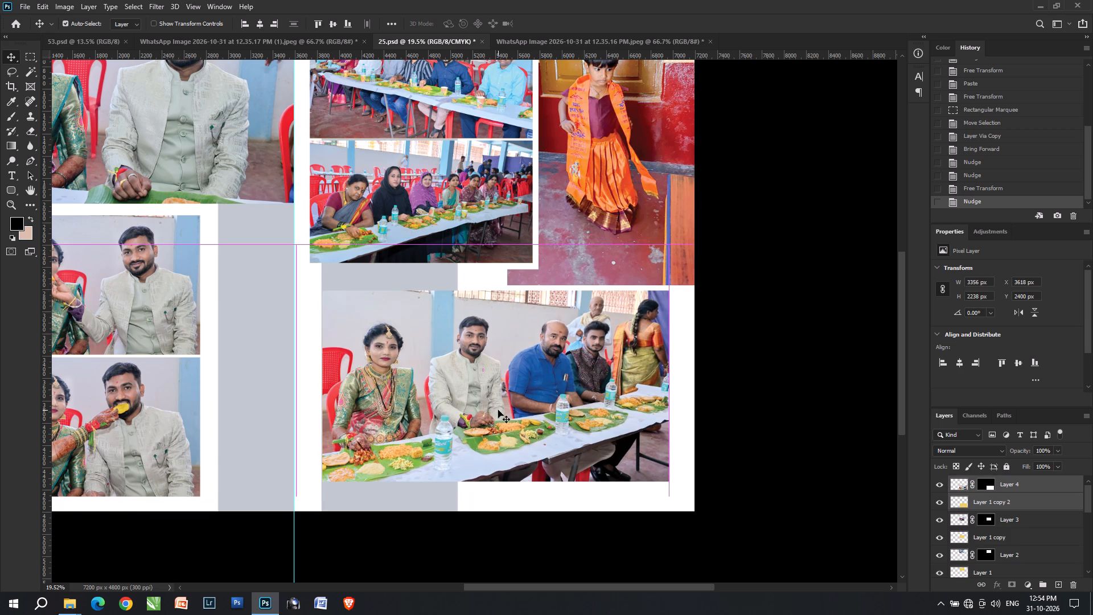
# Shorten the right page's grey strip to about 2116 px high and move it to the centre fold at about X 3359 px.
pyautogui.click(520, 522)
pyautogui.click(403, 479)
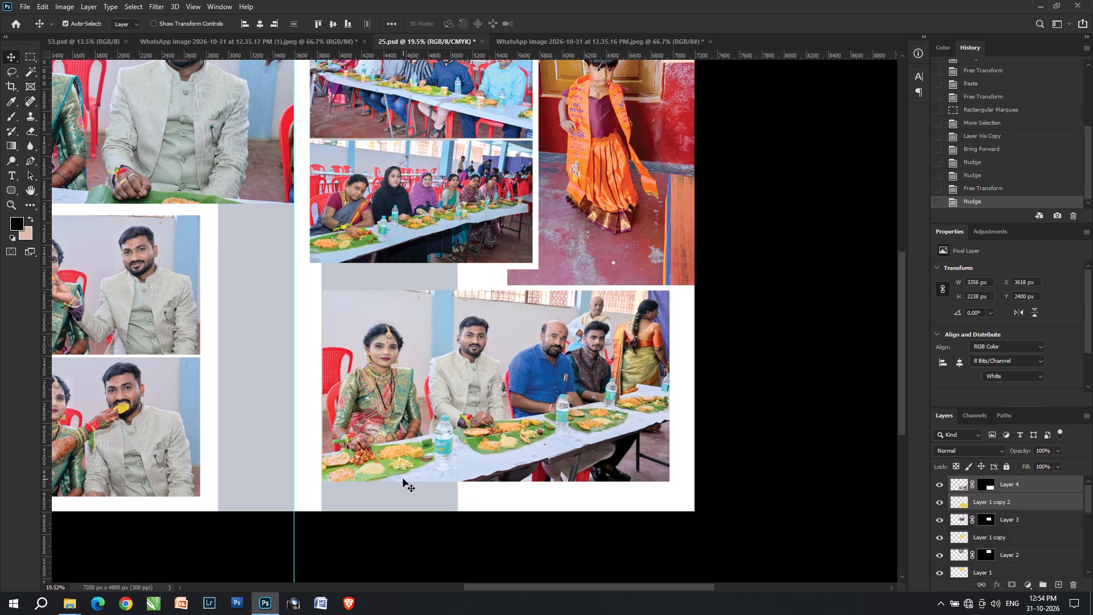
pyautogui.click(402, 501)
pyautogui.keyDown('alt'); pyautogui.scroll(-5, 403, 497); pyautogui.keyUp('alt')
pyautogui.hotkey('ctrl', 't')
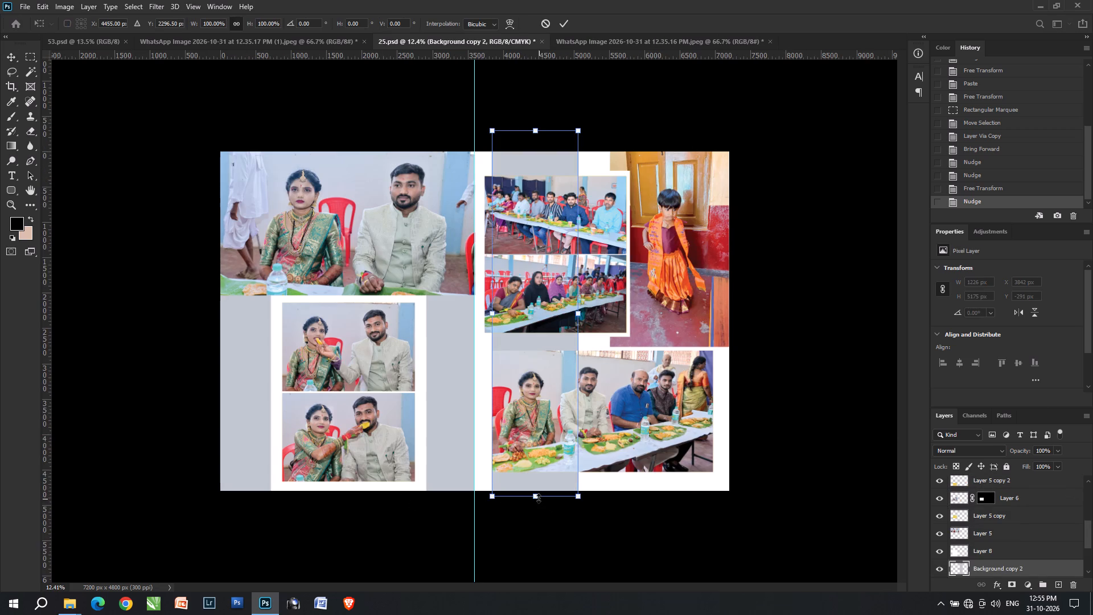
pyautogui.keyDown('shift'); pyautogui.moveTo(539, 498); pyautogui.dragTo(571, 282); pyautogui.keyUp('shift')
pyautogui.keyDown('shift'); pyautogui.moveTo(533, 251); pyautogui.dragTo(494, 251); pyautogui.keyUp('shift')
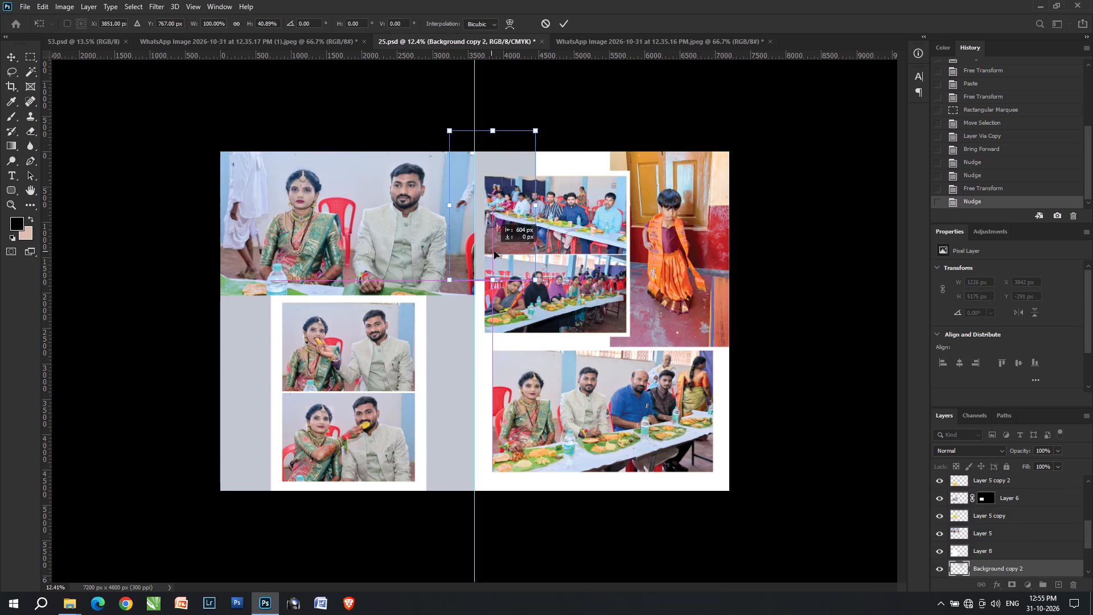
pyautogui.keyDown('shift'); pyautogui.moveTo(494, 251); pyautogui.dragTo(499, 252); pyautogui.keyUp('shift')
pyautogui.doubleClick(471, 243)
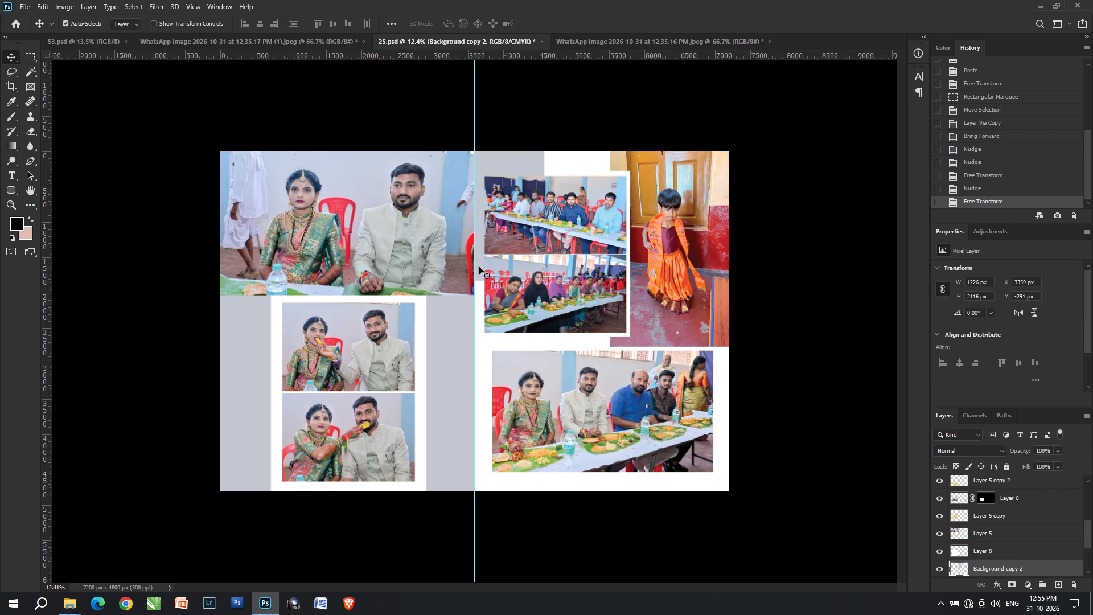
# Duplicate the grey block into the right page's lower outer corner and widen the copy inward to about 3296 px, behind the bottom photo.
pyautogui.click(479, 266)
pyautogui.keyDown('alt'); pyautogui.moveTo(479, 266); pyautogui.dragTo(704, 528); pyautogui.keyUp('alt')
pyautogui.hotkey('ctrl', 't')
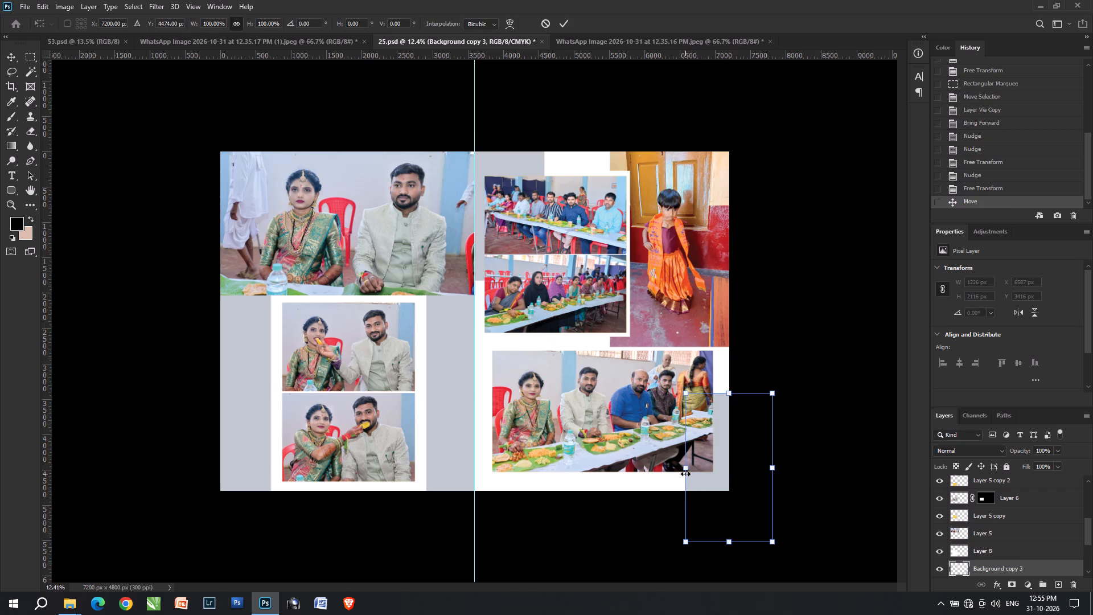
pyautogui.keyDown('shift'); pyautogui.moveTo(685, 473); pyautogui.dragTo(539, 459); pyautogui.keyUp('shift')
pyautogui.doubleClick(574, 498)
pyautogui.press('v')
pyautogui.press('v')
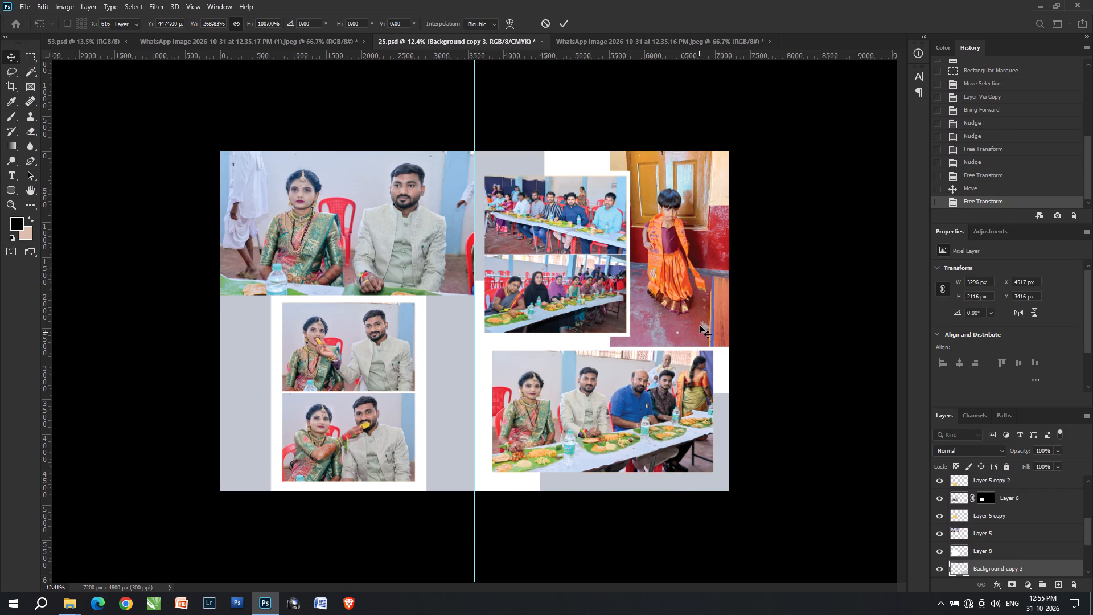
# Save sheet 25 as a layered PSD.
pyautogui.hotkey('ctrl', 's')
pyautogui.hotkey('ctrl', 's')
pyautogui.hotkey('ctrl', 's')
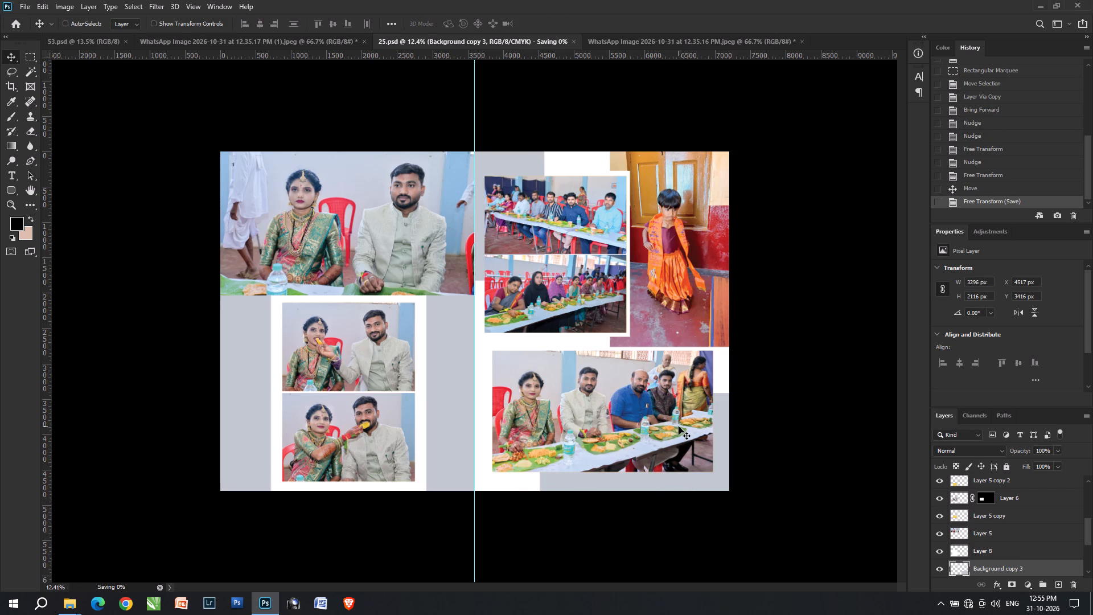
# Merge all visible layers of sheet 25 into the Background.
pyautogui.hotkey('ctrl', 'shift', 'w')
pyautogui.hotkey('ctrl', 'shift', 'e')
pyautogui.hotkey('ctrl', 'shift', 'space')
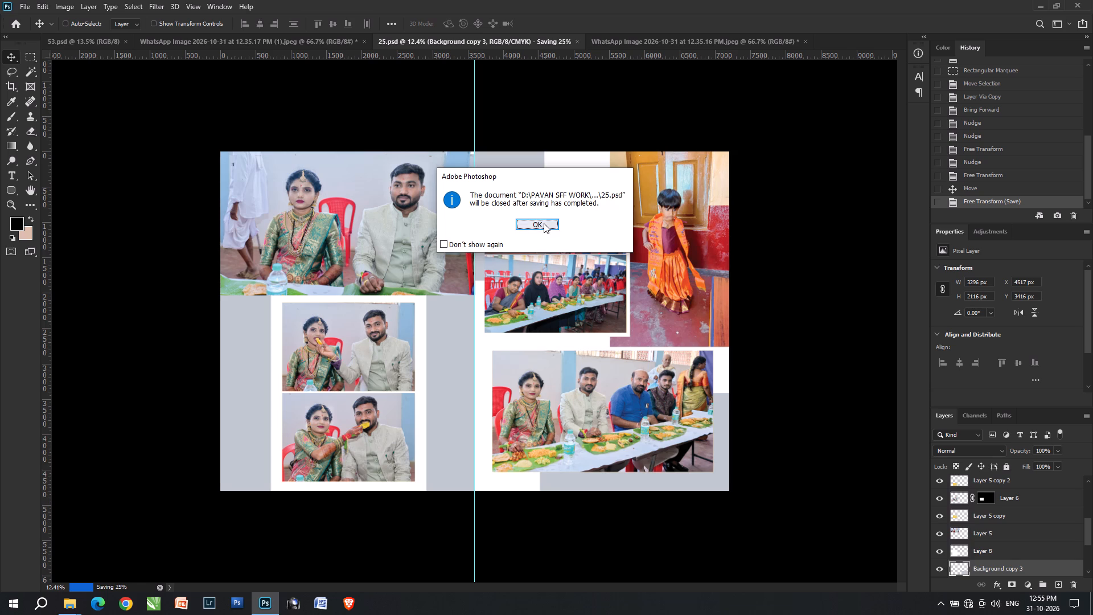
pyautogui.keyDown('ctrl'); pyautogui.keyDown('shift'); pyautogui.click(544, 223); pyautogui.keyUp('shift'); pyautogui.keyUp('ctrl')
pyautogui.hotkey('ctrl', 'shift', 'e')
pyautogui.hotkey('ctrl', 'shift', 'e')
pyautogui.hotkey('ctrl', 'shift', 'e')
pyautogui.hotkey('ctrl', 'shift', 'e')
pyautogui.hotkey('ctrl', 'shift', 'e')
pyautogui.hotkey('ctrl', 'shift', 'e')
pyautogui.hotkey('ctrl', 'shift', 'e')
pyautogui.hotkey('ctrl', 'shift', 'e')
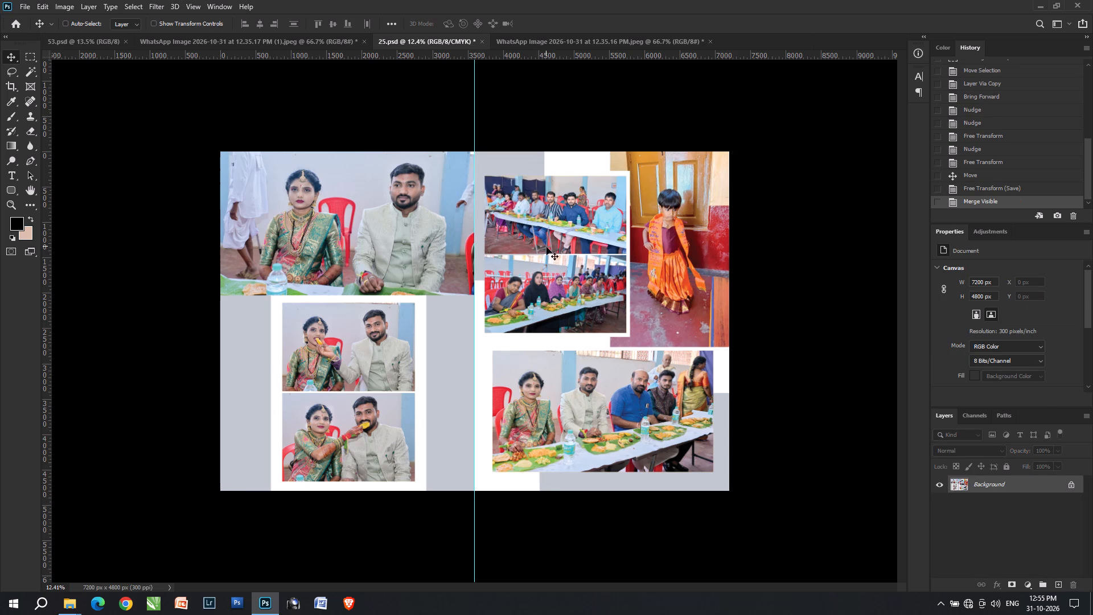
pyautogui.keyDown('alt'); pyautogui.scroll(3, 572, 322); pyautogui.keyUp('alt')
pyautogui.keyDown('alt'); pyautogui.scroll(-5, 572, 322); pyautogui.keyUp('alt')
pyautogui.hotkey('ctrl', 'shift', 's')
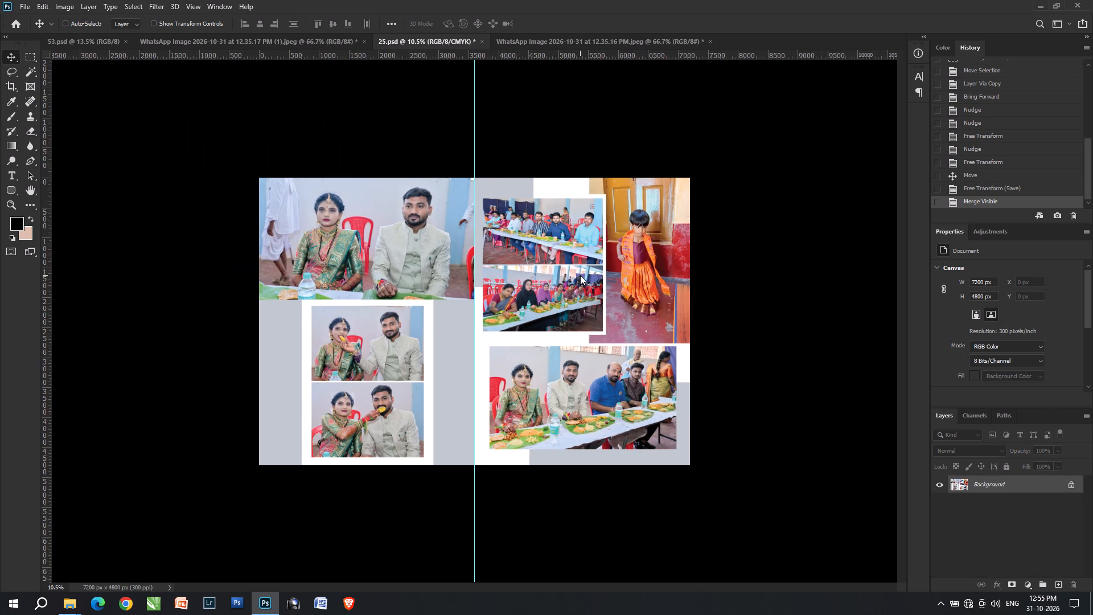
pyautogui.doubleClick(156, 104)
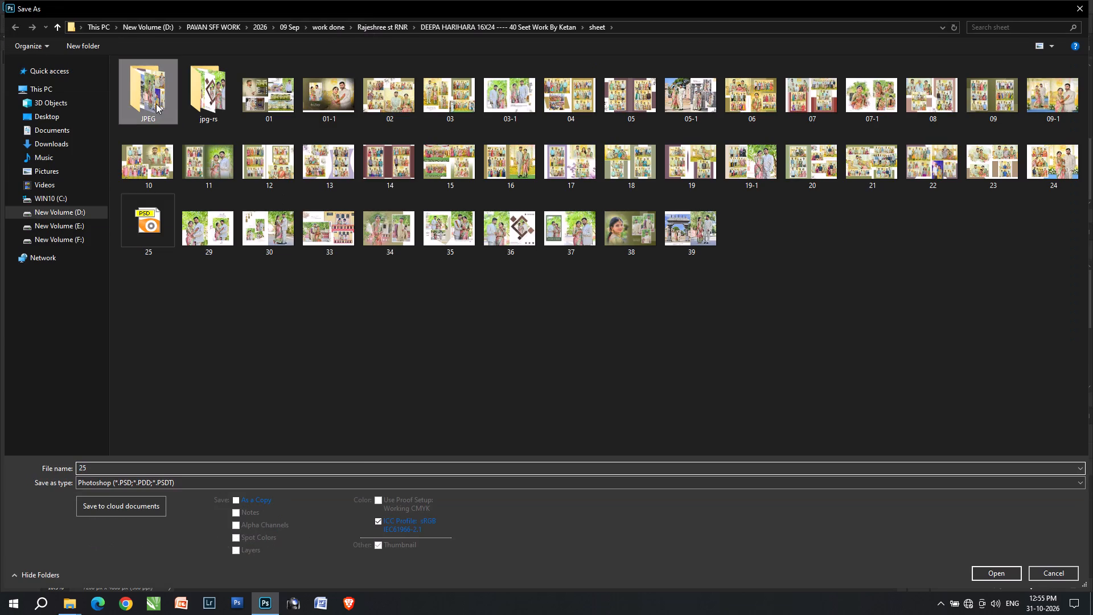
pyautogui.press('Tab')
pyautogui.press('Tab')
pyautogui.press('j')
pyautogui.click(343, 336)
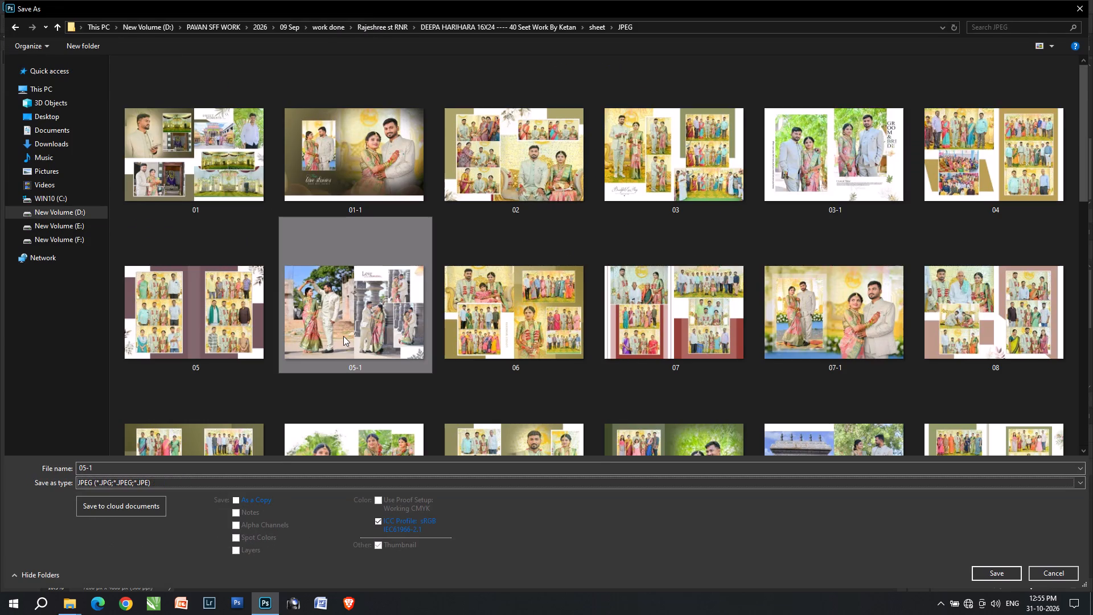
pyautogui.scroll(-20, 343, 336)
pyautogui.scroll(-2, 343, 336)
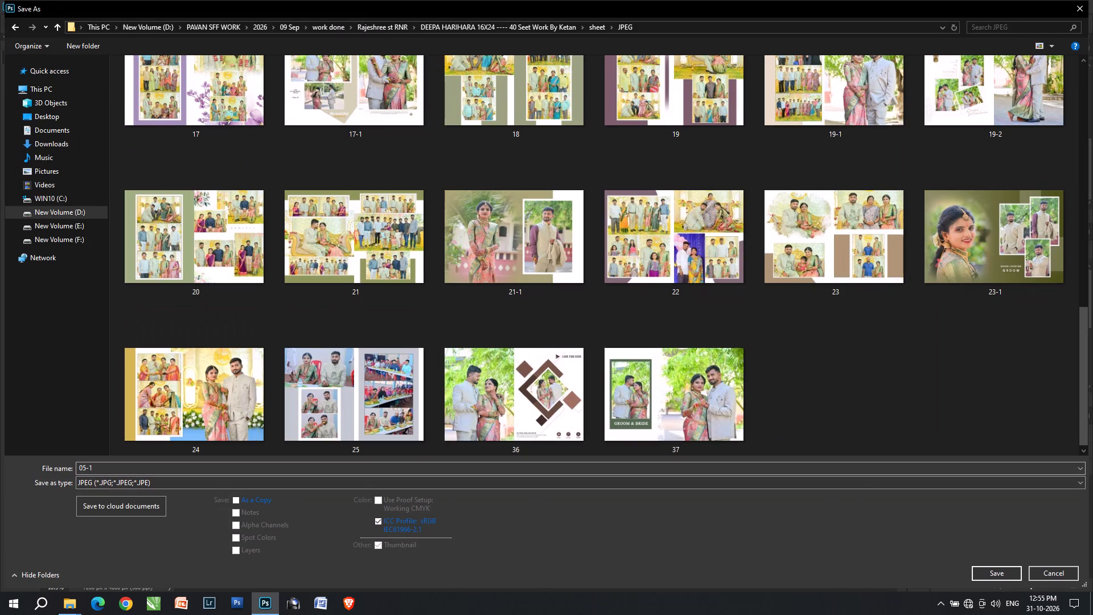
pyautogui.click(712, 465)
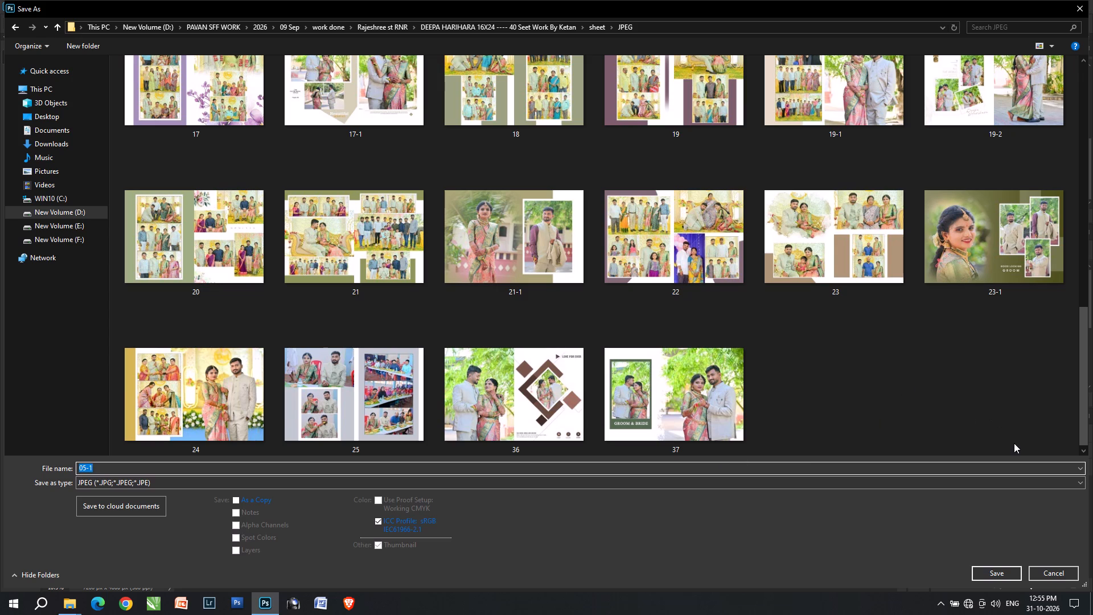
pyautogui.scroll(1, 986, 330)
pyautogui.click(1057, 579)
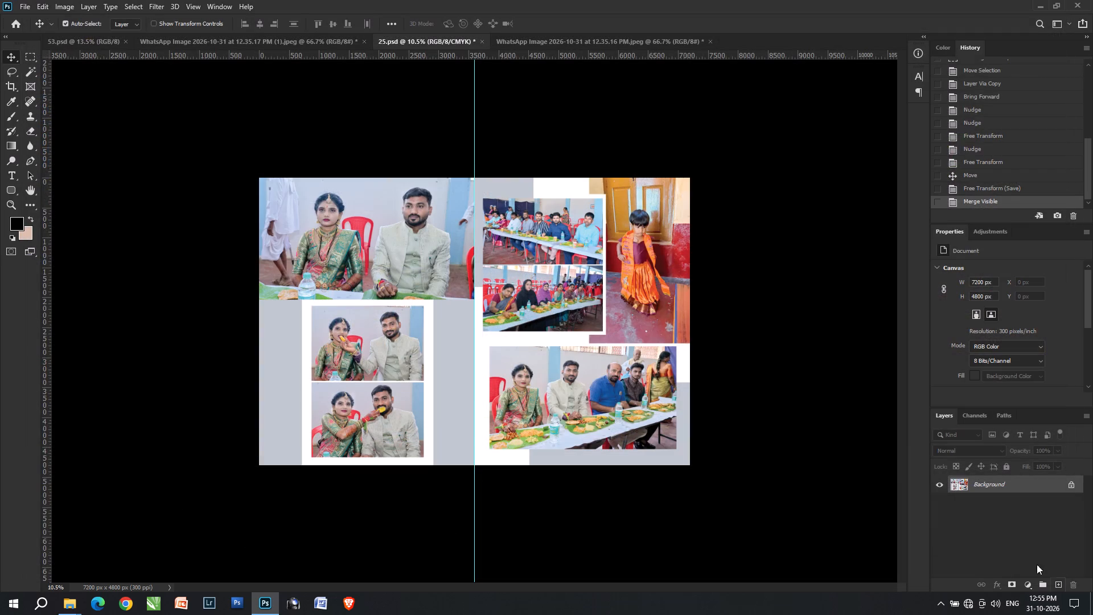
# Save the merged sheet in JPEG format as 25 in the JPEG folder, replacing the existing file.
pyautogui.hotkey('ctrl', 'shift', 's')
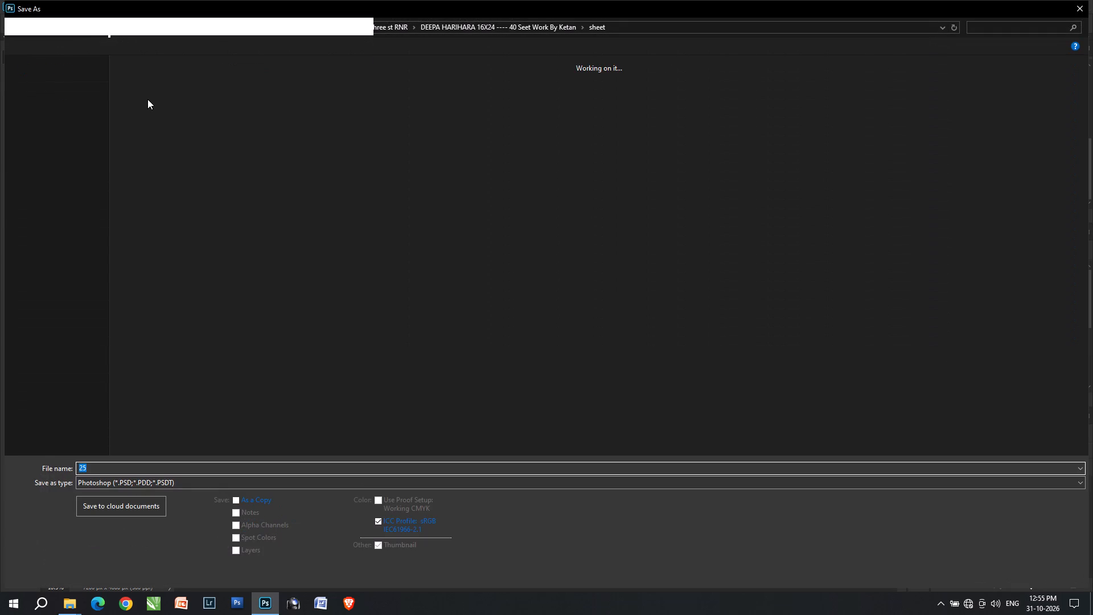
pyautogui.doubleClick(147, 99)
pyautogui.press('Tab')
pyautogui.press('Tab')
pyautogui.press('j')
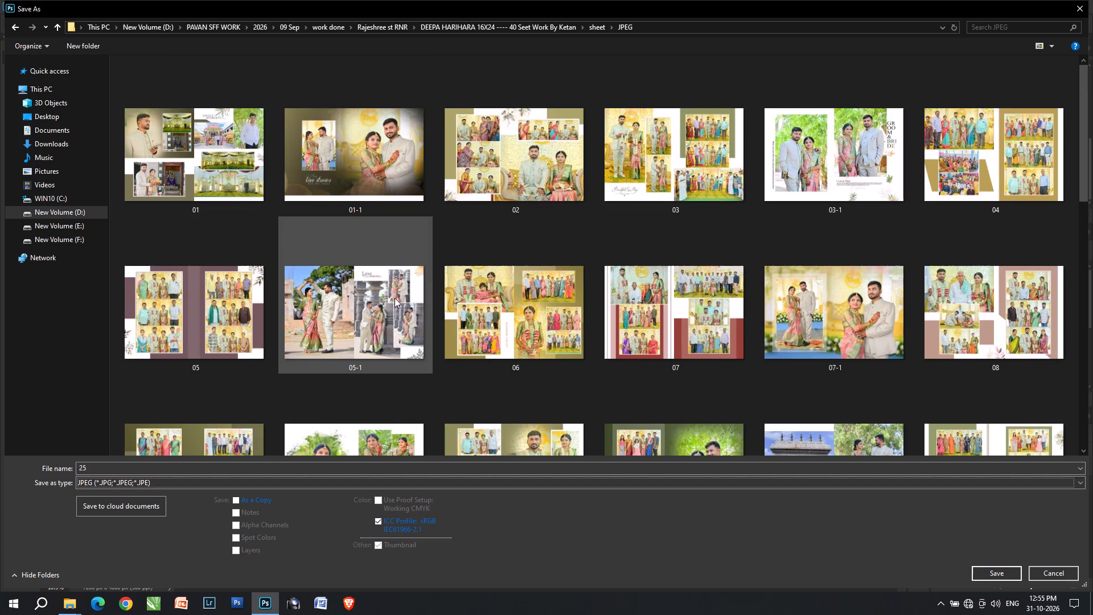
pyautogui.scroll(-1, 393, 295)
pyautogui.scroll(-2, 611, 374)
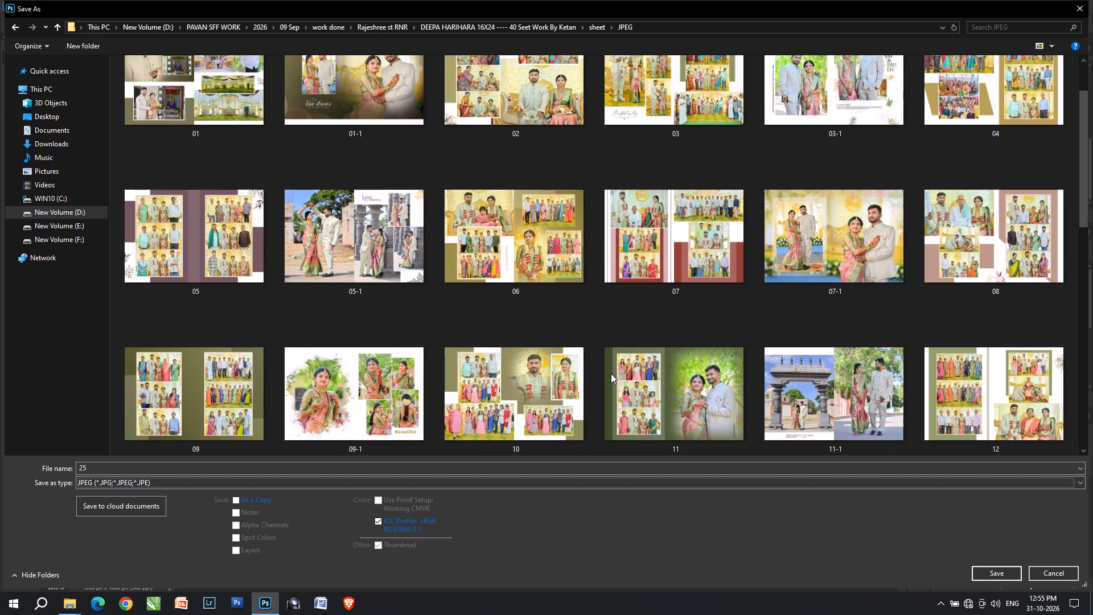
pyautogui.scroll(-1, 706, 395)
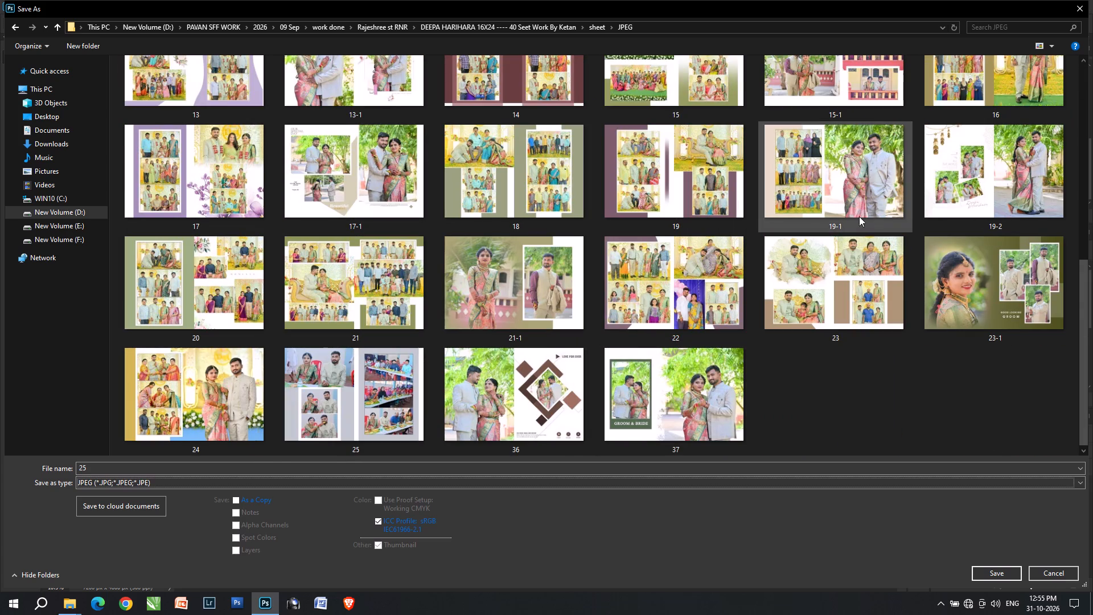
pyautogui.click(346, 376)
pyautogui.press('Return')
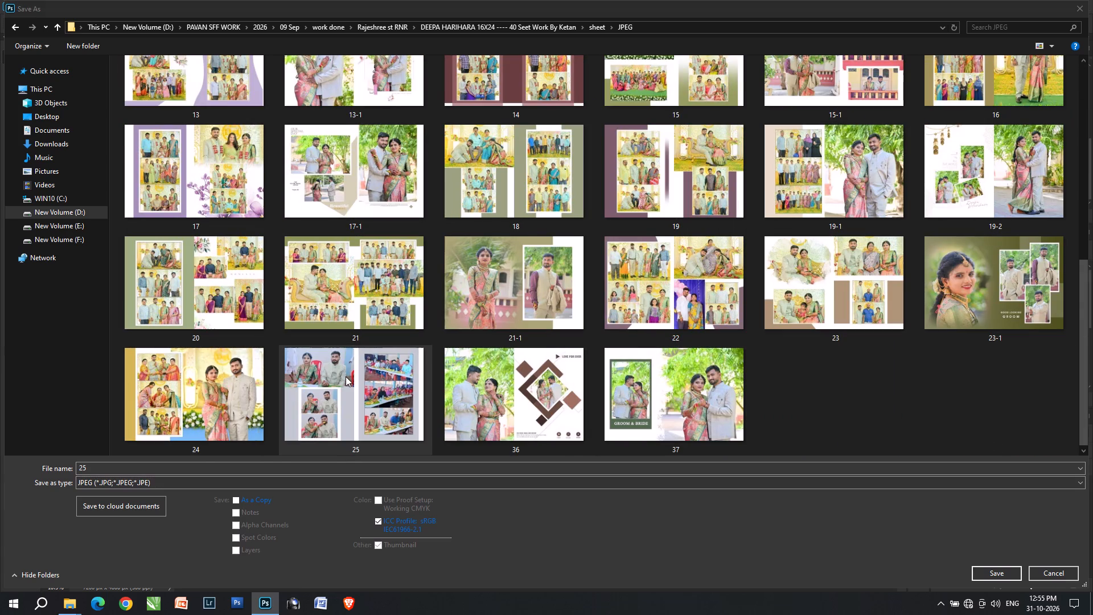
pyautogui.press('Left')
pyautogui.press('Return')
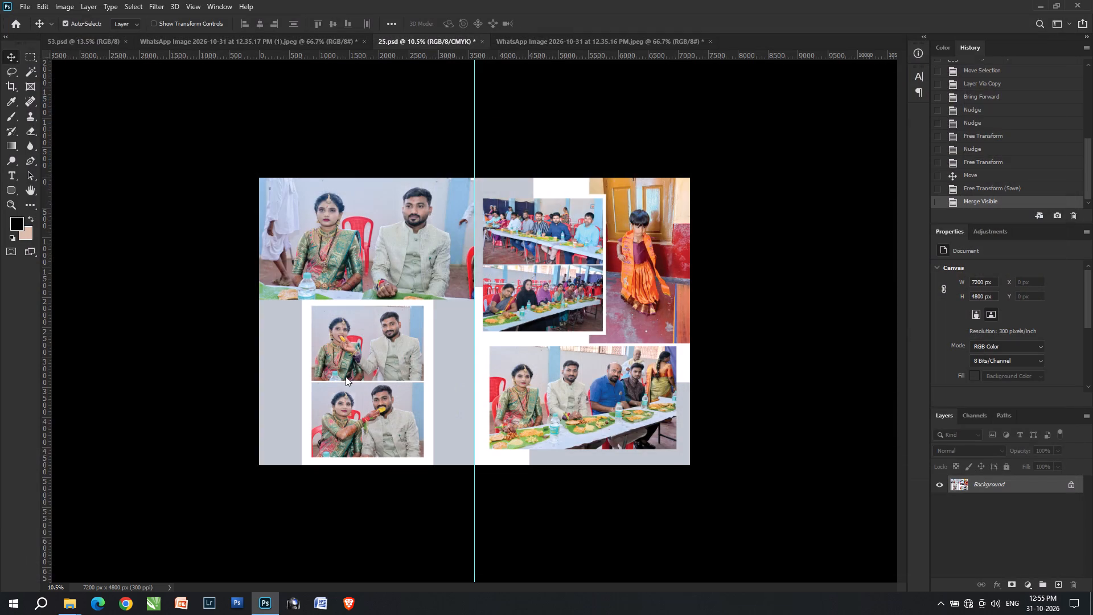
pyautogui.press('Return')
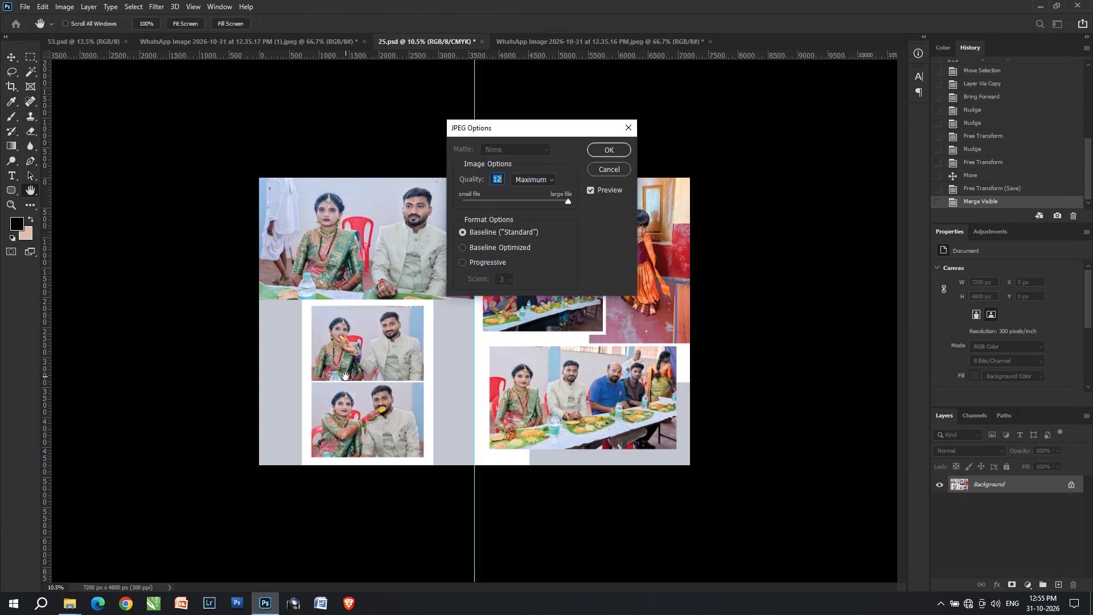
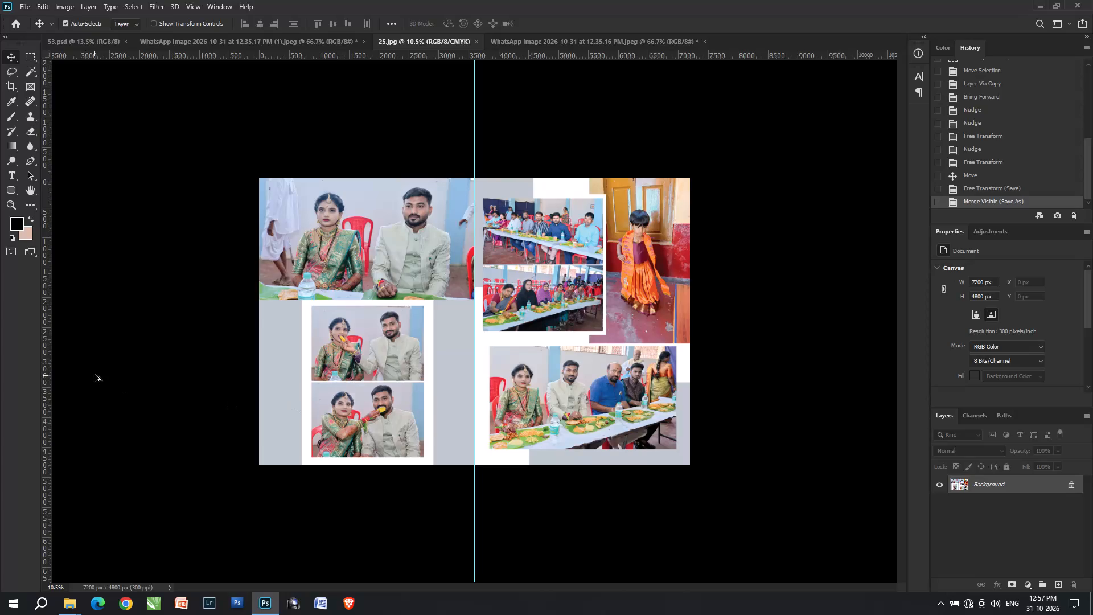
# Close the finished sheet 25 document.
pyautogui.hotkey('ctrl', 'w')
# Look through the sheets in the album's sheet folder and preview sheet 23.
pyautogui.hotkey('alt', 'Tab')
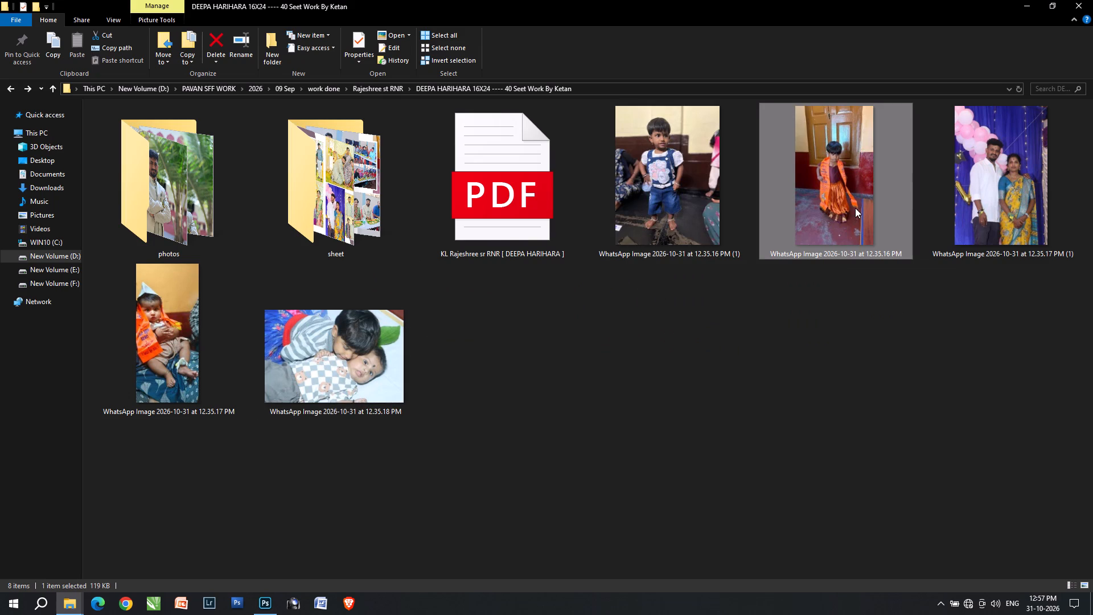
pyautogui.moveTo(855, 208); pyautogui.dragTo(814, 235)
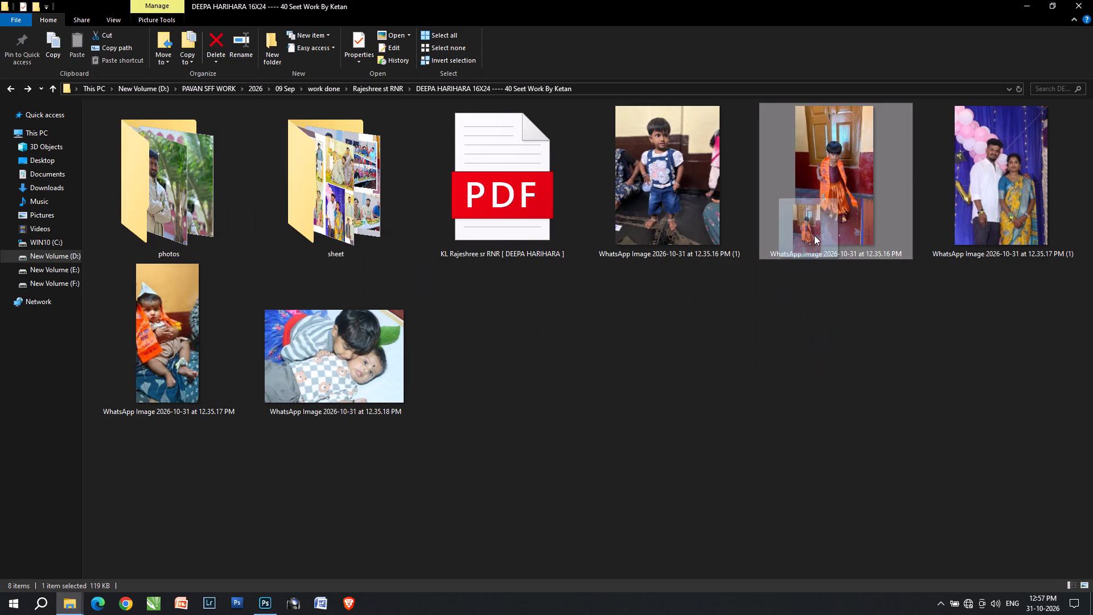
pyautogui.moveTo(814, 235); pyautogui.dragTo(818, 229)
pyautogui.click(973, 245)
pyautogui.click(879, 227)
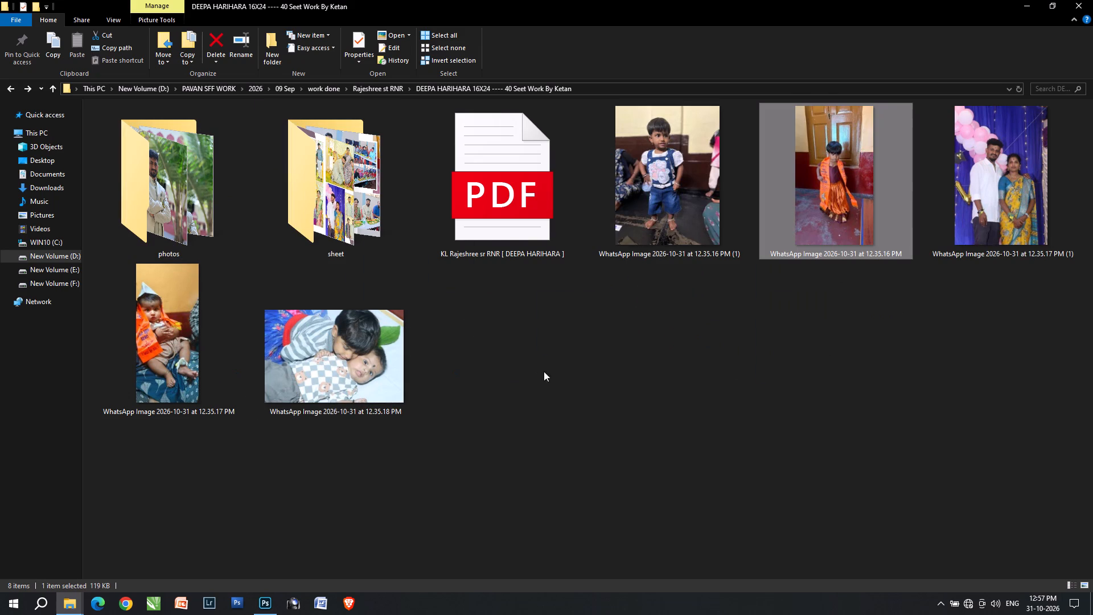
pyautogui.click(544, 371)
pyautogui.press('BackSpace')
pyautogui.click(319, 216)
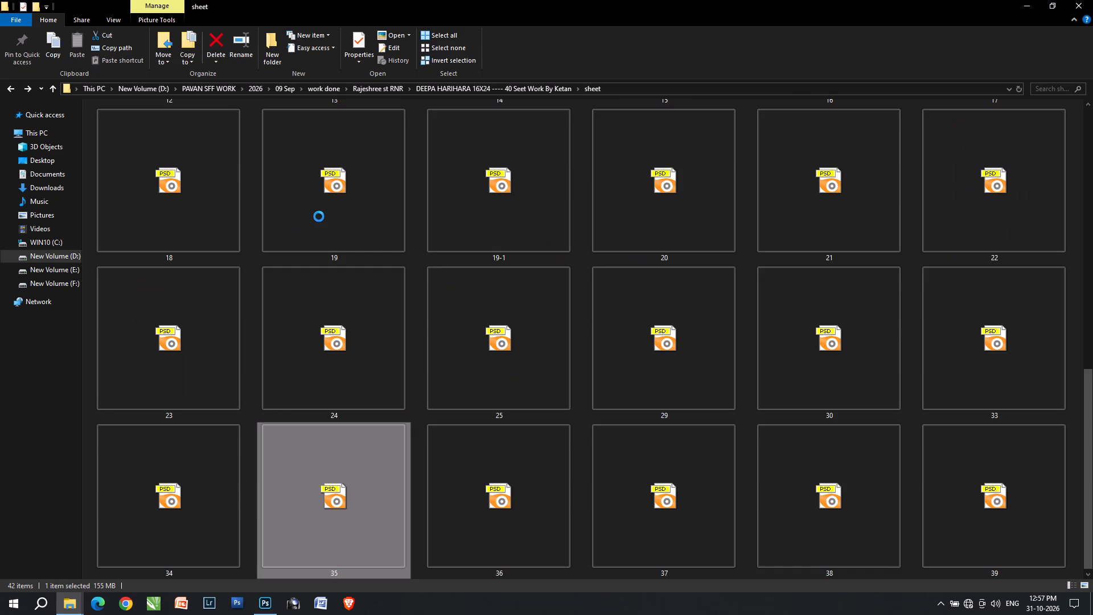
pyautogui.scroll(-15, 411, 411)
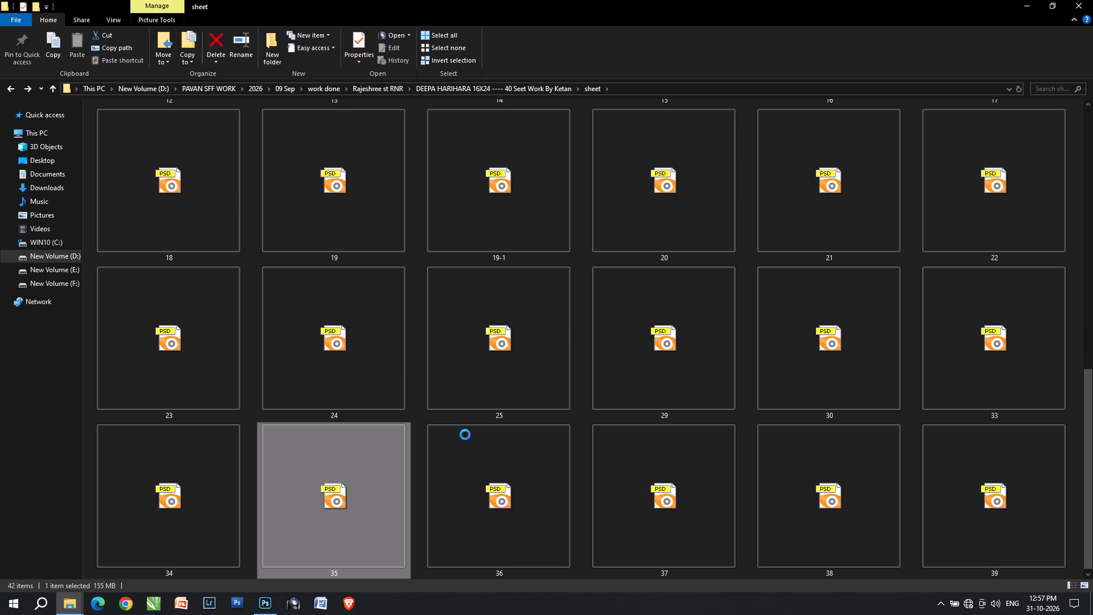
pyautogui.scroll(-5, 480, 440)
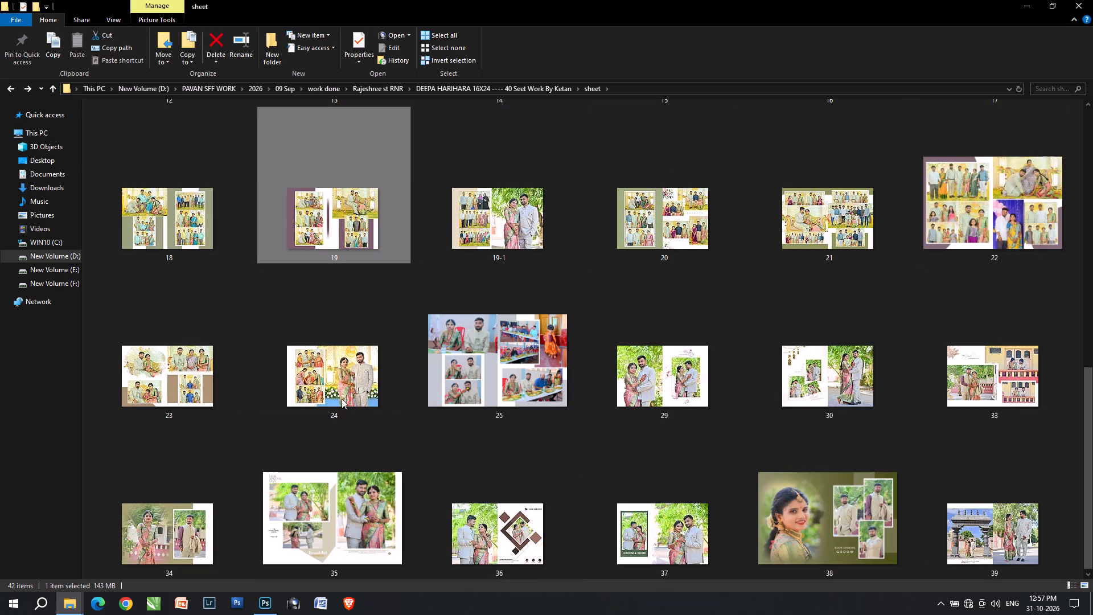
pyautogui.click(311, 388)
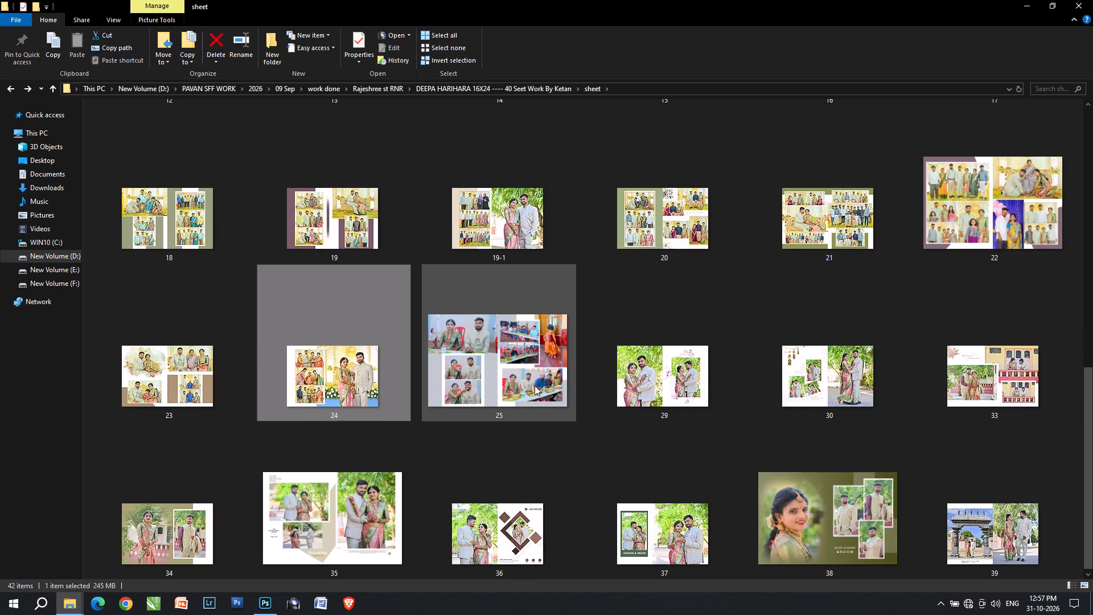
pyautogui.click(173, 392)
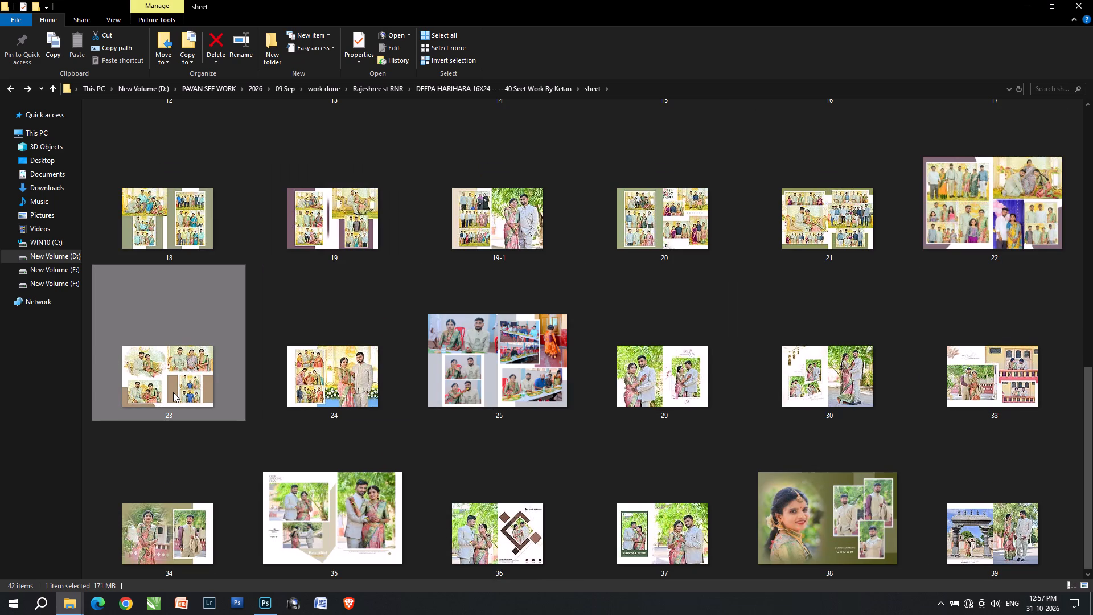
pyautogui.moveTo(173, 392); pyautogui.dragTo(201, 382)
pyautogui.doubleClick(201, 382)
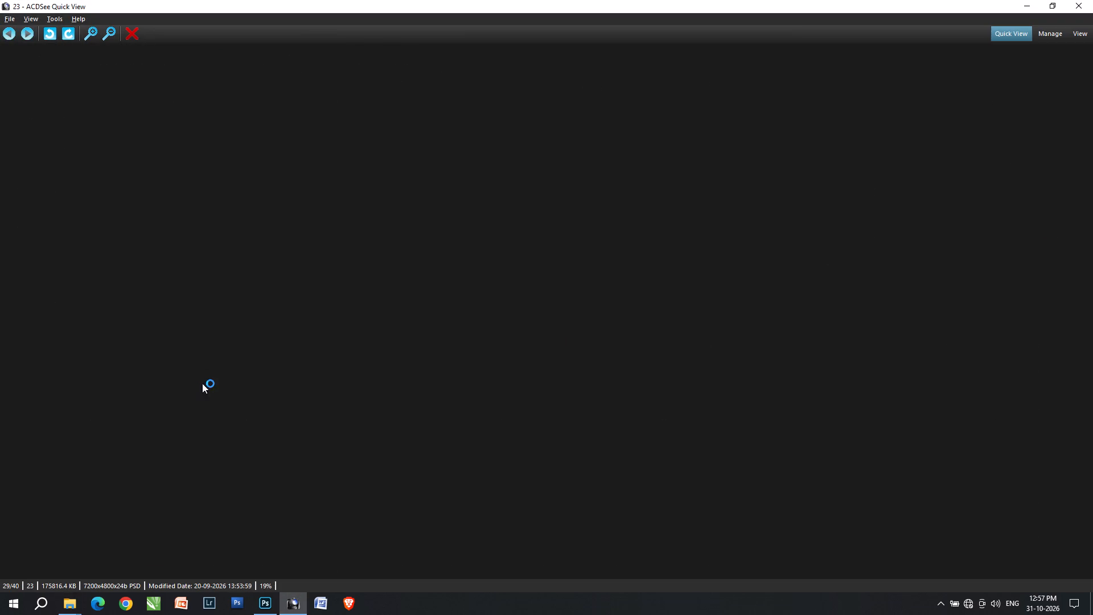
pyautogui.click(1092, 0)
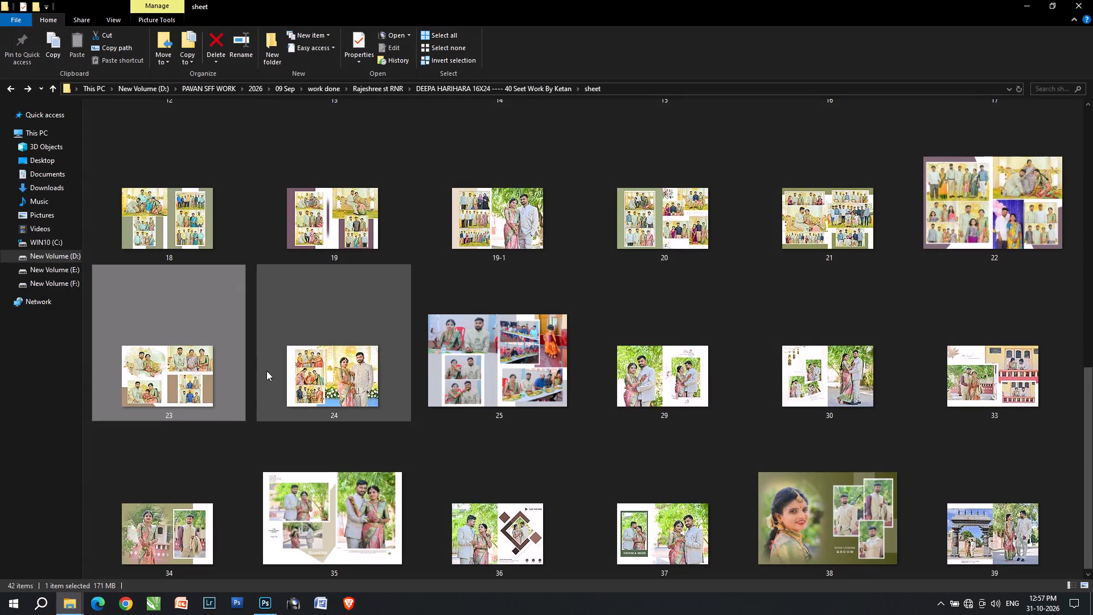
# Open sheet 23's PSD from the sheet folder in Photoshop.
pyautogui.moveTo(171, 385); pyautogui.dragTo(536, 0)
pyautogui.hotkey('alt', 'Tab')
pyautogui.hotkey('alt', 'Tab')
pyautogui.hotkey('alt', 'Tab')
pyautogui.hotkey('alt', 'Tab')
pyautogui.hotkey('alt', 'Tab')
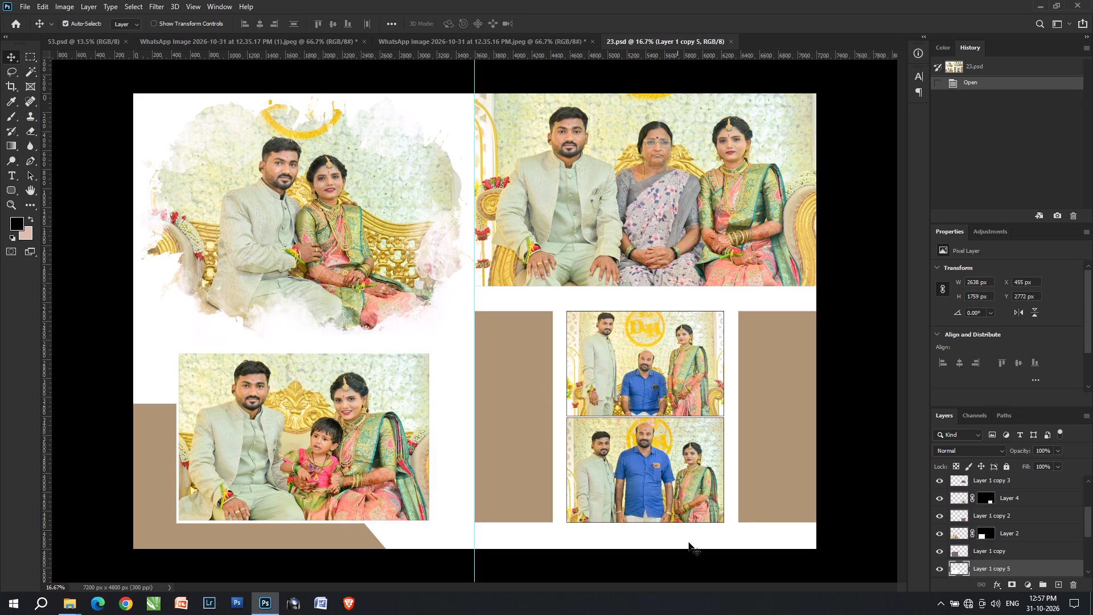
# Move the two stacked photos and their frames on sheet 23's right page inward toward the centre guide, clearing the outer beige area.
pyautogui.moveTo(698, 568); pyautogui.dragTo(685, 390)
pyautogui.keyDown('shift'); pyautogui.click(681, 474); pyautogui.keyUp('shift')
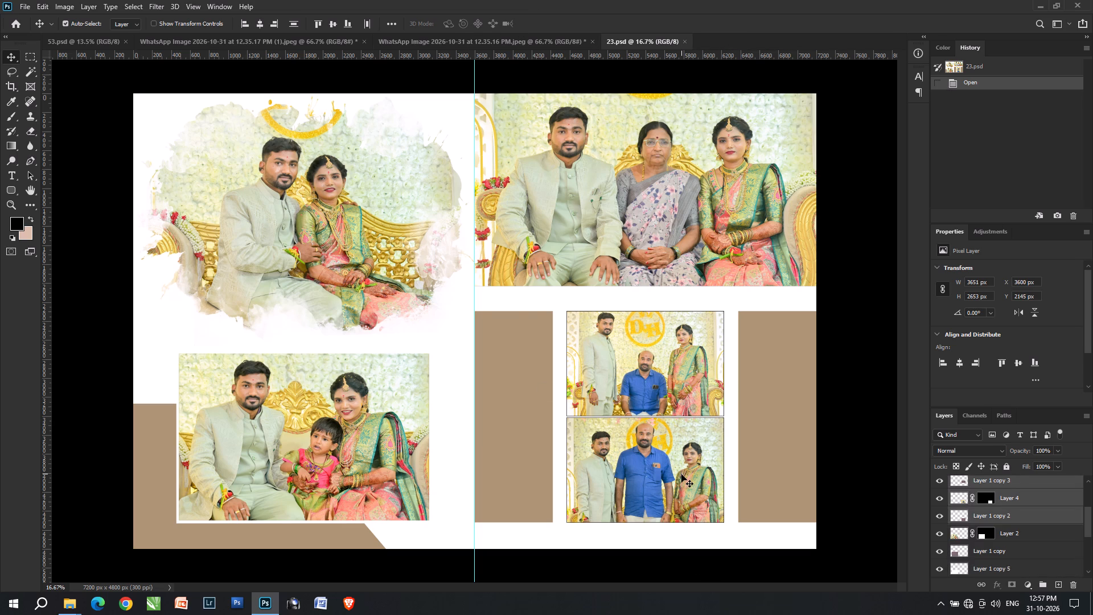
pyautogui.keyDown('shift'); pyautogui.moveTo(680, 474); pyautogui.dragTo(644, 468); pyautogui.keyUp('shift')
pyautogui.hotkey('ctrl', 'z')
pyautogui.scroll(-3, 1020, 521)
pyautogui.scroll(3, 1009, 524)
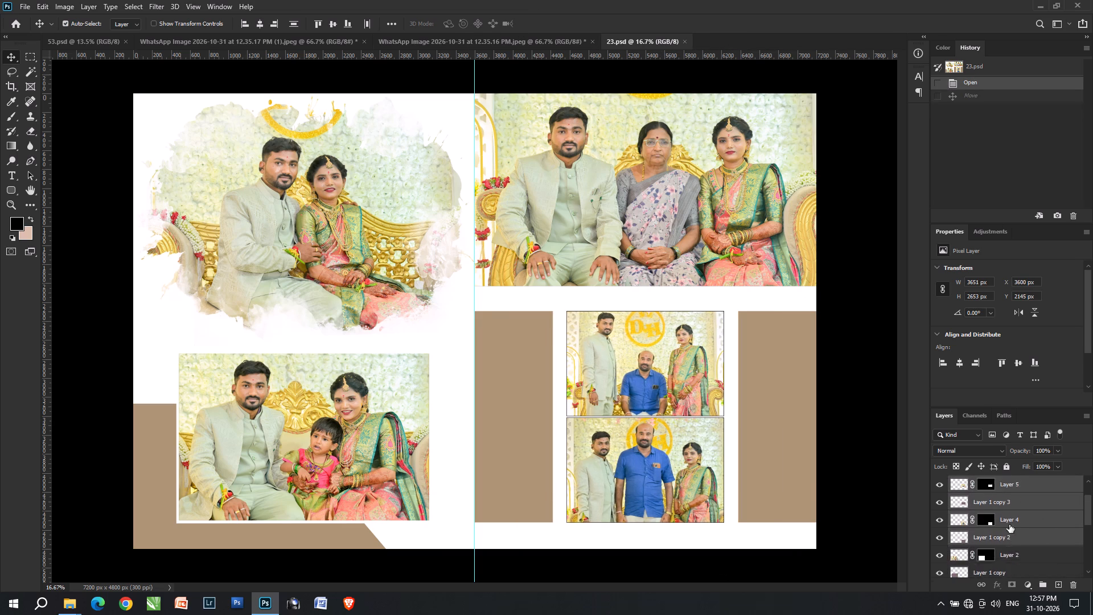
pyautogui.keyDown('shift'); pyautogui.click(779, 460); pyautogui.keyUp('shift')
pyautogui.scroll(2, 989, 515)
pyautogui.keyDown('shift'); pyautogui.click(623, 477); pyautogui.keyUp('shift')
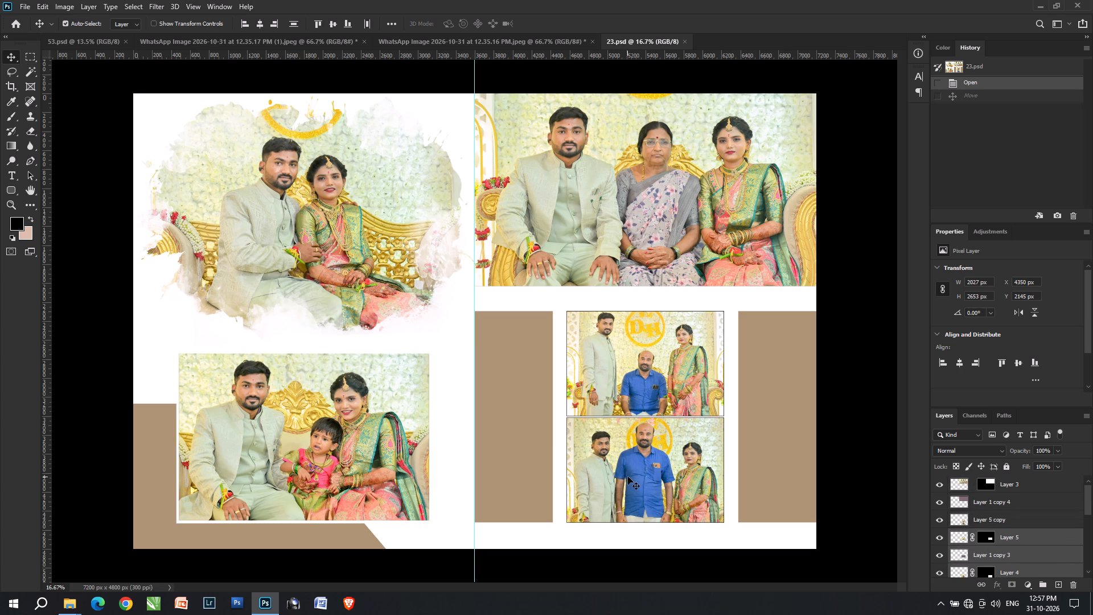
pyautogui.keyDown('shift'); pyautogui.moveTo(628, 477); pyautogui.dragTo(564, 468); pyautogui.keyUp('shift')
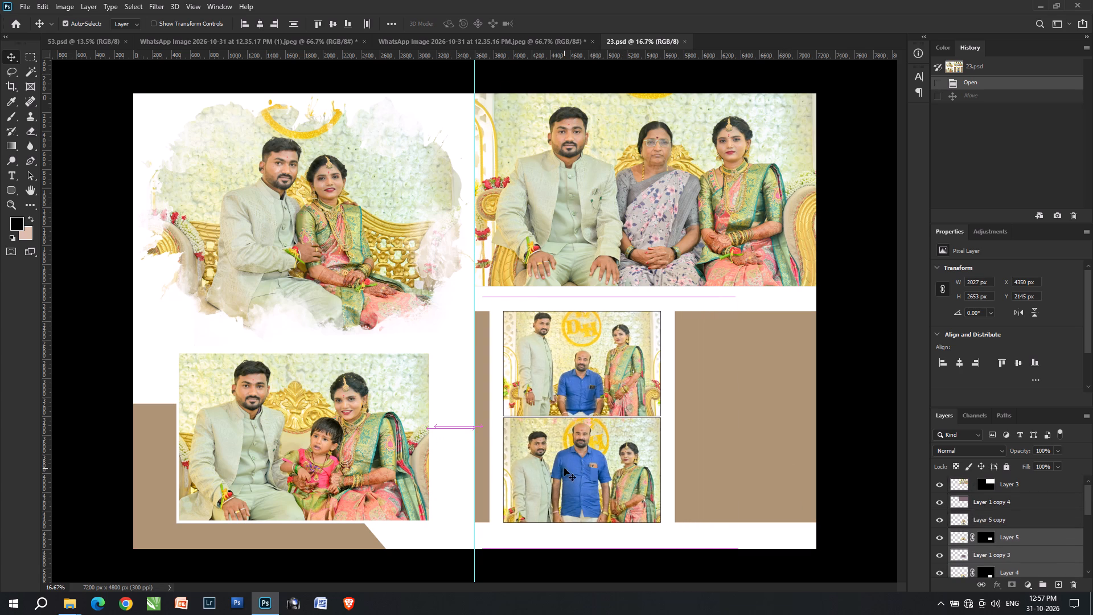
pyautogui.click(712, 454)
# Open WhatsApp Image 2026-10-31 at 12.35.16 PM (1), the child in denim dungarees, and apply the Camera Raw Filter.
pyautogui.hotkey('alt', 'Tab')
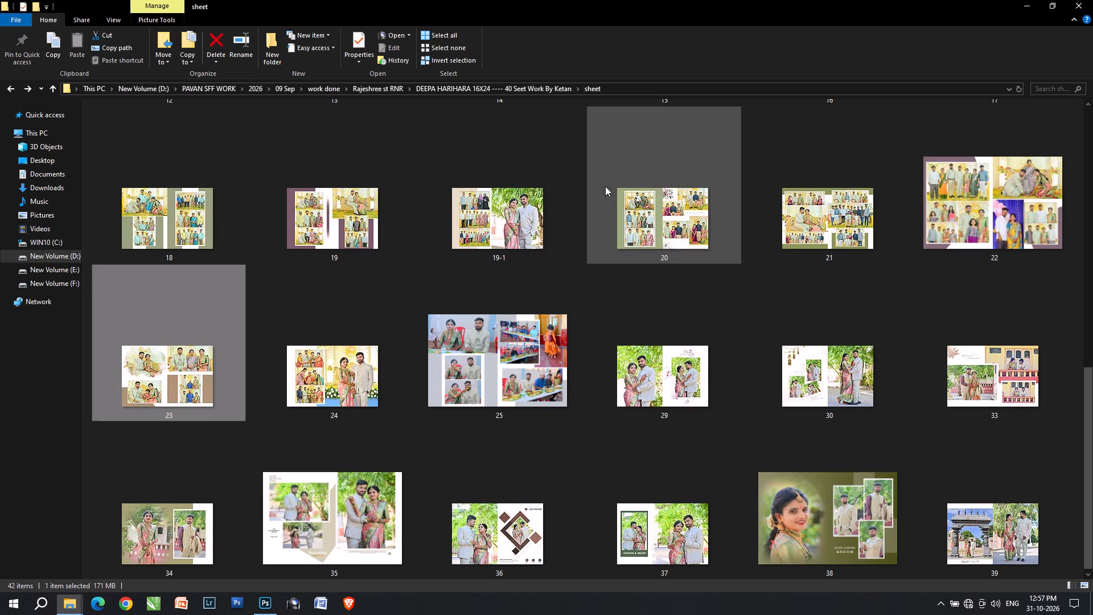
# Open WhatsApp Image 2026-10-31 at 12.35.16 PM (1), the child in denim dungarees, from the album's main folder in Photoshop.
pyautogui.click(698, 237)
pyautogui.press('BackSpace')
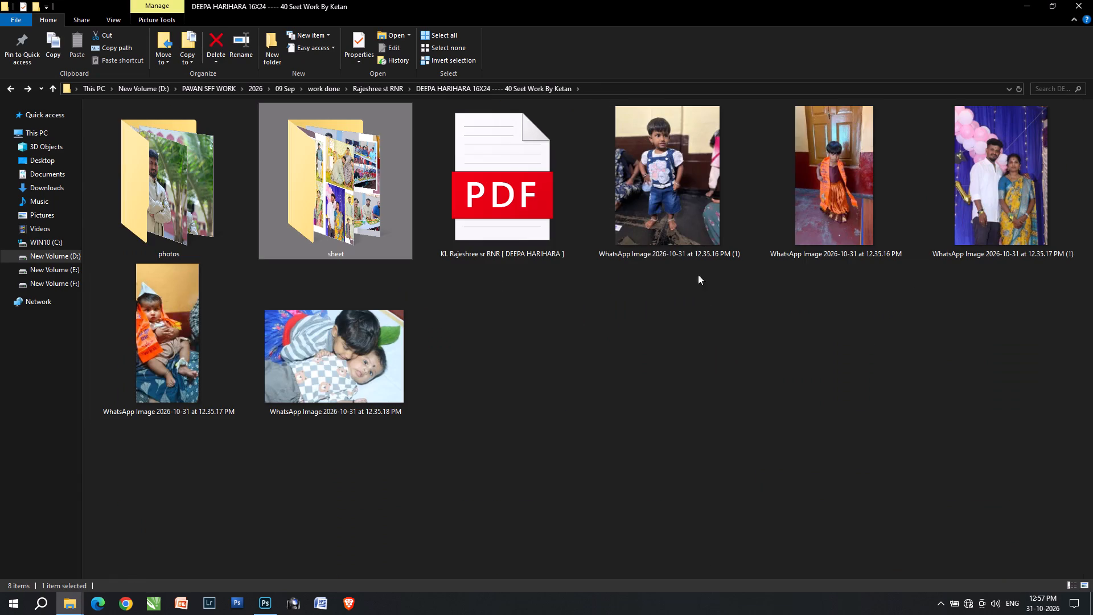
pyautogui.click(696, 212)
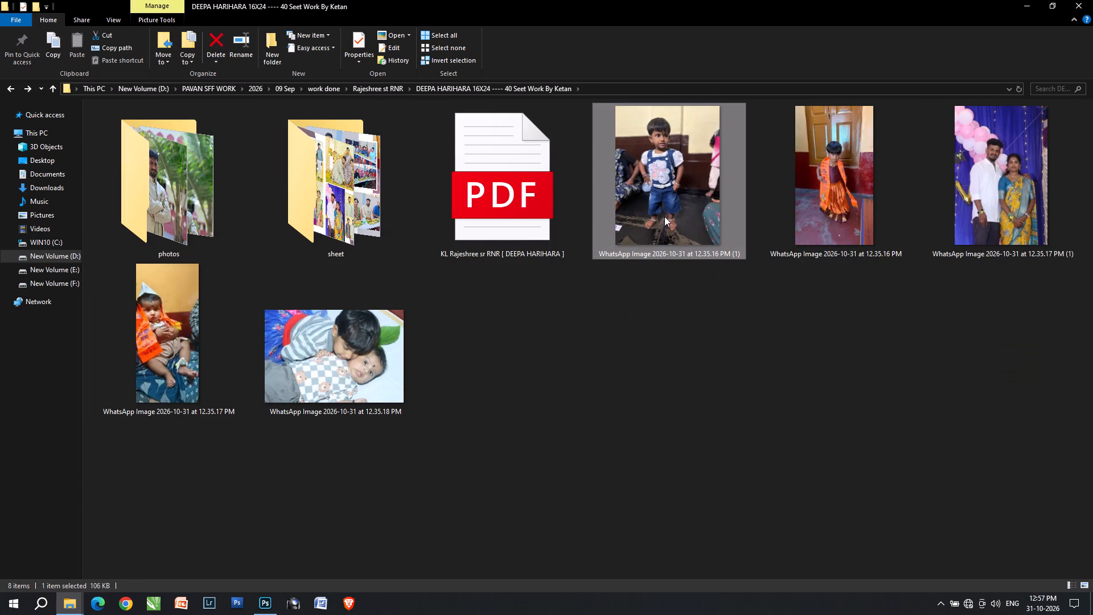
pyautogui.moveTo(665, 216); pyautogui.dragTo(676, 7)
pyautogui.hotkey('alt', 'Tab')
pyautogui.click(676, 7)
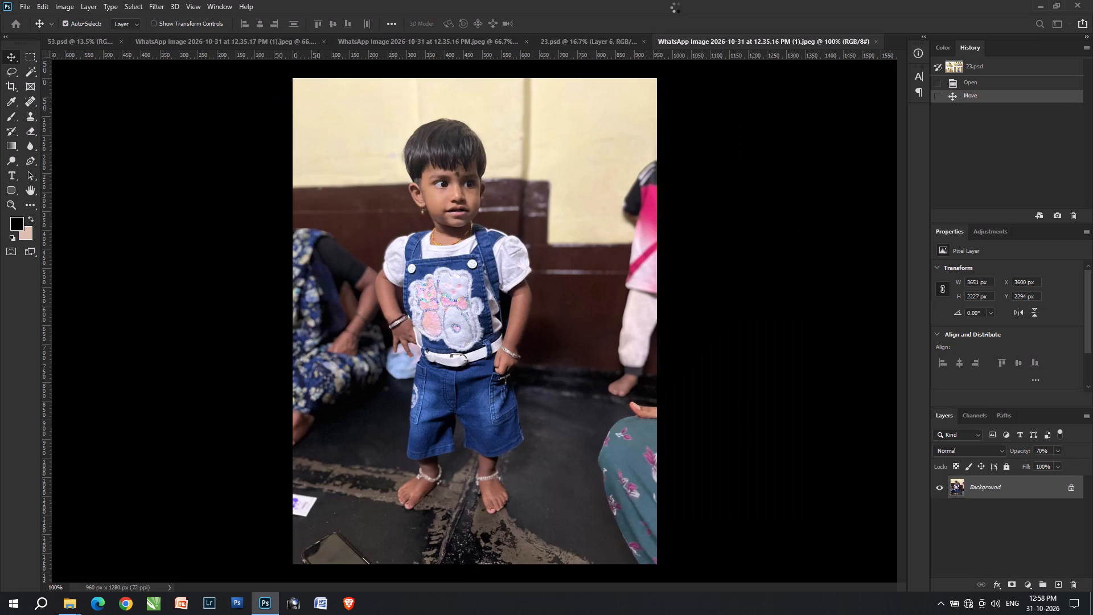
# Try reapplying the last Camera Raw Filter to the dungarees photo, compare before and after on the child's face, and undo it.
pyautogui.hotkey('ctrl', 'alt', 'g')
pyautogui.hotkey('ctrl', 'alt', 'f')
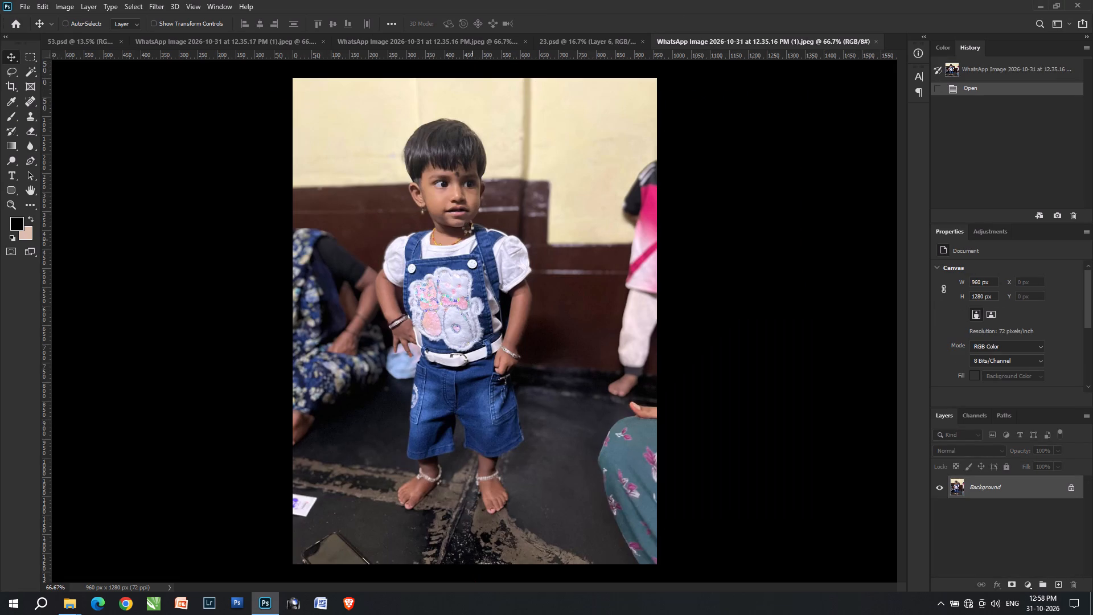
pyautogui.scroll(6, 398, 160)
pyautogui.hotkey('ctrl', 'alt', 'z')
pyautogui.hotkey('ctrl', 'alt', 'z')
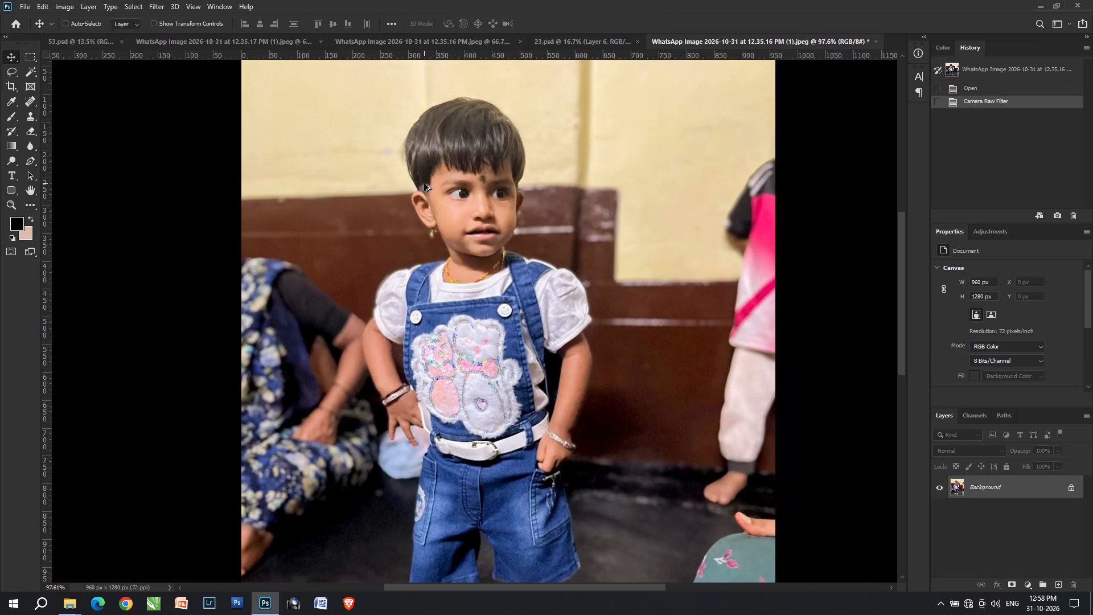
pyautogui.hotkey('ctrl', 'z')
# Apply the Camera Raw Filter to the dungarees photo using the Previous Conversion settings with the temperature set to +4.
pyautogui.hotkey('ctrl', 'shift', 'a')
pyautogui.hotkey('ctrl', 'shift', 'a')
pyautogui.hotkey('ctrl', 'shift', 'a')
pyautogui.hotkey('ctrl', 'shift', 'a')
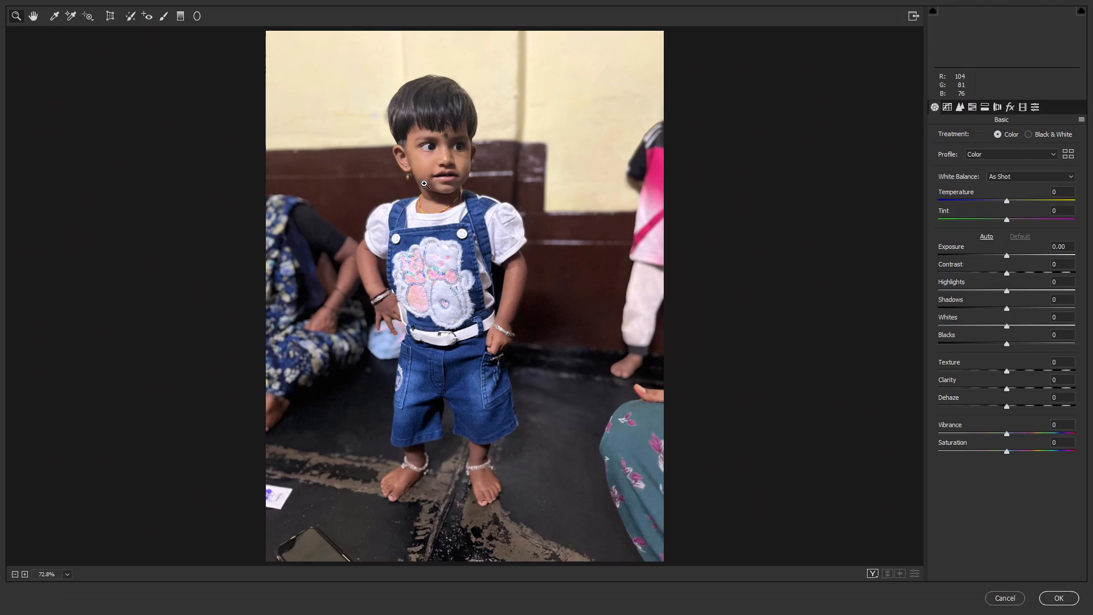
pyautogui.click(1076, 120)
pyautogui.moveTo(1027, 182); pyautogui.dragTo(1040, 153)
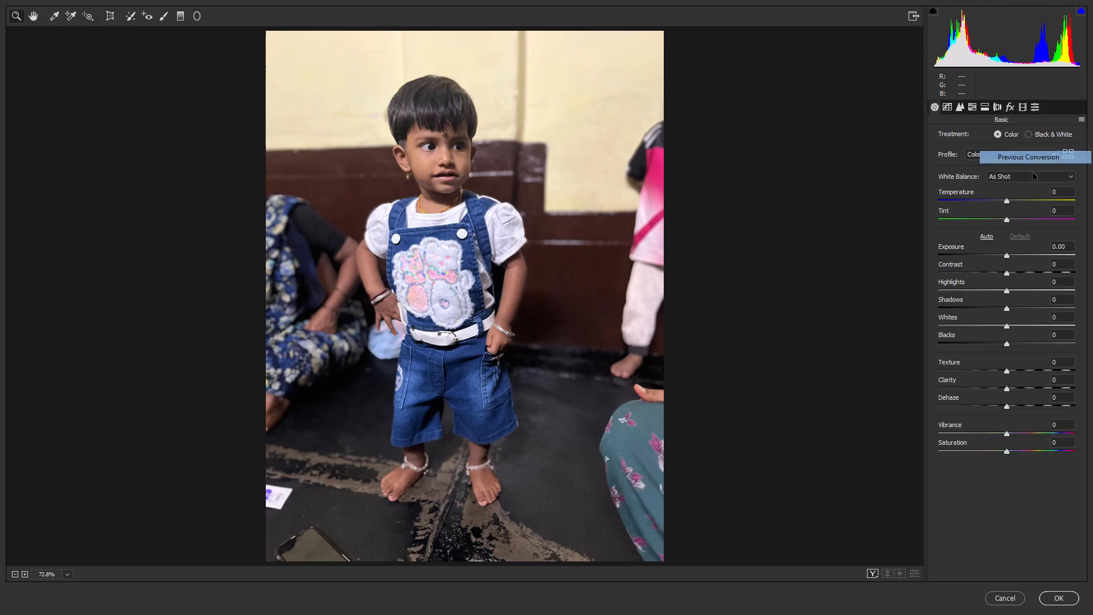
pyautogui.doubleClick(1014, 200)
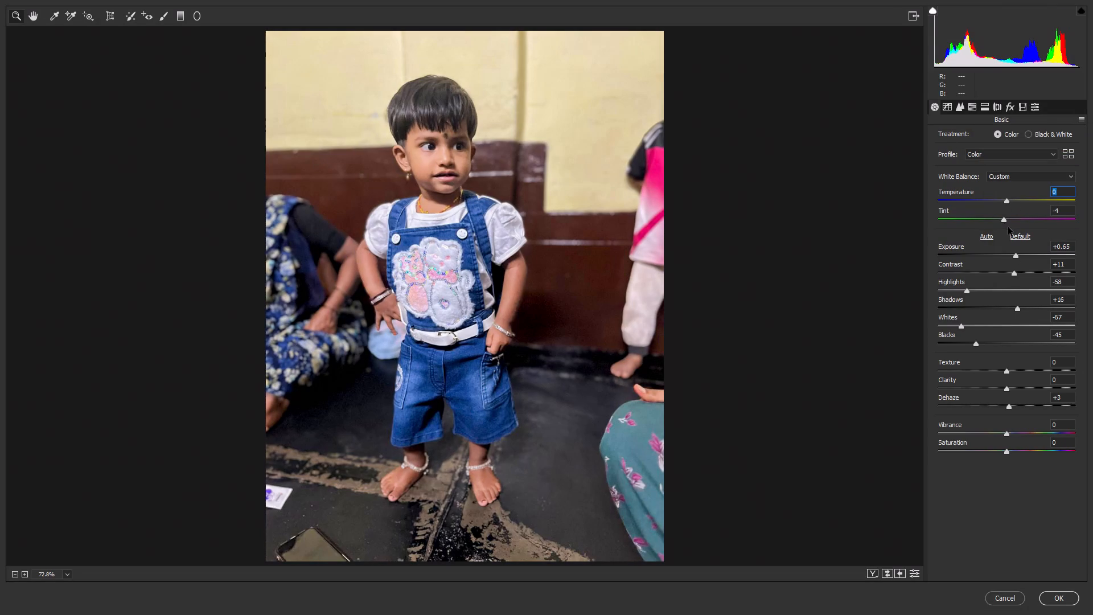
pyautogui.moveTo(557, 161); pyautogui.dragTo(577, 188)
pyautogui.click(398, 158)
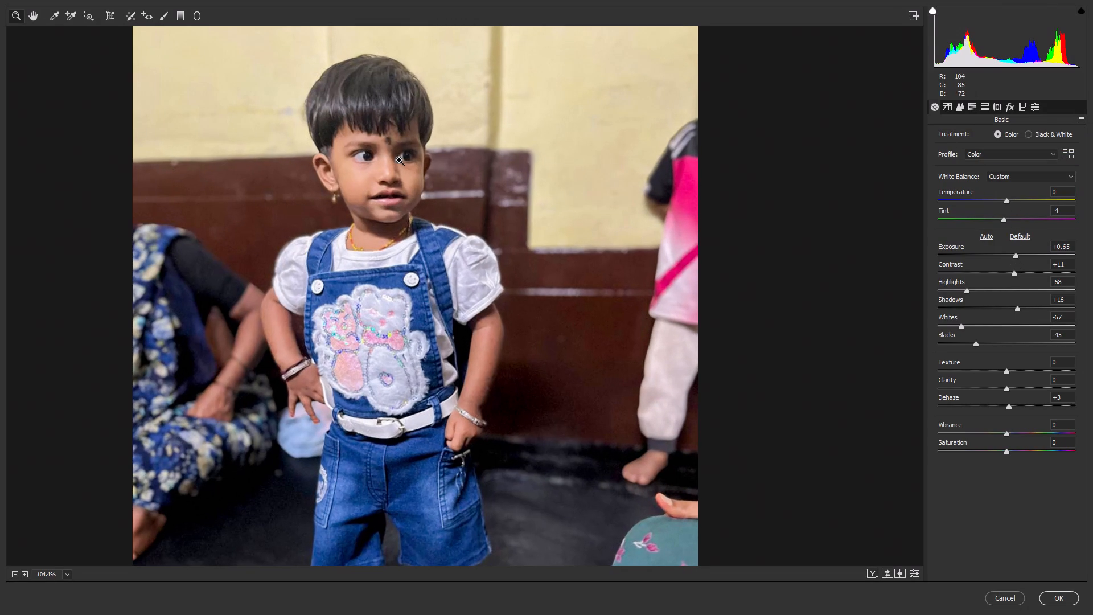
pyautogui.click(1011, 196)
pyautogui.press('Return')
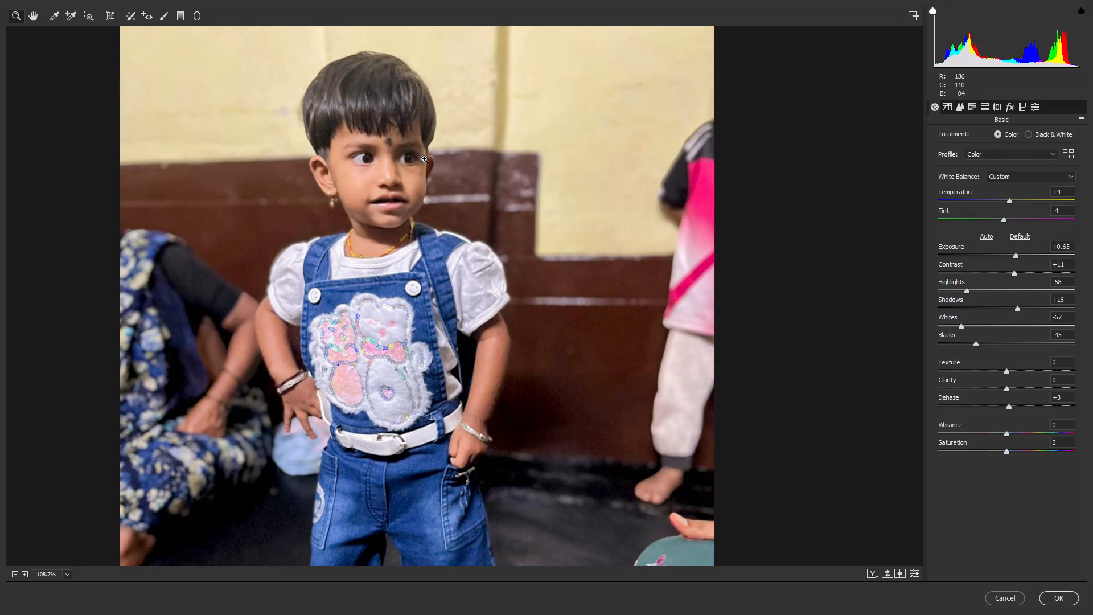
pyautogui.press('Return')
pyautogui.press('Return')
pyautogui.doubleClick(424, 159)
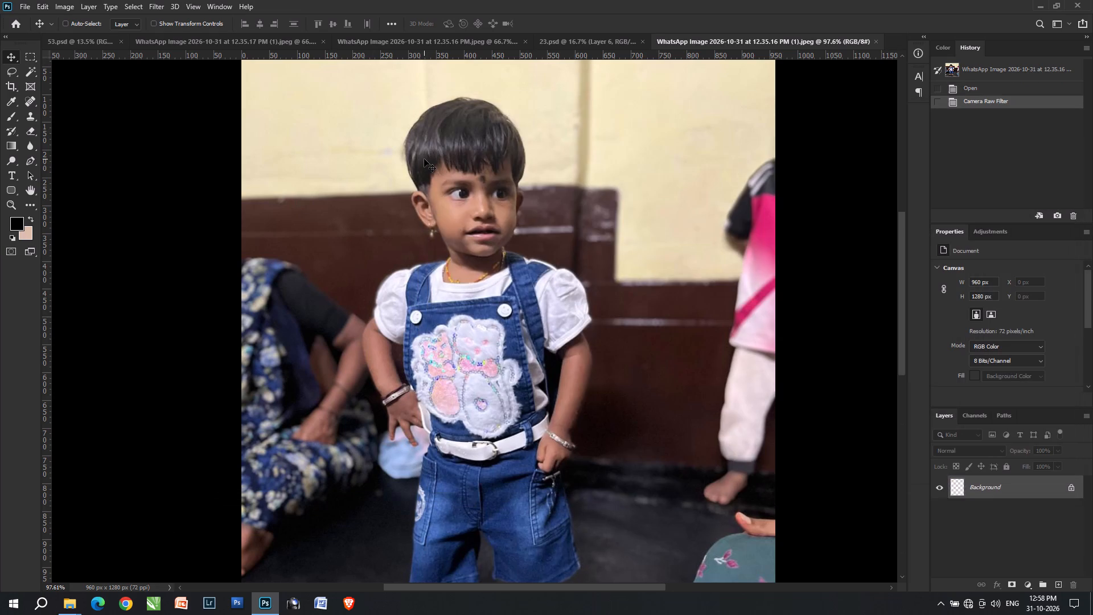
# Adjust the child photo's Levels with black input 4, midtone 1.09 and white input 240.
pyautogui.keyDown('alt'); pyautogui.scroll(-5, 487, 213); pyautogui.keyUp('alt')
pyautogui.hotkey('ctrl', 'alt', 'z')
pyautogui.hotkey('ctrl', 'alt', 'z')
pyautogui.hotkey('ctrl', 'l')
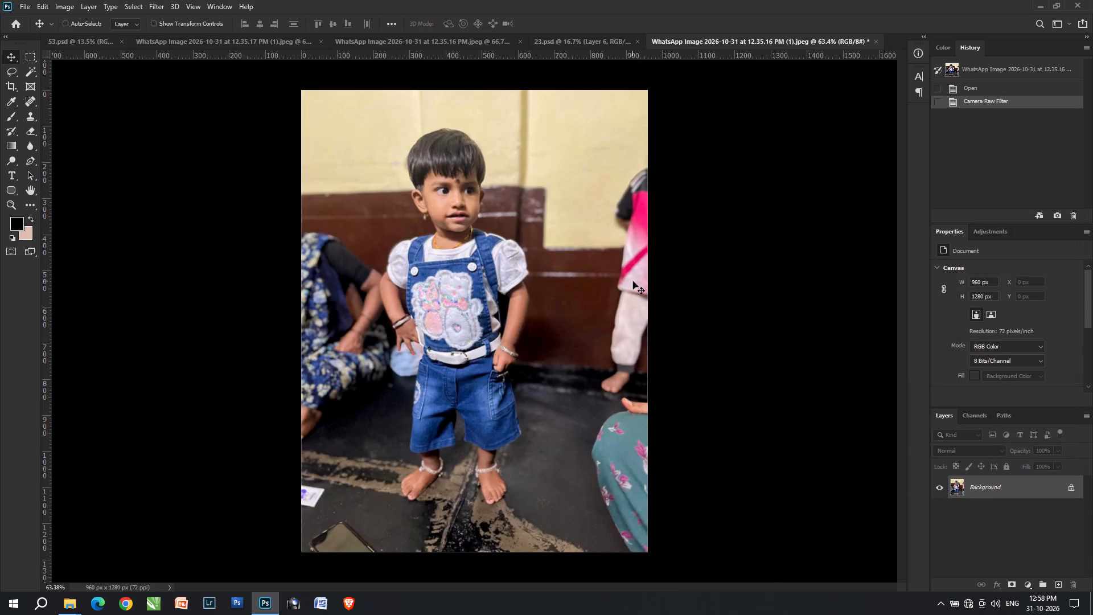
pyautogui.click(846, 367)
pyautogui.scroll(3, 894, 368)
pyautogui.click(911, 367)
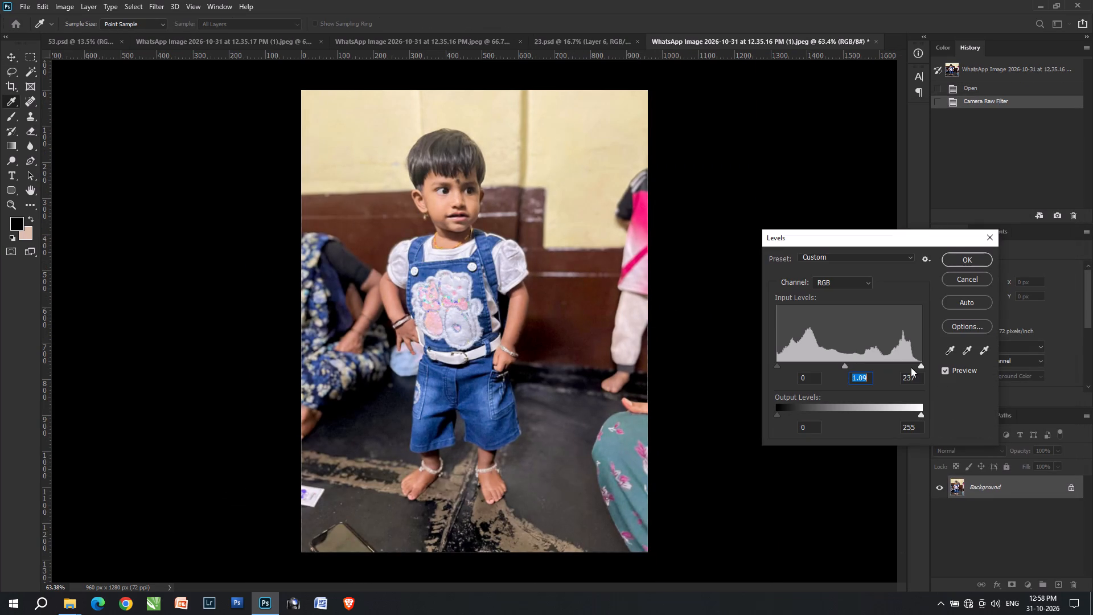
pyautogui.scroll(6, 706, 367)
pyautogui.click(779, 367)
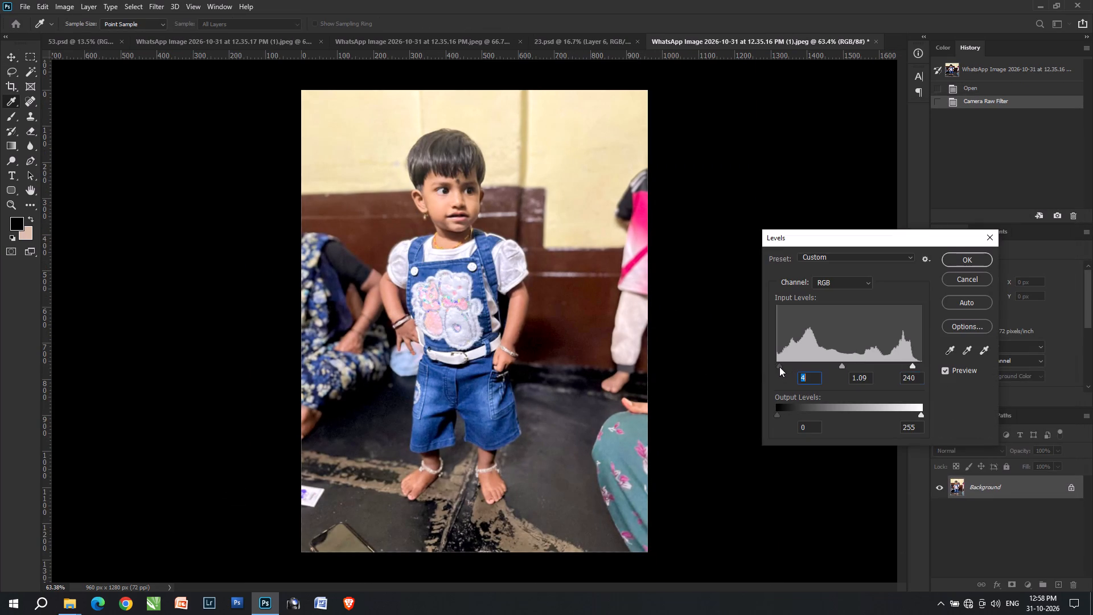
pyautogui.press('Return')
# Select the entire child photo and cut it to the clipboard.
pyautogui.hotkey('ctrl', 'a')
pyautogui.hotkey('ctrl', 'x')
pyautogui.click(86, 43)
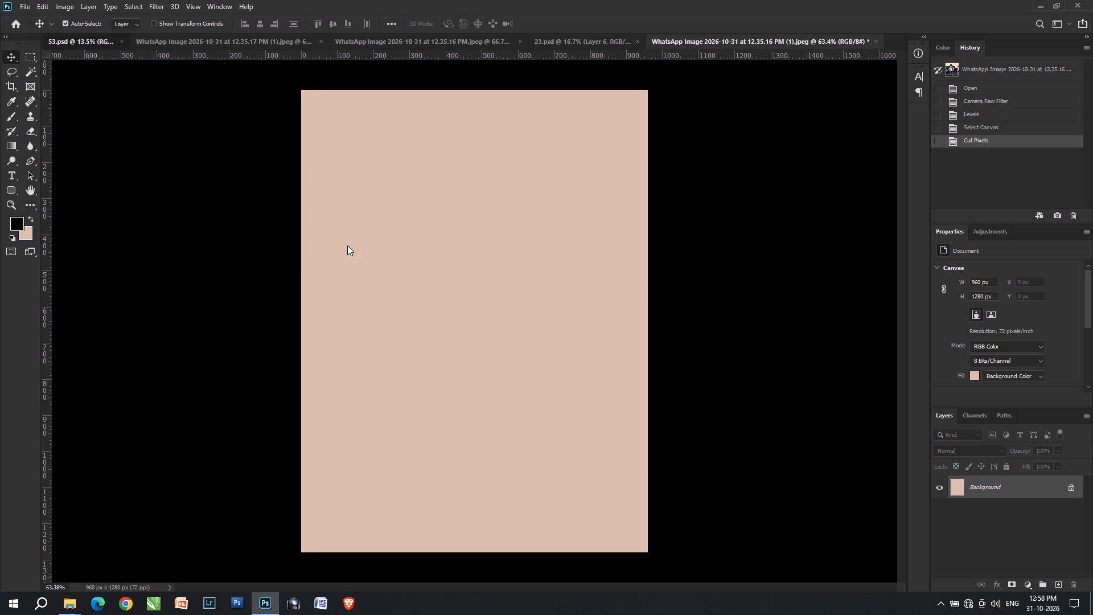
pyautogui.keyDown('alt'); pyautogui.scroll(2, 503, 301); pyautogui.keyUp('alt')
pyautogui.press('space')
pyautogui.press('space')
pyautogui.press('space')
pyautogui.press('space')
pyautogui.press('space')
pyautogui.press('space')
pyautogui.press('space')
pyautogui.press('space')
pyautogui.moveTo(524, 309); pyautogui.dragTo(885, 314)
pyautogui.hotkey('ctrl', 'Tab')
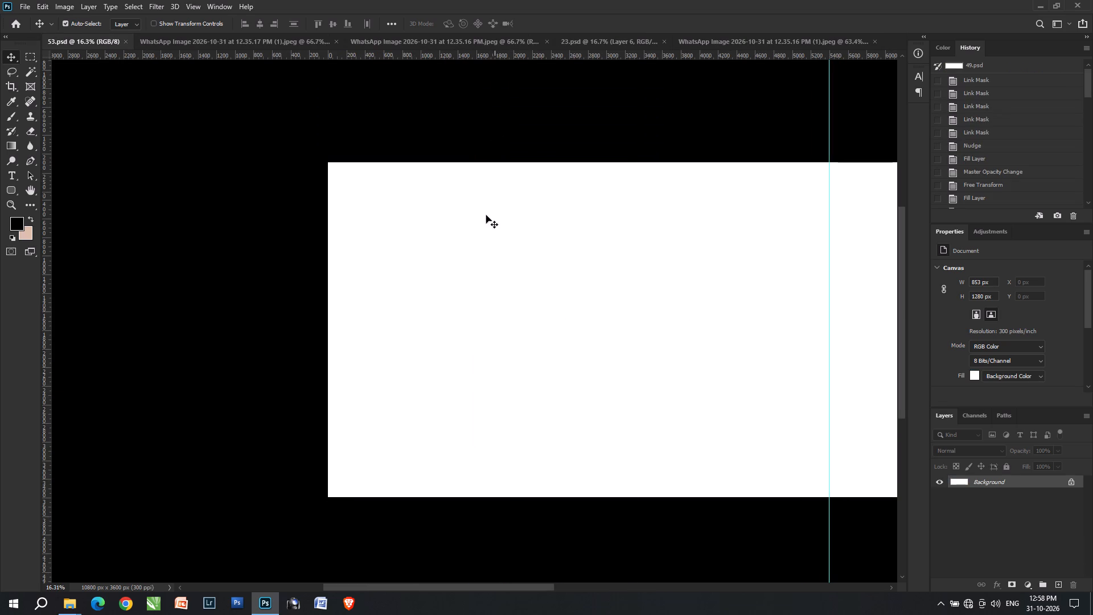
# On sheet 23, create a pink-filled portrait rectangle about 1179 × 1846 px on the outer beige area, layered just above the beige block.
pyautogui.click(603, 39)
pyautogui.press('space')
pyautogui.press('space')
pyautogui.press('space')
pyautogui.press('space')
pyautogui.moveTo(654, 249); pyautogui.dragTo(434, 219)
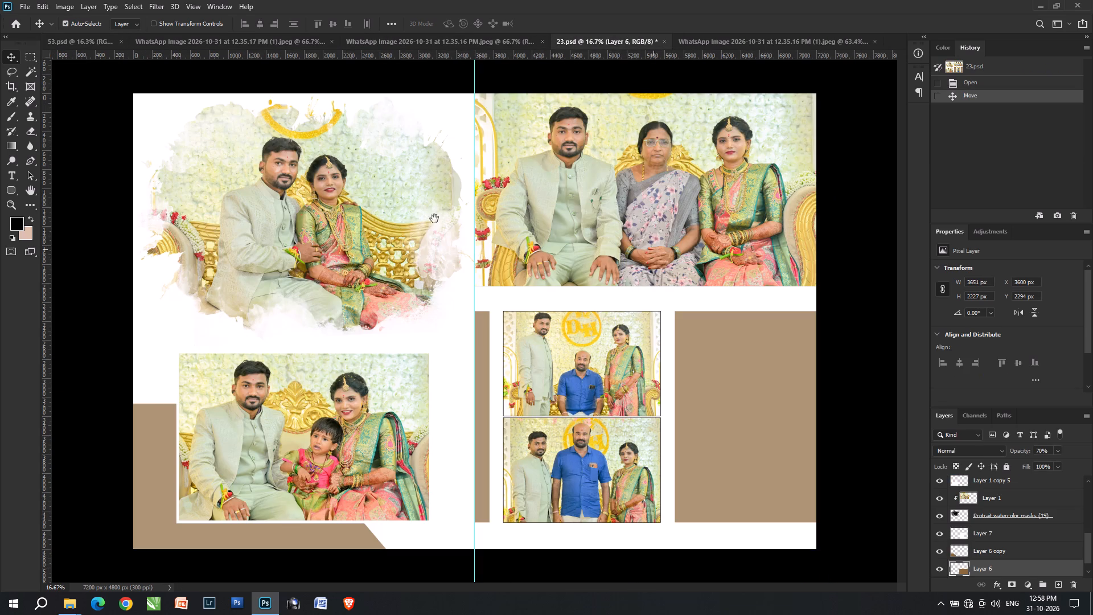
pyautogui.moveTo(434, 219); pyautogui.dragTo(405, 215)
pyautogui.keyDown('alt'); pyautogui.scroll(4, 730, 428); pyautogui.keyUp('alt')
pyautogui.press('space')
pyautogui.moveTo(743, 430); pyautogui.dragTo(417, 366)
pyautogui.rightClick(417, 366)
pyautogui.click(429, 370)
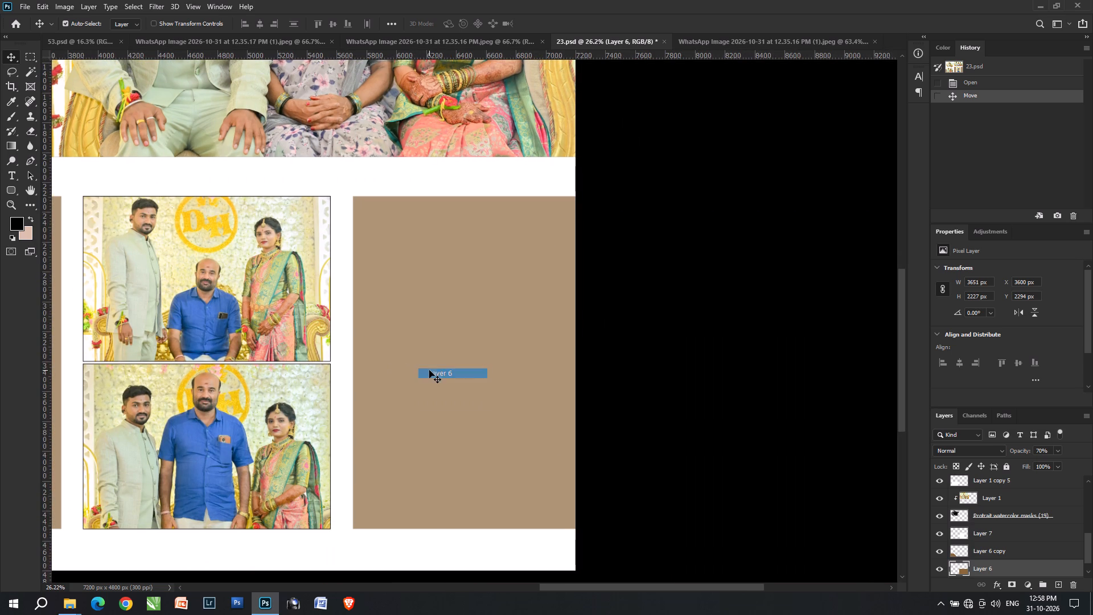
pyautogui.press('m')
pyautogui.press('m')
pyautogui.moveTo(375, 220); pyautogui.dragTo(550, 495)
pyautogui.scroll(-5, 978, 569)
pyautogui.click(977, 569)
pyautogui.hotkey('ctrl', 'j')
pyautogui.hotkey('ctrl', 'shift', 'BackSpace')
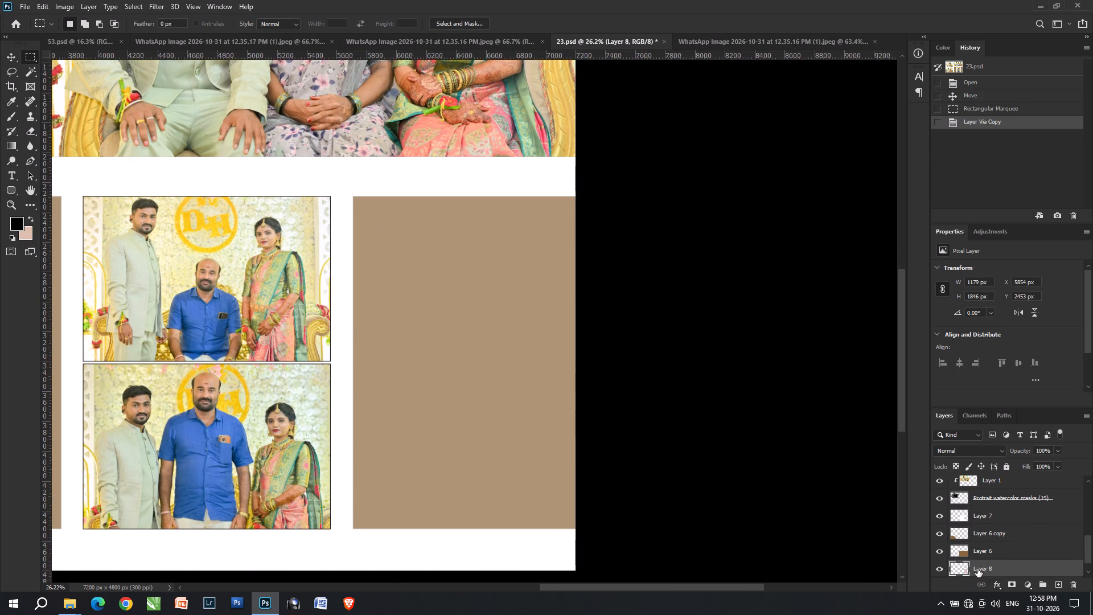
pyautogui.hotkey('ctrl', ']')
# Enlarge the pink rectangle proportionally to about 1205 × 1886 px and nudge it slightly toward the stacked photos.
pyautogui.press('v')
pyautogui.press('v')
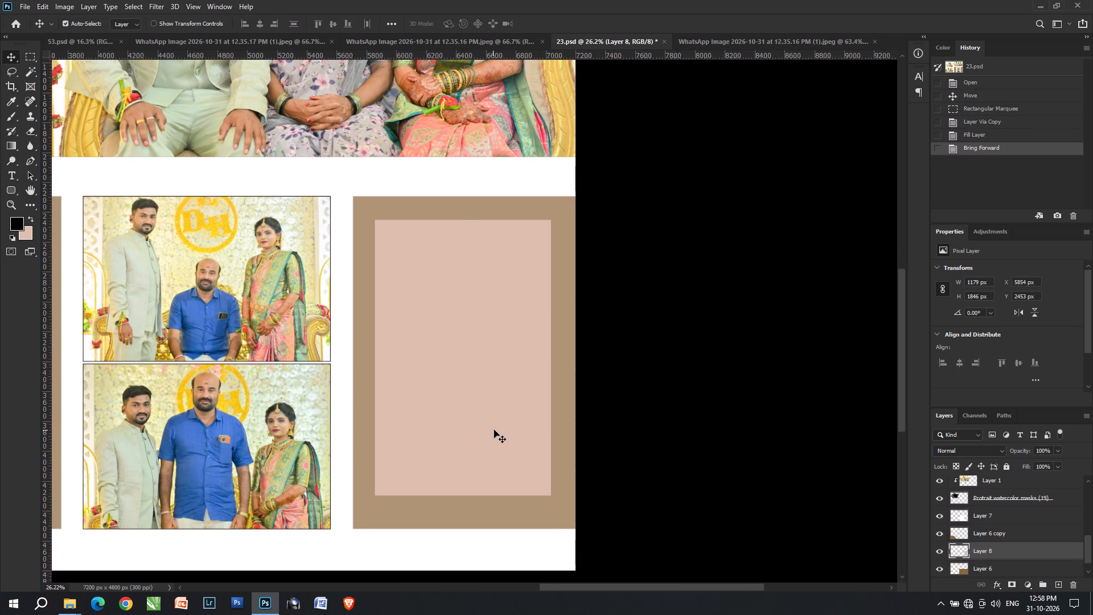
pyautogui.hotkey('ctrl', 't')
pyautogui.moveTo(550, 494); pyautogui.dragTo(558, 497)
pyautogui.press('Return')
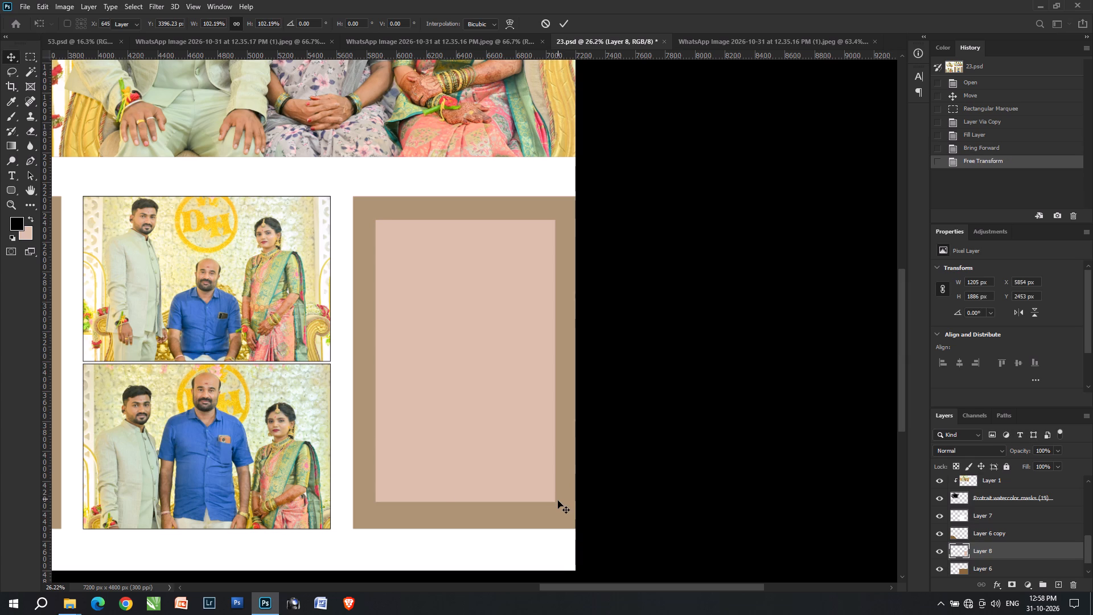
pyautogui.press('Left')
# Select the pink rectangle's area with the Magic Wand and paste the child photo into it as a masked layer.
pyautogui.rightClick(476, 399)
pyautogui.click(479, 403)
pyautogui.press('w')
pyautogui.click(479, 403)
pyautogui.hotkey('ctrl', 'alt', 'shift', 'v')
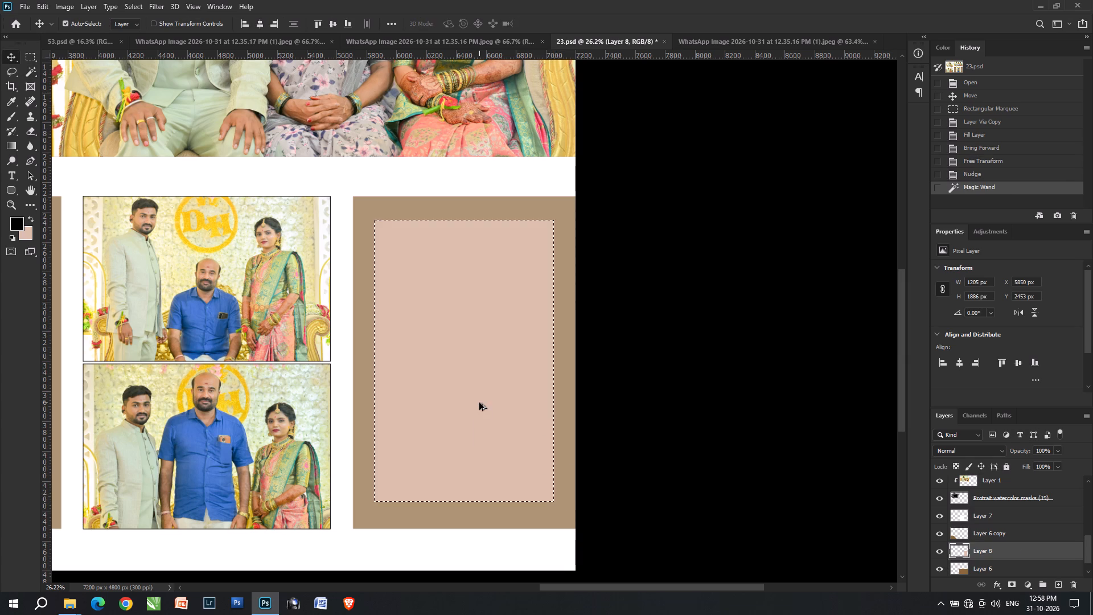
# Scale the pasted child photo to about 163% so it fills the pink rectangle, and shift it slightly outward and down.
pyautogui.hotkey('ctrl', 't')
pyautogui.moveTo(466, 453); pyautogui.dragTo(465, 484)
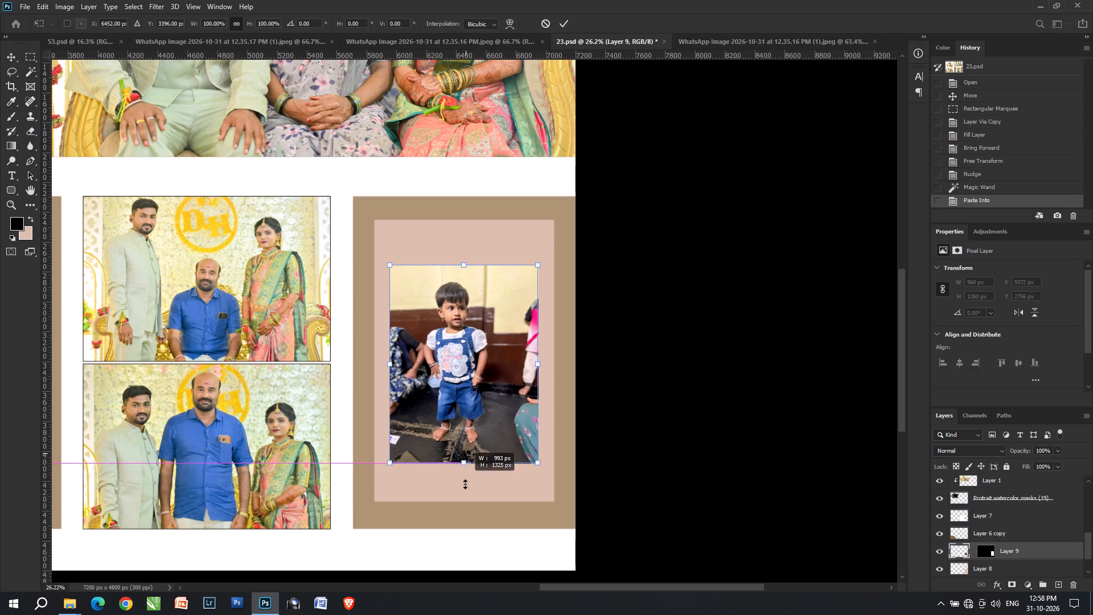
pyautogui.moveTo(465, 484); pyautogui.dragTo(466, 502)
pyautogui.moveTo(463, 268); pyautogui.dragTo(472, 227)
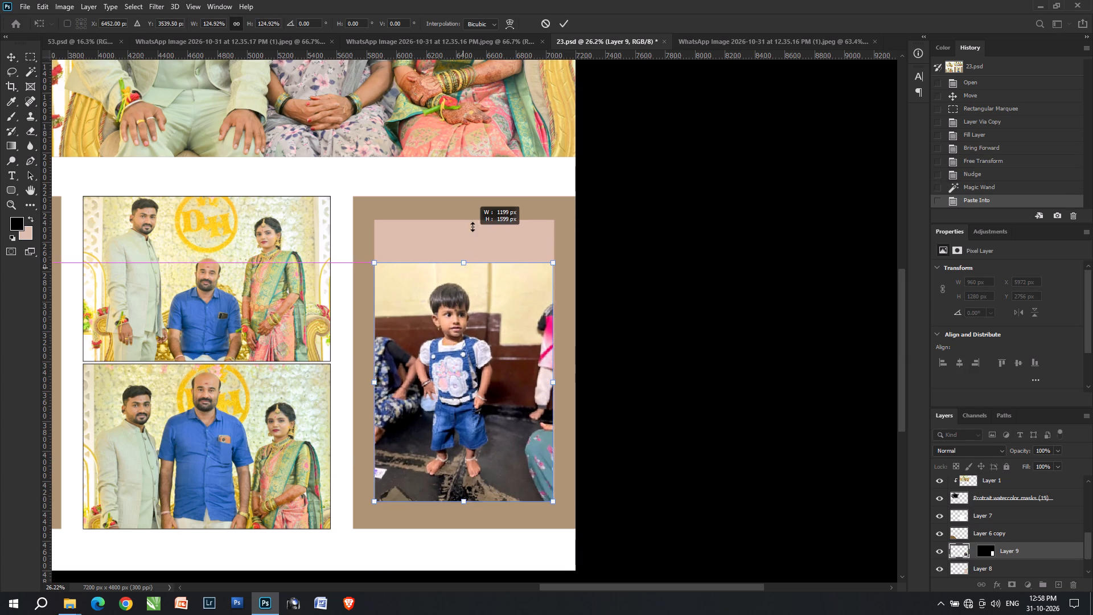
pyautogui.moveTo(472, 227); pyautogui.dragTo(478, 207)
pyautogui.moveTo(578, 502); pyautogui.dragTo(595, 512)
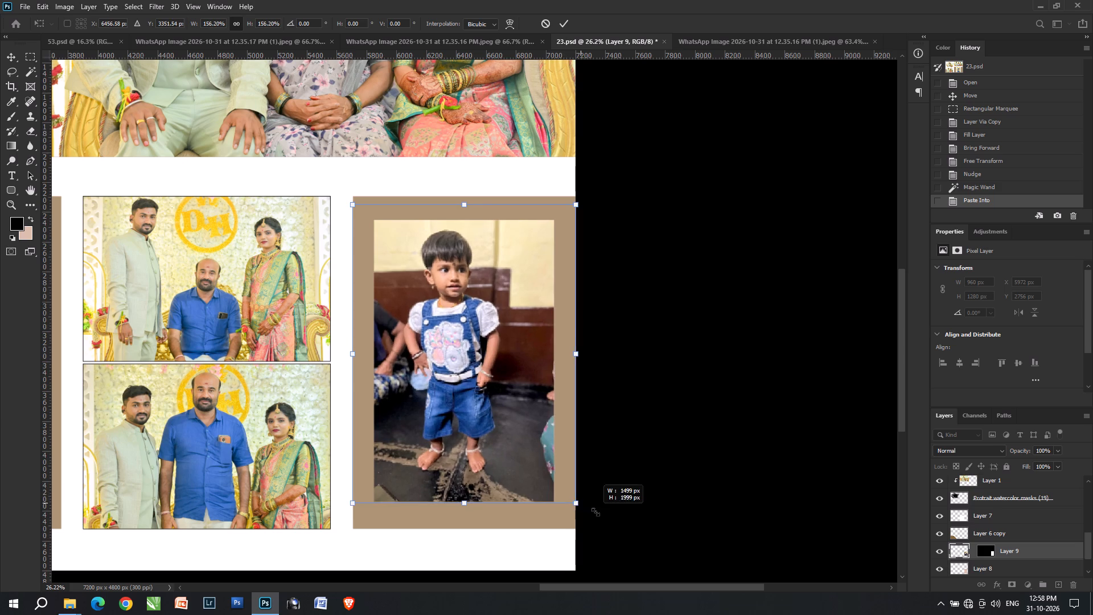
pyautogui.moveTo(595, 512); pyautogui.dragTo(596, 512)
pyautogui.press('Right')
pyautogui.press('Right')
pyautogui.press('Right')
pyautogui.press('Right')
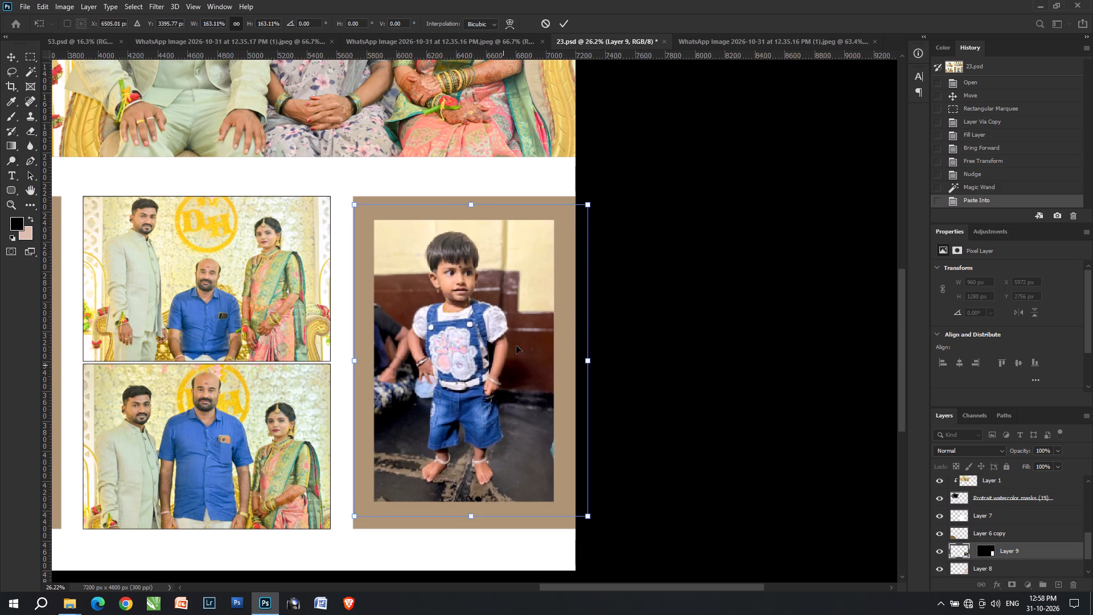
pyautogui.press('Right')
pyautogui.press('Right')
pyautogui.press('Down')
pyautogui.press('Down')
# Enlarge the child photo further to about 1608 × 2145 px and fine-tune its position so the child stands centred in the frame.
pyautogui.moveTo(591, 516); pyautogui.dragTo(602, 522)
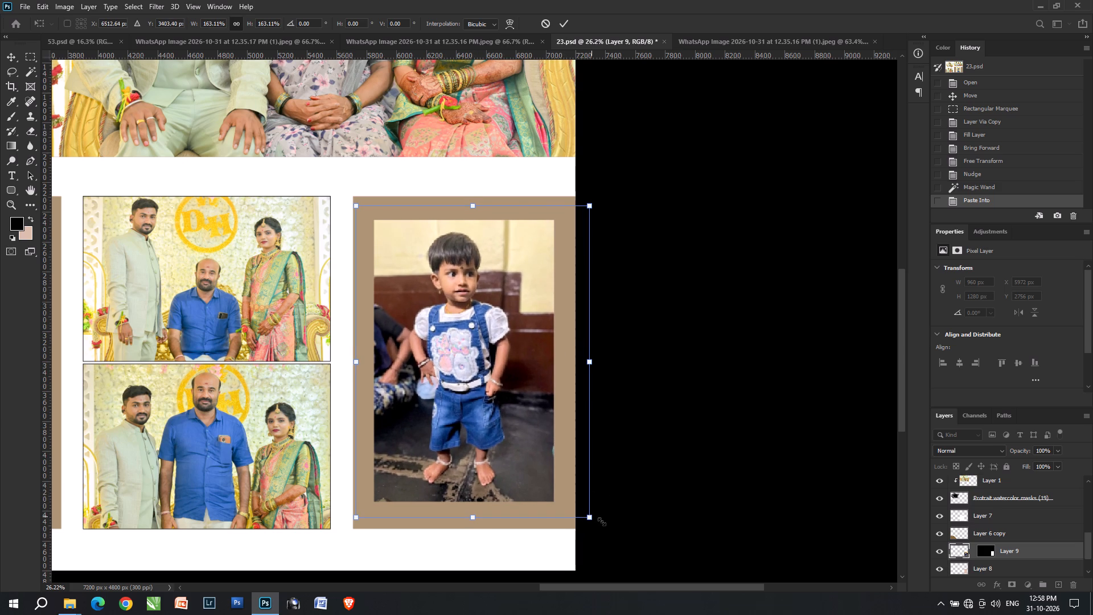
pyautogui.moveTo(602, 522); pyautogui.dragTo(602, 522)
pyautogui.press('Right')
pyautogui.press('Right')
pyautogui.press('Up')
pyautogui.press('Right')
pyautogui.press('Up')
pyautogui.press('Right')
pyautogui.press('Up')
pyautogui.press('Right')
pyautogui.press('Right')
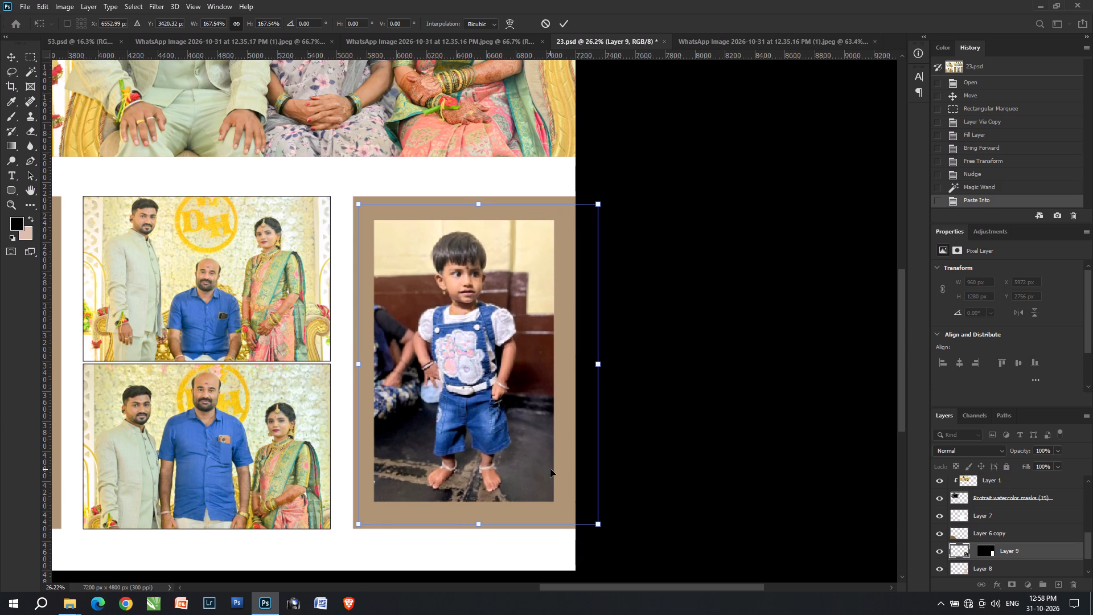
pyautogui.press('Return')
pyautogui.press('Down')
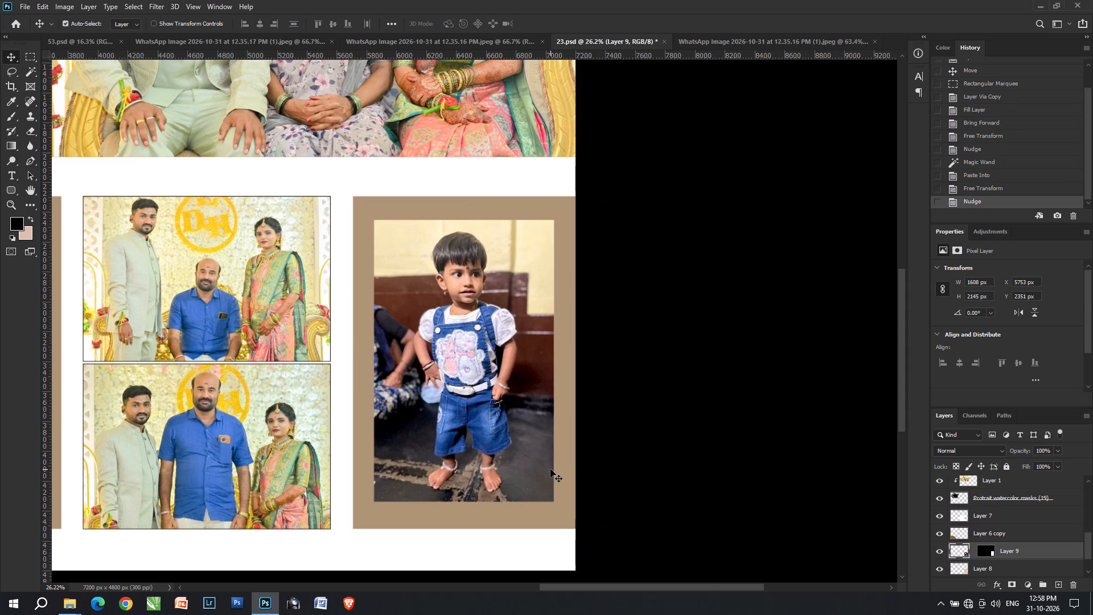
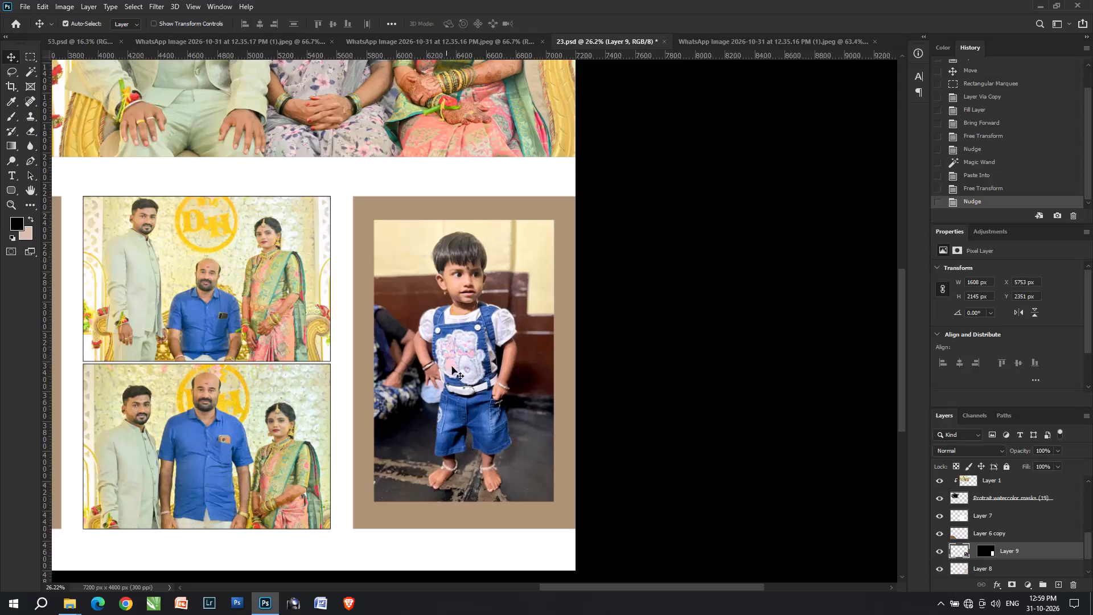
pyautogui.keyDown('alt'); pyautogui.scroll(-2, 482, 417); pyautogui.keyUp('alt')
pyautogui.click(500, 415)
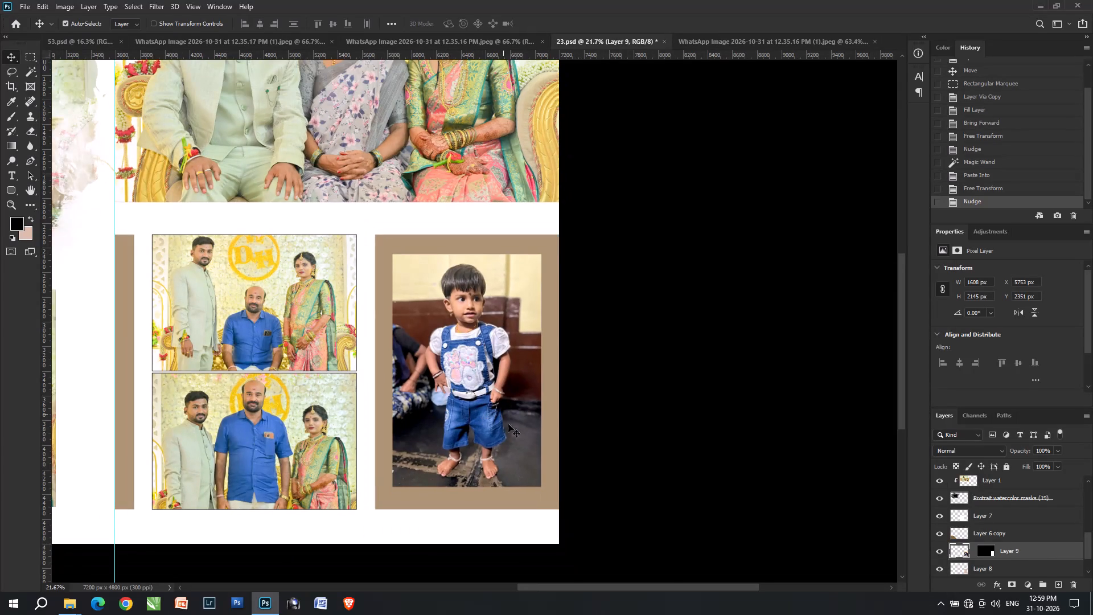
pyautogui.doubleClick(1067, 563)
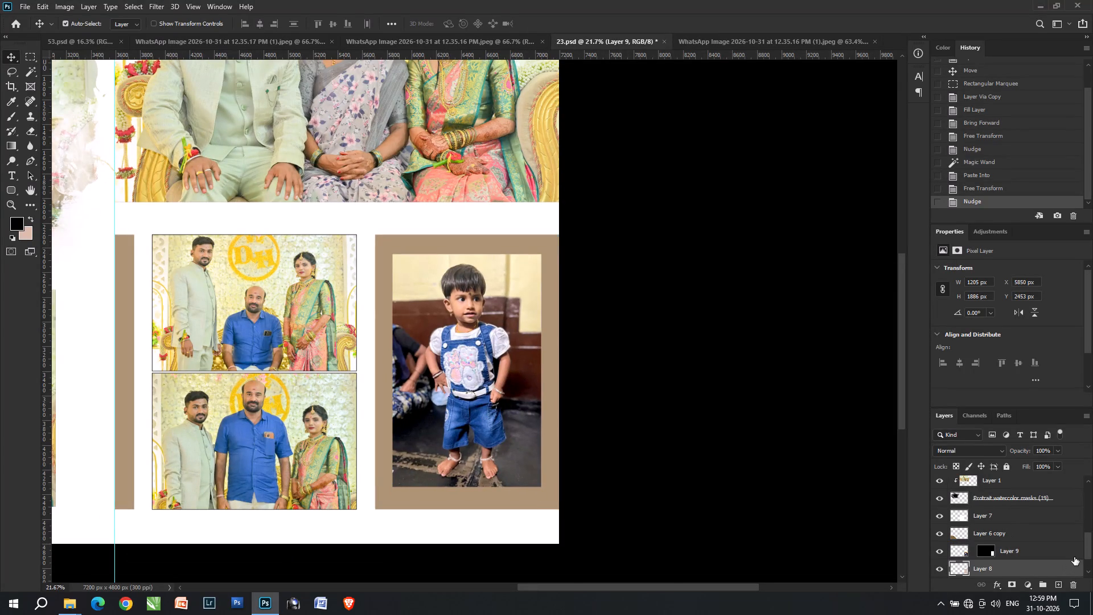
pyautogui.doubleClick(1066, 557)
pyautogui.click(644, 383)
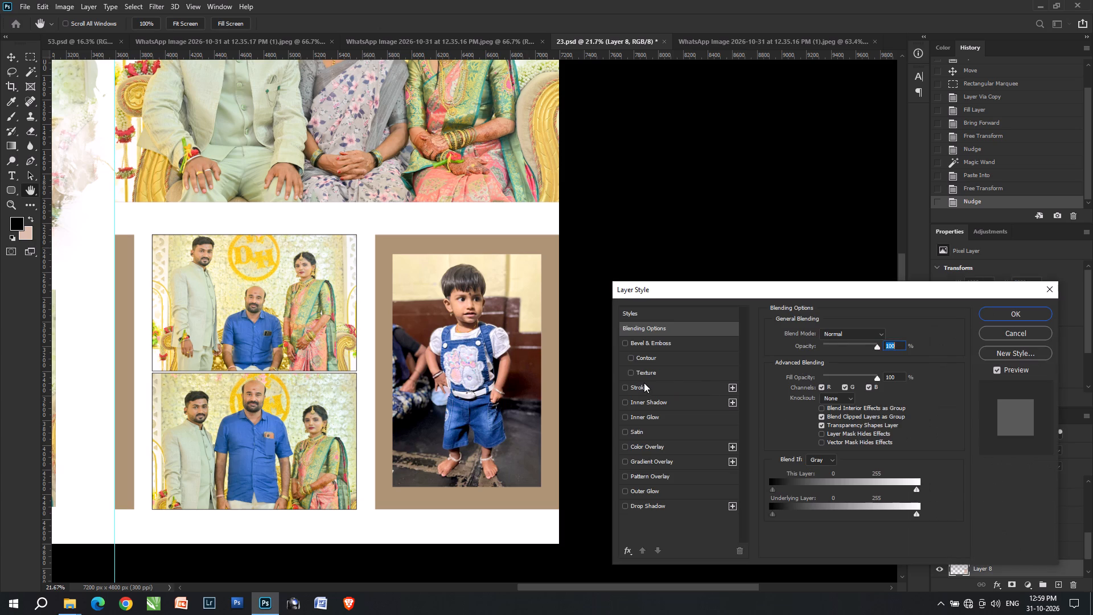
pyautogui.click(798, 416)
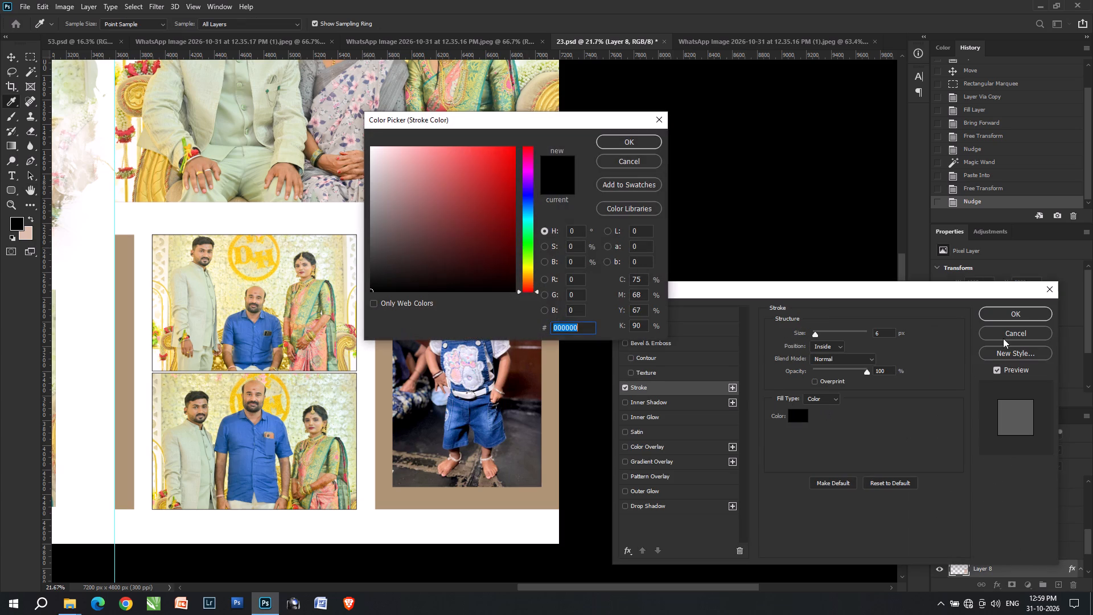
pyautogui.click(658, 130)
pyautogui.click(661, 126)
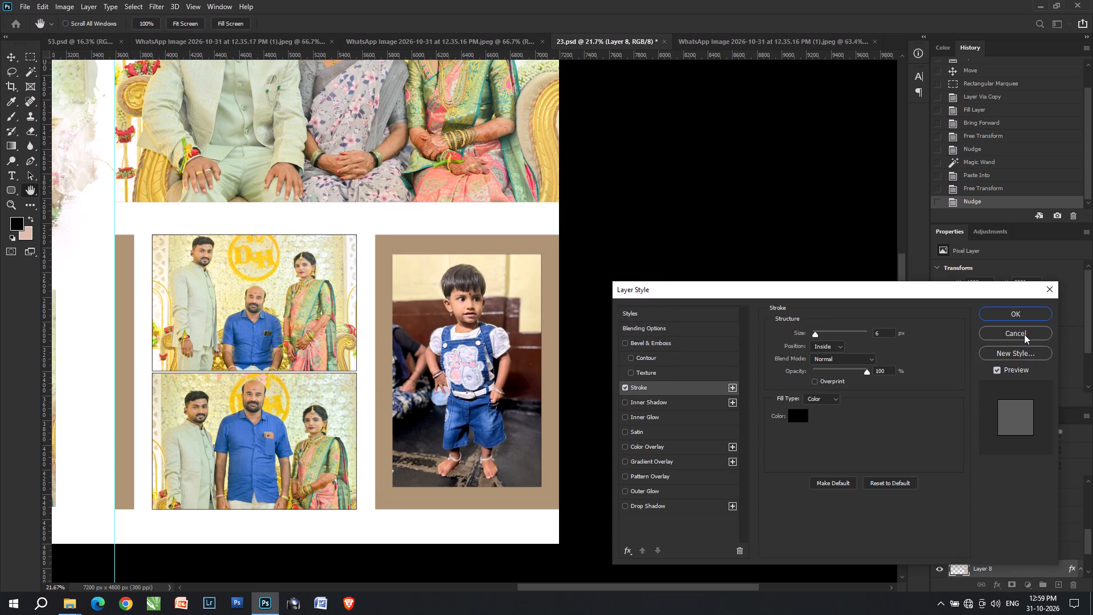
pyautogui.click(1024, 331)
# Add a white 6 px inside stroke to the masked photo of the child in dungarees.
pyautogui.click(374, 407)
pyautogui.click(486, 406)
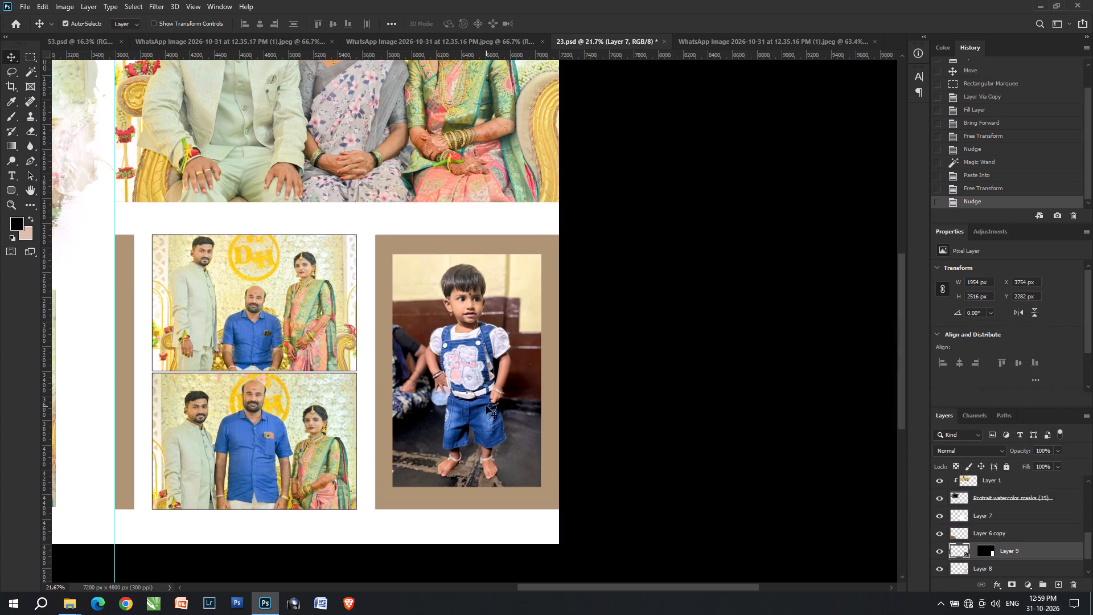
pyautogui.doubleClick(1053, 552)
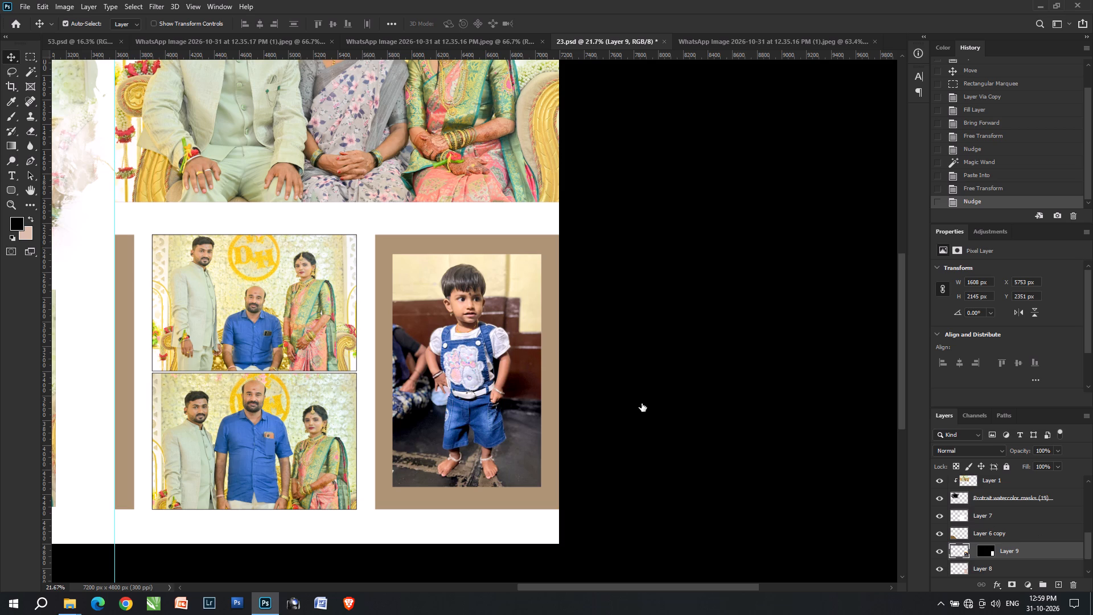
pyautogui.click(614, 387)
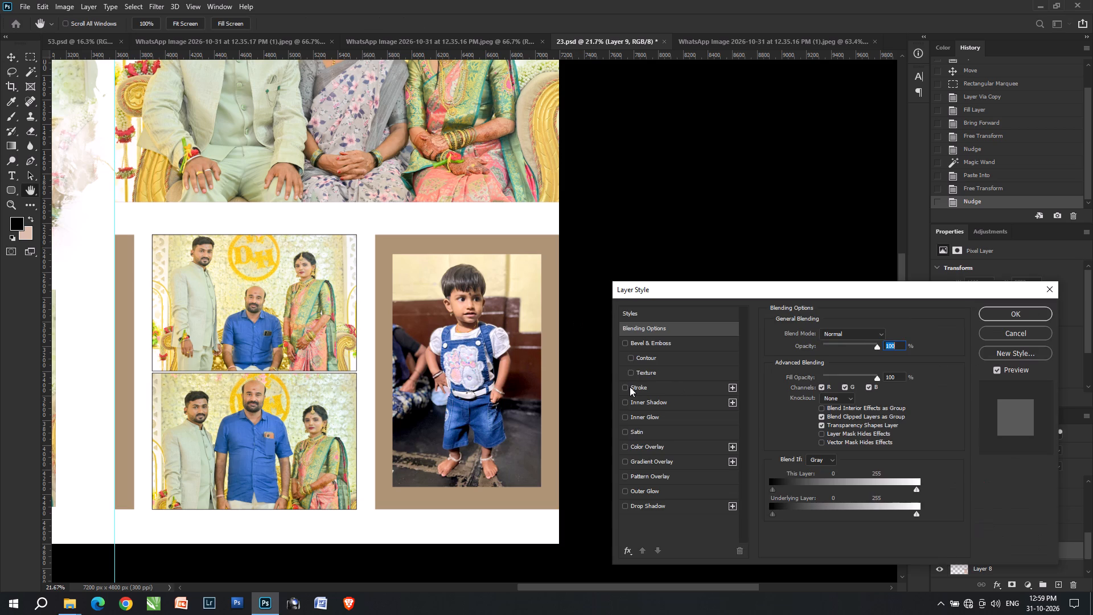
pyautogui.click(630, 387)
pyautogui.click(669, 391)
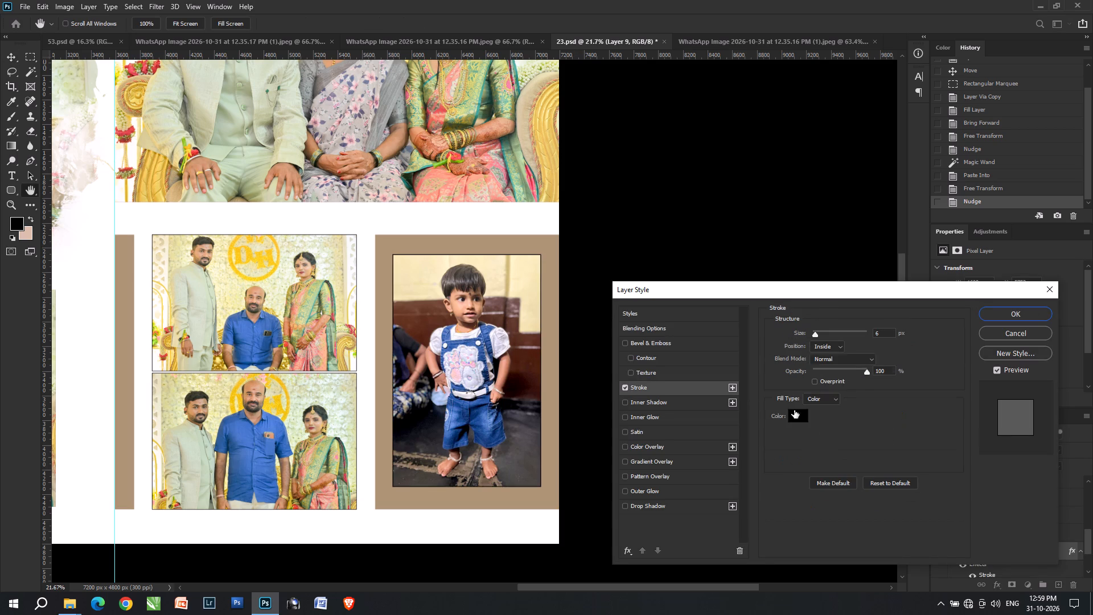
pyautogui.click(808, 420)
pyautogui.moveTo(433, 255); pyautogui.dragTo(298, 91)
pyautogui.press('Return')
pyautogui.press('Return')
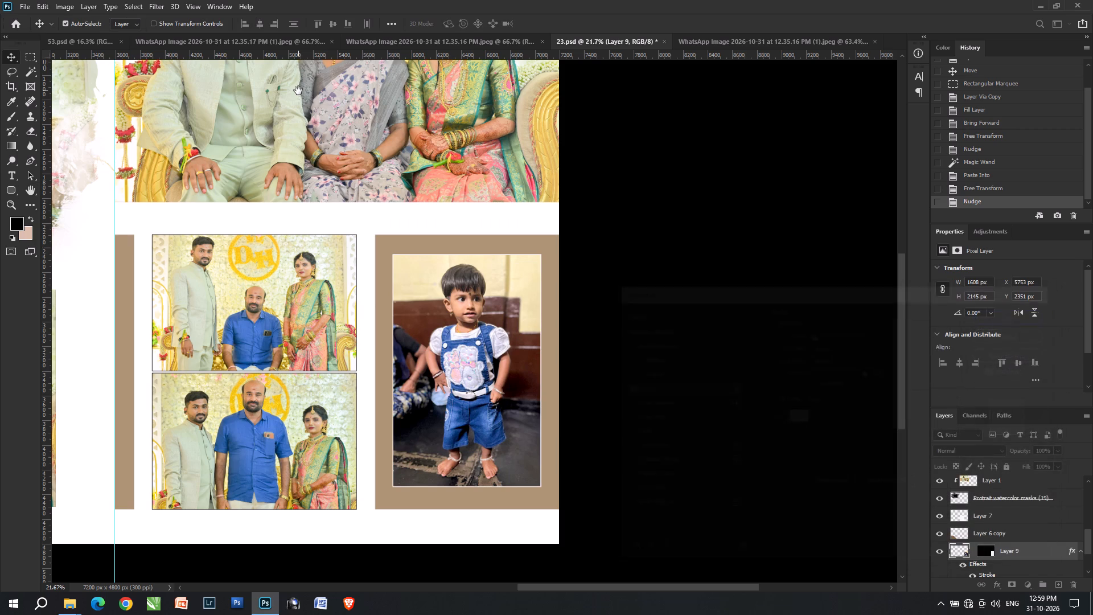
# Save the sheet 23 document.
pyautogui.hotkey('ctrl', 's')
pyautogui.hotkey('ctrl', 's')
pyautogui.hotkey('ctrl', 's')
pyautogui.hotkey('ctrl', 's')
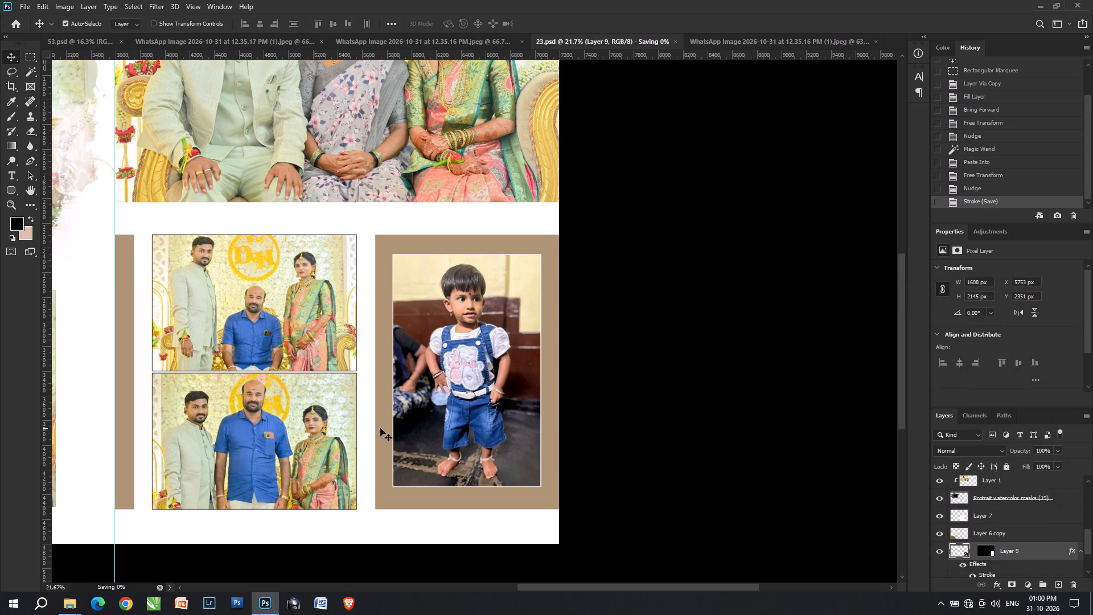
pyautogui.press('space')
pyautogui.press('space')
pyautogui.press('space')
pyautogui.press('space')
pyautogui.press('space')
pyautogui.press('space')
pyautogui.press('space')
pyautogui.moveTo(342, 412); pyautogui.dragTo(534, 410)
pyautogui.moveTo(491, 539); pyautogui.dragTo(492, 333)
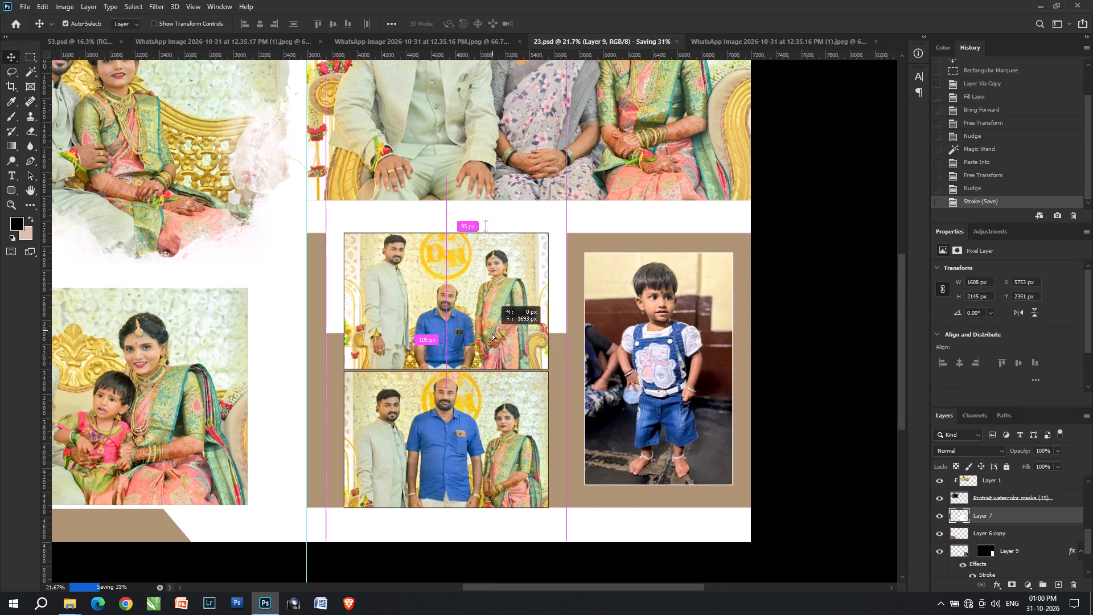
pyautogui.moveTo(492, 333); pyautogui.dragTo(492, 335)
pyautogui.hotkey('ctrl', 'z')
# Select the two stacked photos together with the brown panel behind them and nudge them about 20 px to the right.
pyautogui.click(551, 564)
pyautogui.moveTo(466, 562); pyautogui.dragTo(466, 560)
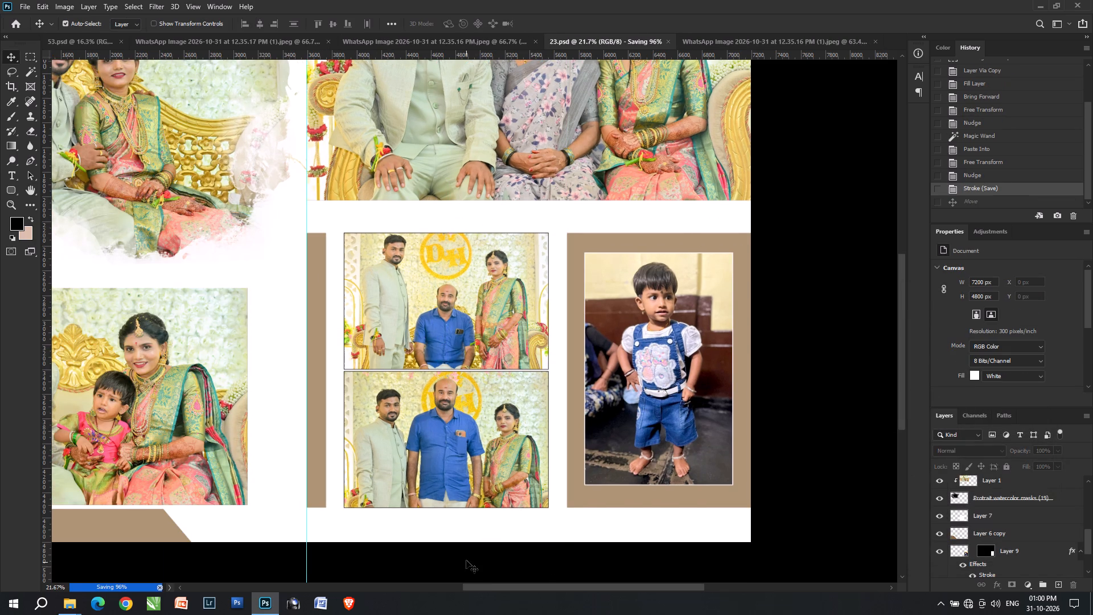
pyautogui.moveTo(466, 560); pyautogui.dragTo(515, 302)
pyautogui.keyDown('shift'); pyautogui.click(574, 433); pyautogui.keyUp('shift')
pyautogui.scroll(5, 961, 534)
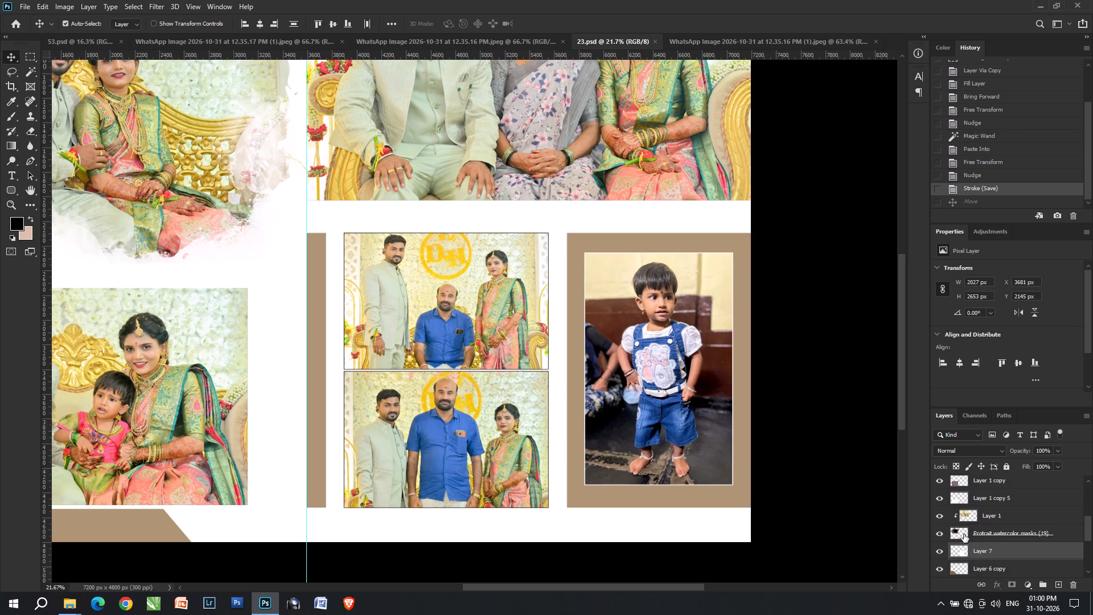
pyautogui.scroll(3, 964, 534)
pyautogui.press('Right')
pyautogui.press('Right')
pyautogui.press('Right')
pyautogui.press('Right')
pyautogui.press('Right')
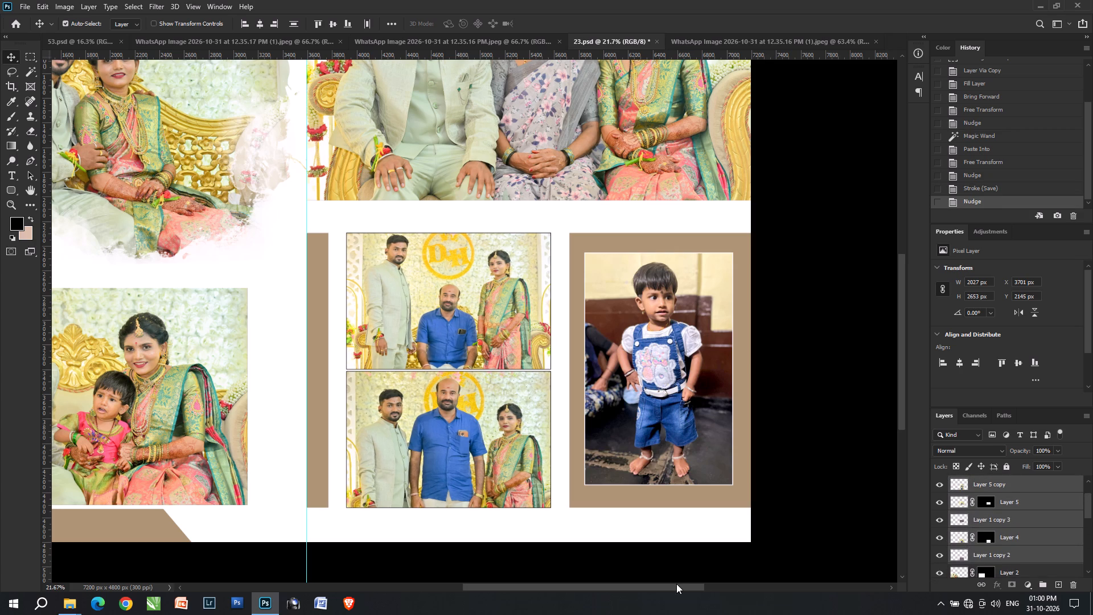
# Link the child photo to its mask and nudge it with its backing rectangle about 23 px right to centre it on the brown panel.
pyautogui.click(660, 434)
pyautogui.rightClick(646, 389)
pyautogui.keyDown('shift'); pyautogui.doubleClick(656, 404); pyautogui.keyUp('shift')
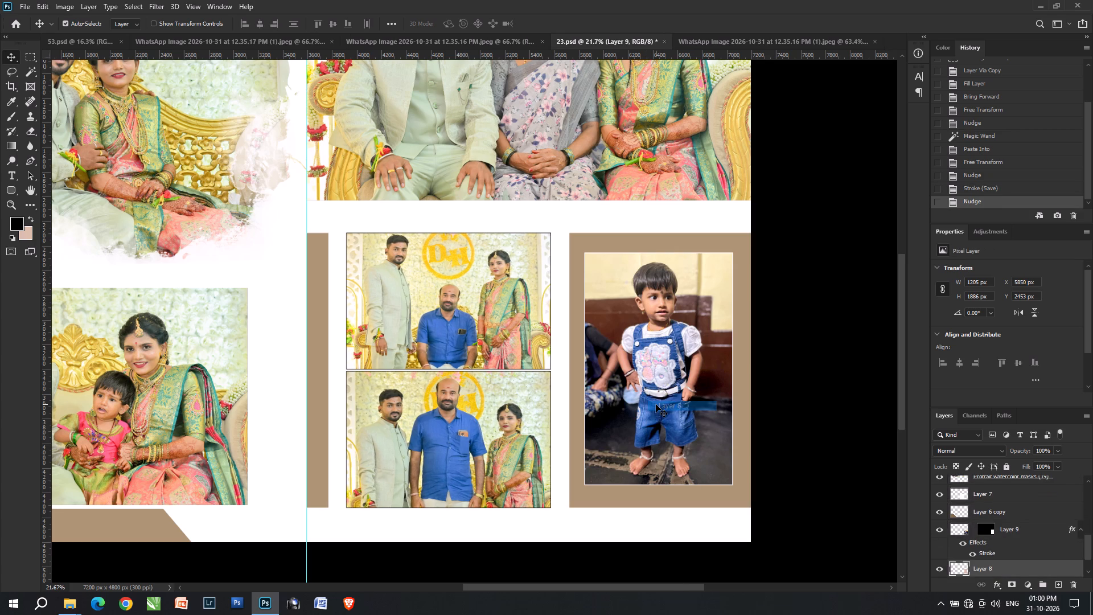
pyautogui.click(972, 528)
pyautogui.press('Right')
pyautogui.press('Right')
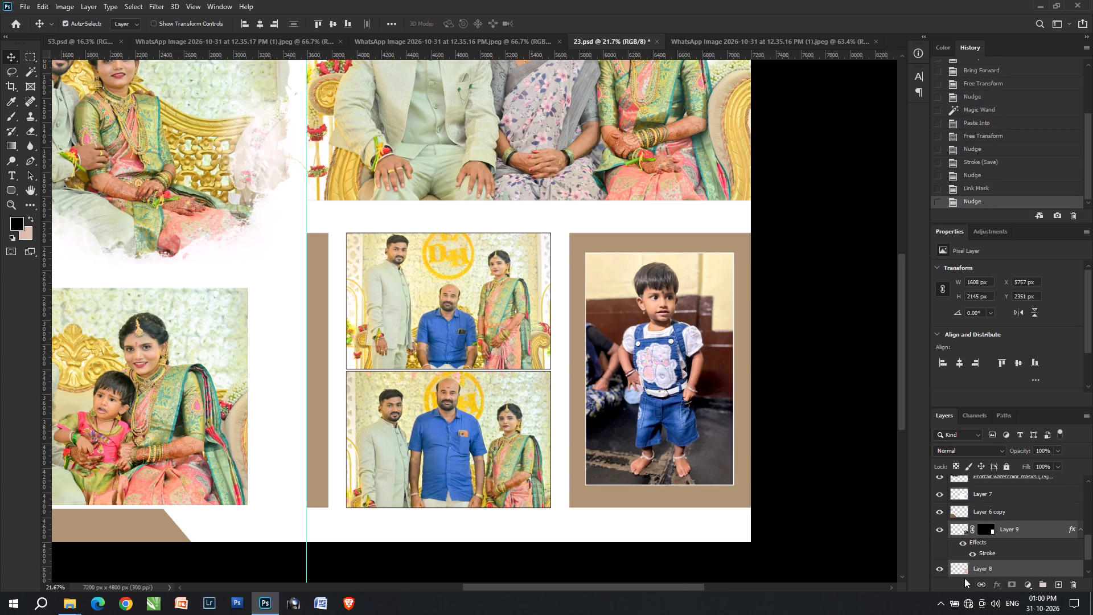
pyautogui.press('Right')
pyautogui.press('Right')
pyautogui.press('Right')
pyautogui.press('Right')
pyautogui.press('Right')
pyautogui.press('Left')
pyautogui.press('Left')
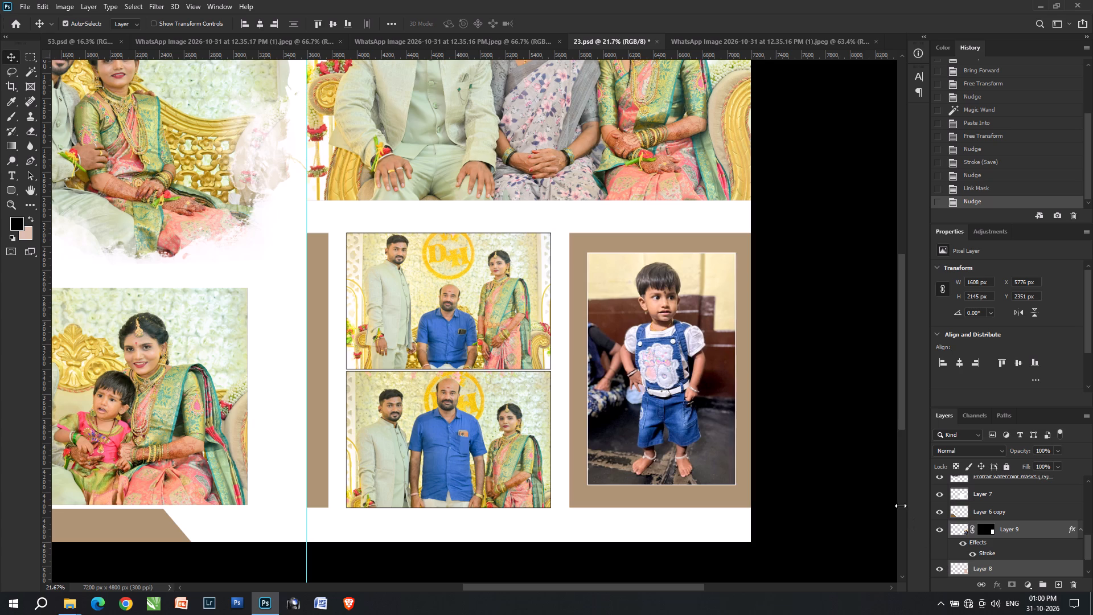
# Deselect the layers and save the sheet 23 document with its layers intact.
pyautogui.click(874, 471)
pyautogui.hotkey('ctrl', 's')
pyautogui.hotkey('ctrl', 's')
# Merge all visible layers of the spread into a single background layer.
pyautogui.press('space')
pyautogui.press('space')
pyautogui.moveTo(417, 367); pyautogui.dragTo(580, 377)
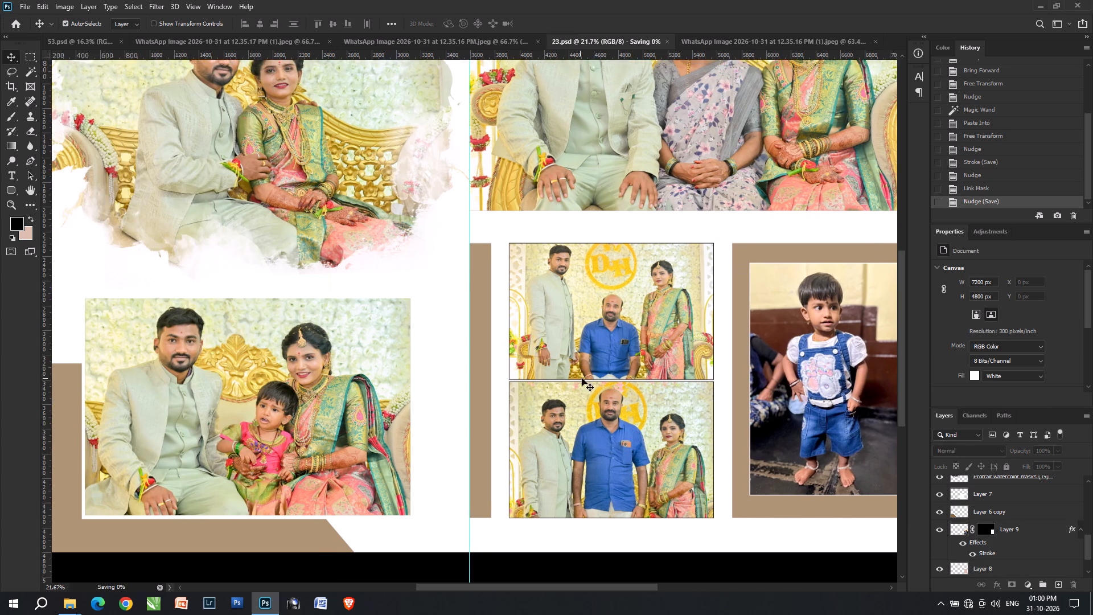
pyautogui.hotkey('alt', 'space')
pyautogui.keyDown('alt'); pyautogui.scroll(-6, 582, 393); pyautogui.keyUp('alt')
pyautogui.hotkey('ctrl', 'shift', 'e')
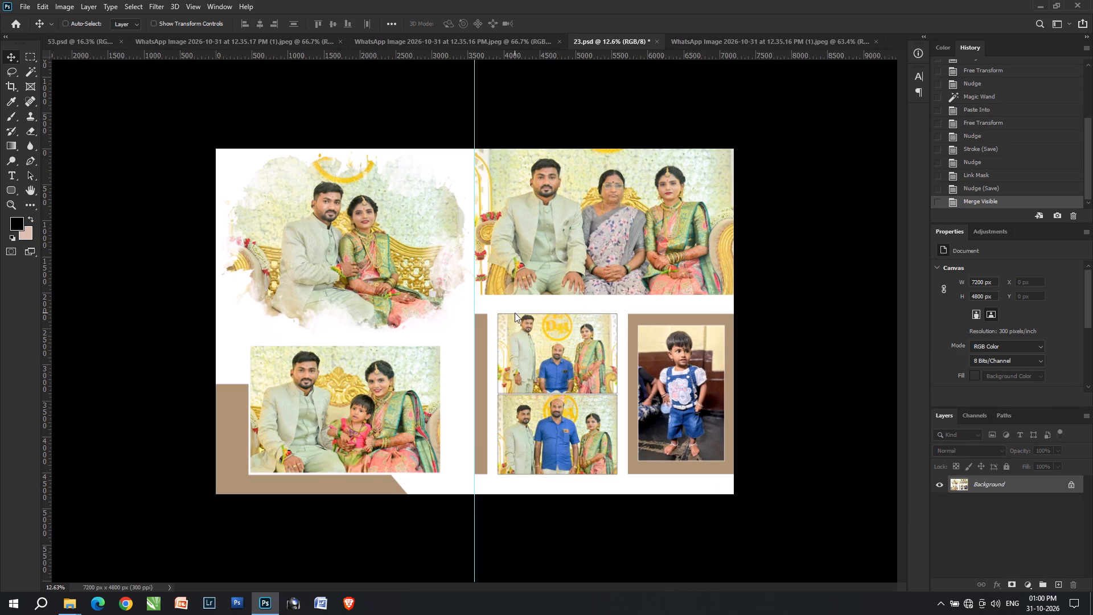
# Save the merged spread as a JPEG named 23 in the JPEG folder, replacing the existing file, at maximum quality 12, Baseline (Standard).
pyautogui.hotkey('ctrl', 'shift', 's')
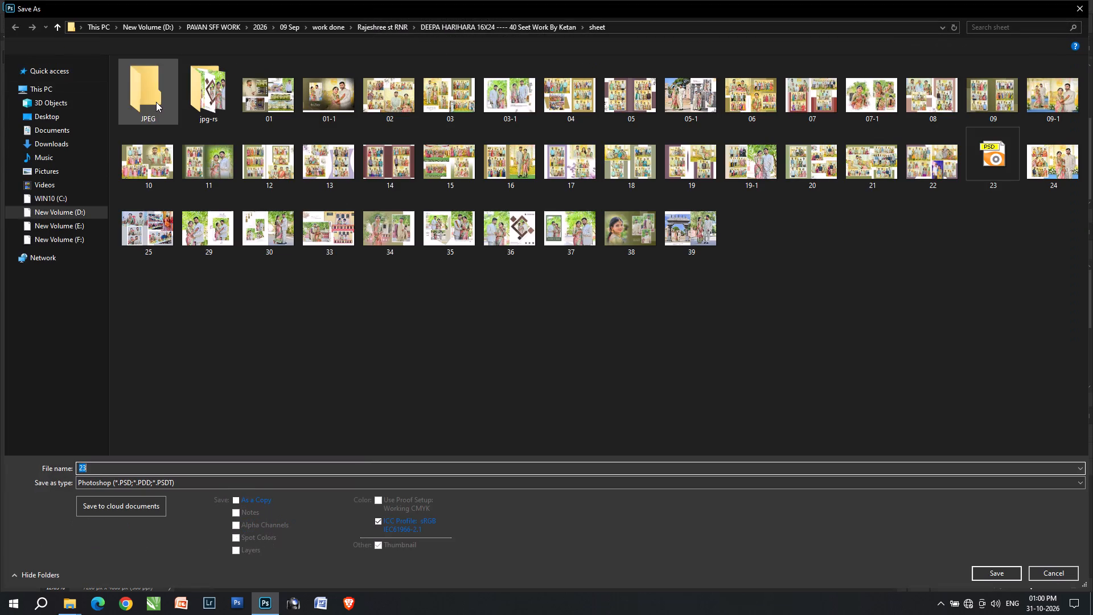
pyautogui.doubleClick(156, 100)
pyautogui.press('Tab')
pyautogui.press('Tab')
pyautogui.press('j')
pyautogui.scroll(-11, 418, 331)
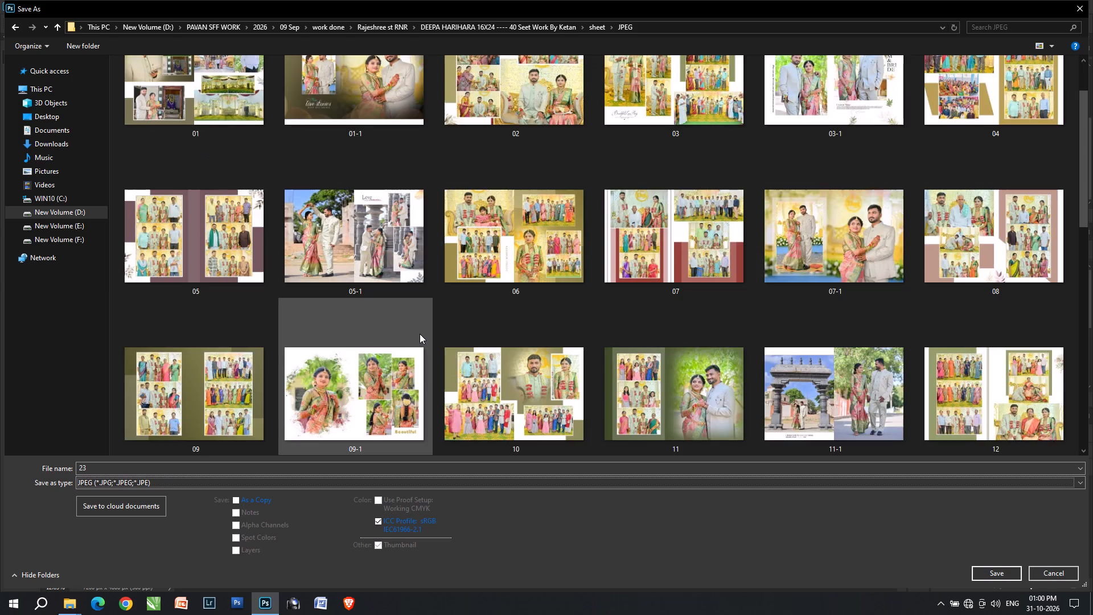
pyautogui.scroll(-4, 420, 334)
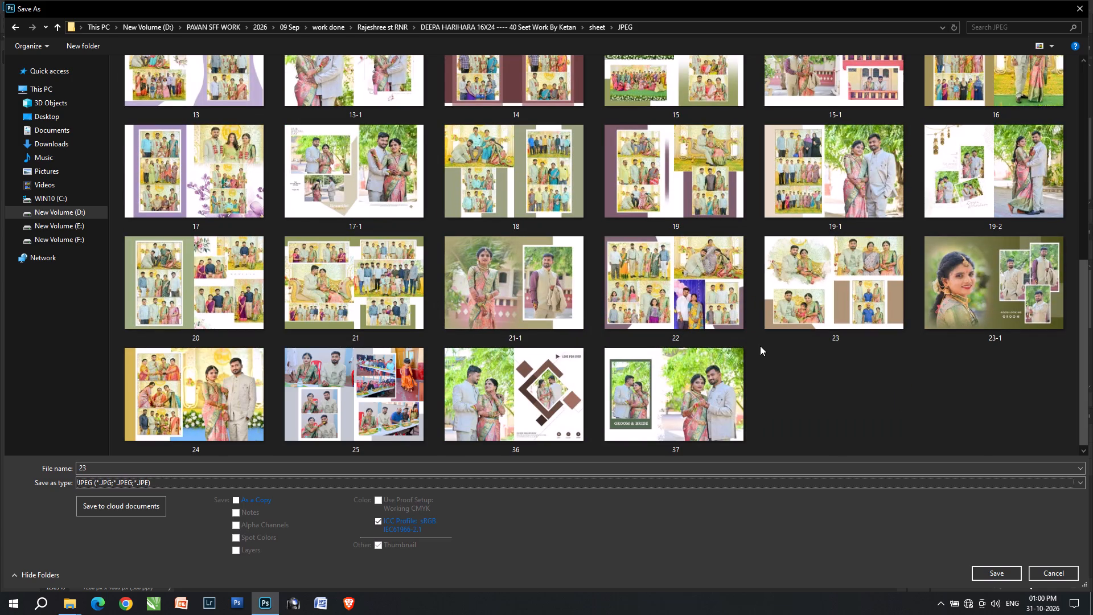
pyautogui.press('Return')
pyautogui.press('Left')
pyautogui.press('Return')
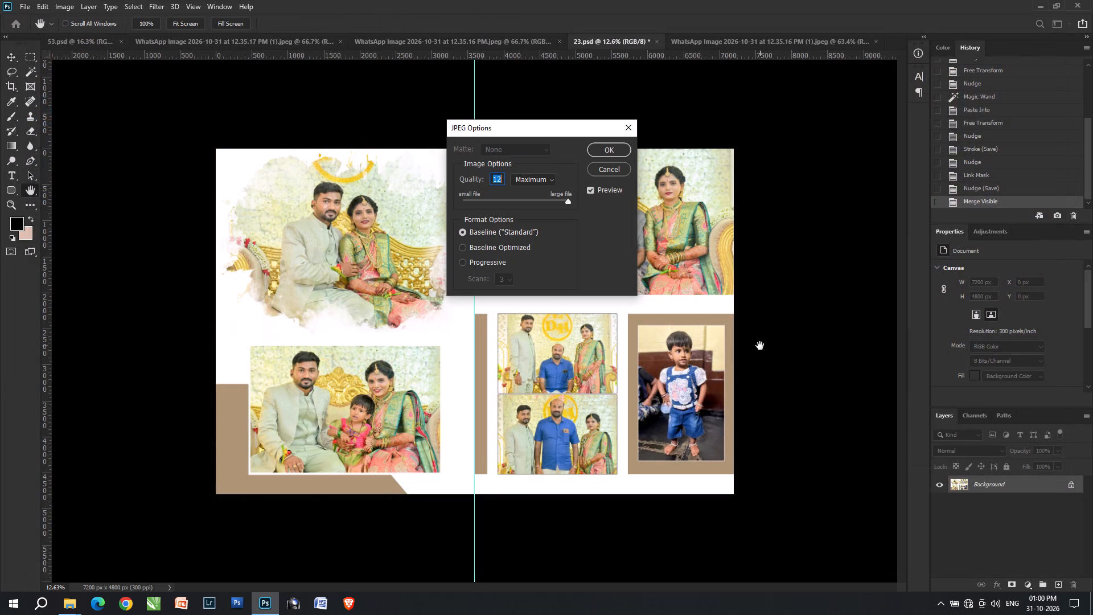
pyautogui.press('Return')
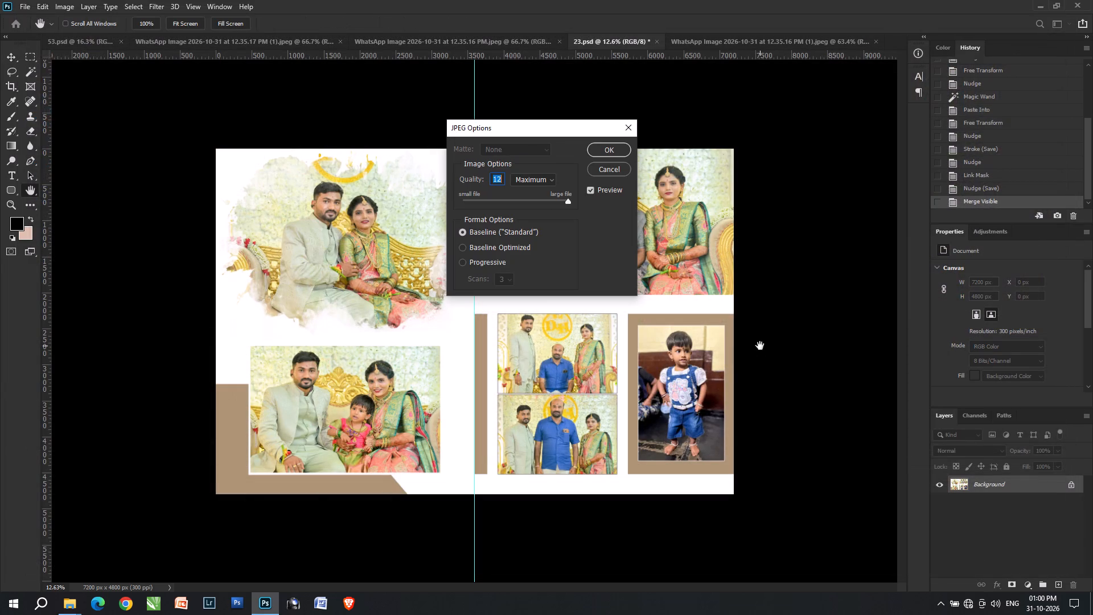
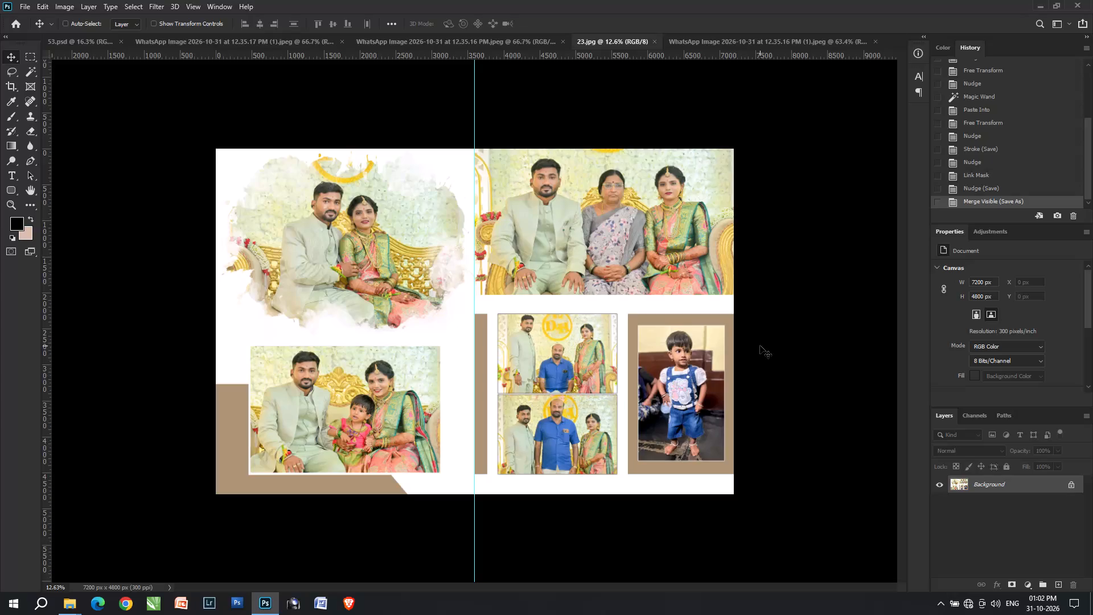
# Close the 23.jpg spread and switch to File Explorer showing the 16X24 album work folder.
pyautogui.hotkey('ctrl', 'w')
pyautogui.hotkey('alt', 'Tab')
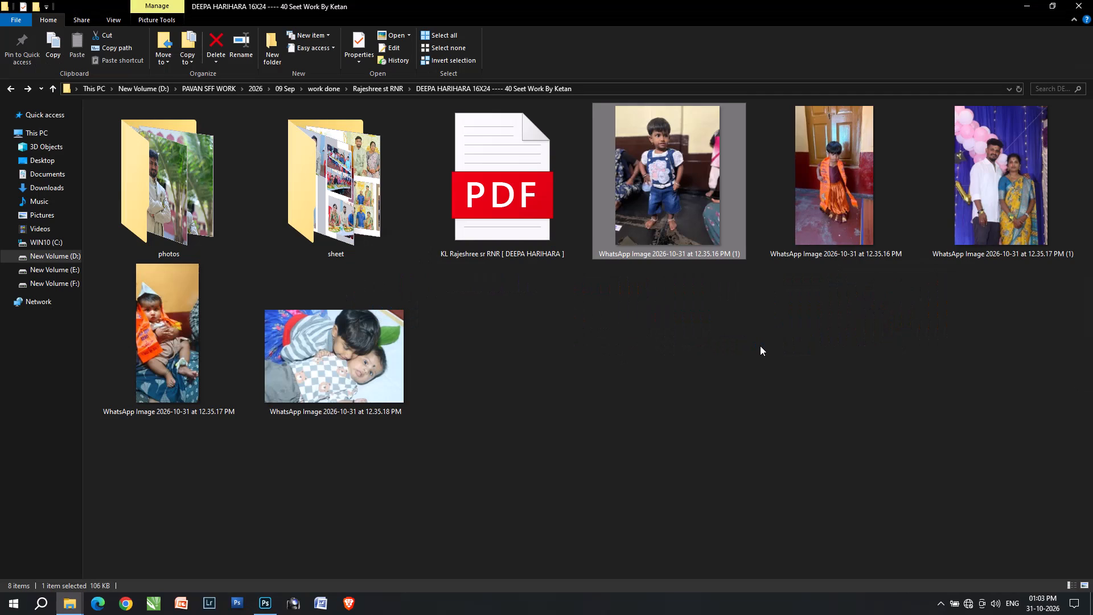
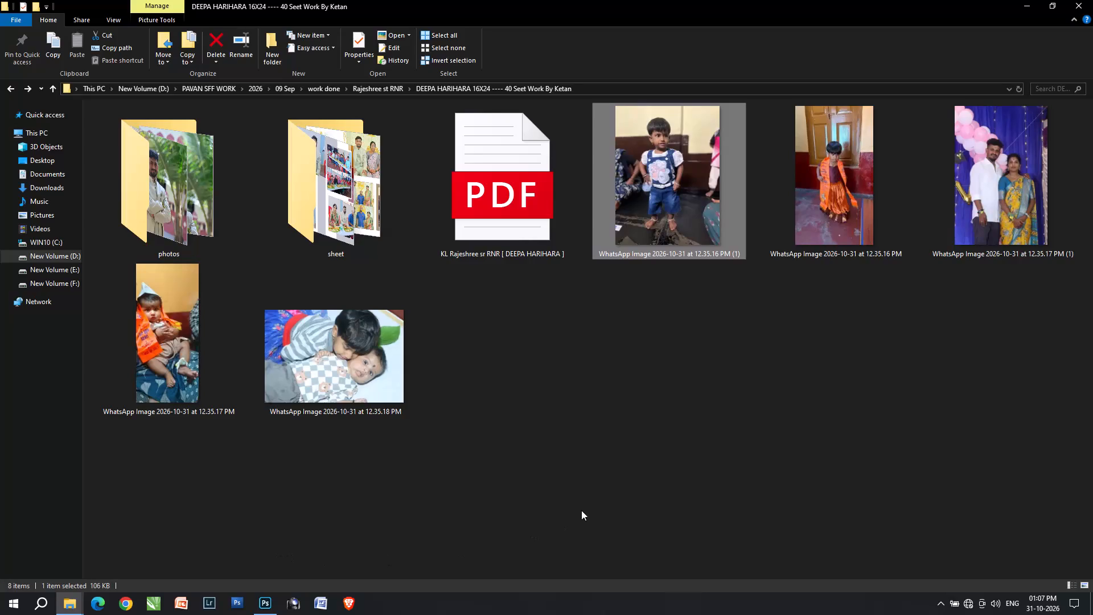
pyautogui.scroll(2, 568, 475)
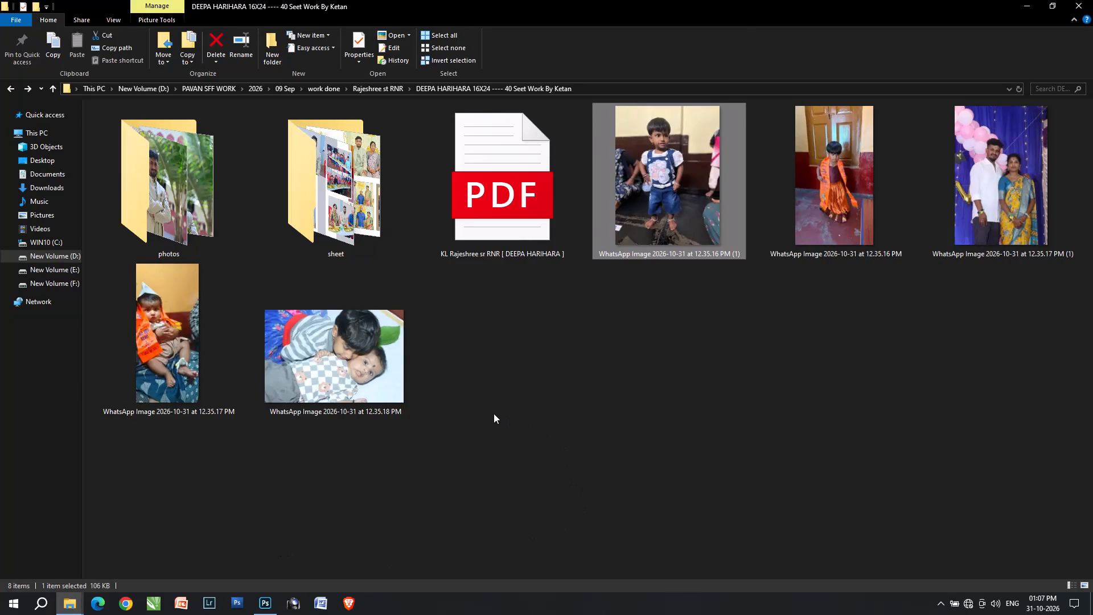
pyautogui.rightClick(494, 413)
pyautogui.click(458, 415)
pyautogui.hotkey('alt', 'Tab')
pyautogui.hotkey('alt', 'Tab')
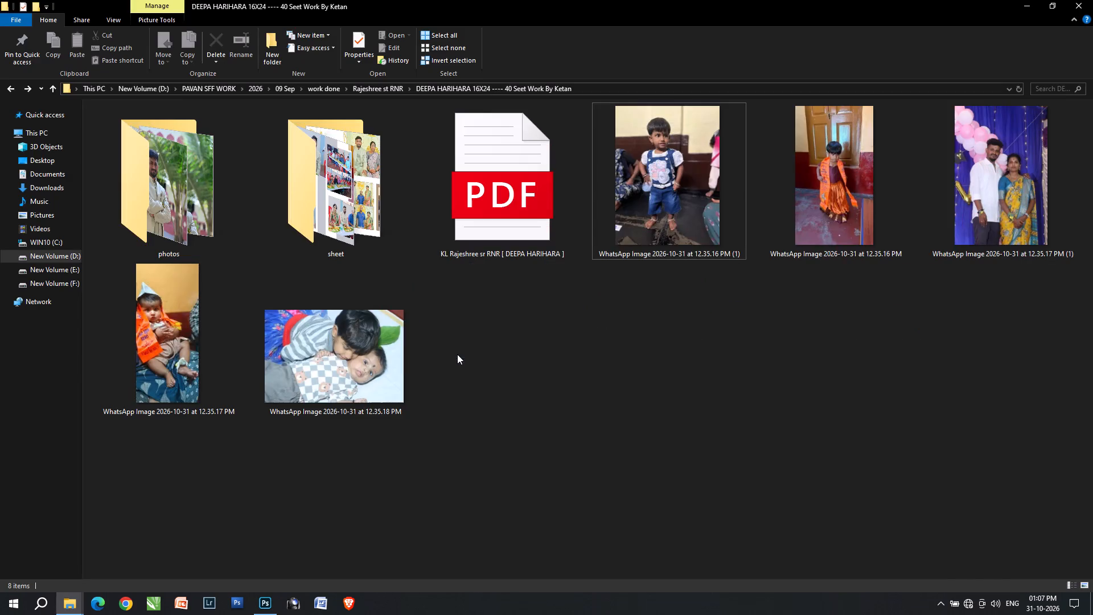
# Switch to Photoshop and close the leftover WhatsApp photo documents without saving their changes, leaving only 53.psd open.
pyautogui.hotkey('alt', 'Tab')
pyautogui.hotkey('ctrl', 'w')
pyautogui.hotkey('ctrl', 'Tab')
pyautogui.hotkey('ctrl', 'Return')
pyautogui.hotkey('ctrl', 'Tab')
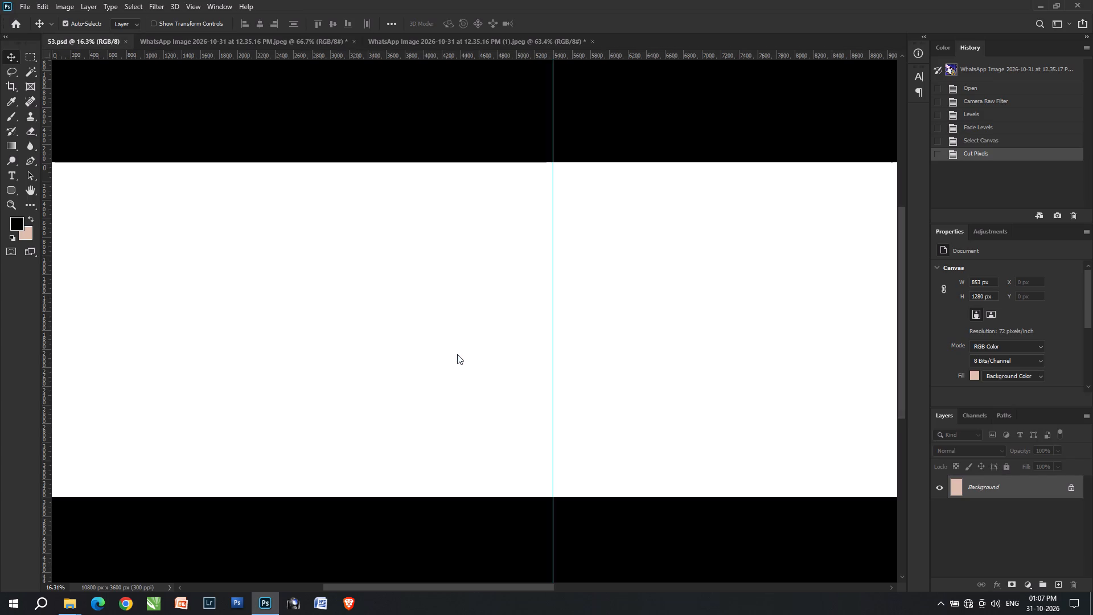
pyautogui.hotkey('ctrl', 'Tab')
pyautogui.hotkey('ctrl', 'w')
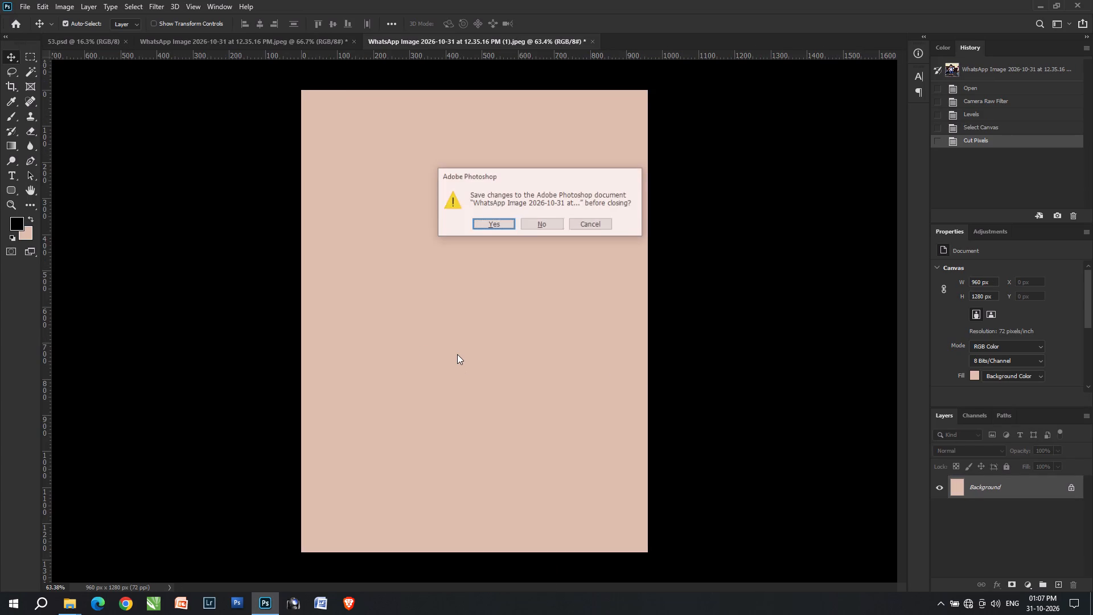
pyautogui.hotkey('ctrl', 'Tab')
pyautogui.hotkey('ctrl', 'Return')
pyautogui.hotkey('ctrl', 'w')
pyautogui.hotkey('ctrl', 'Tab')
pyautogui.hotkey('ctrl', 'Return')
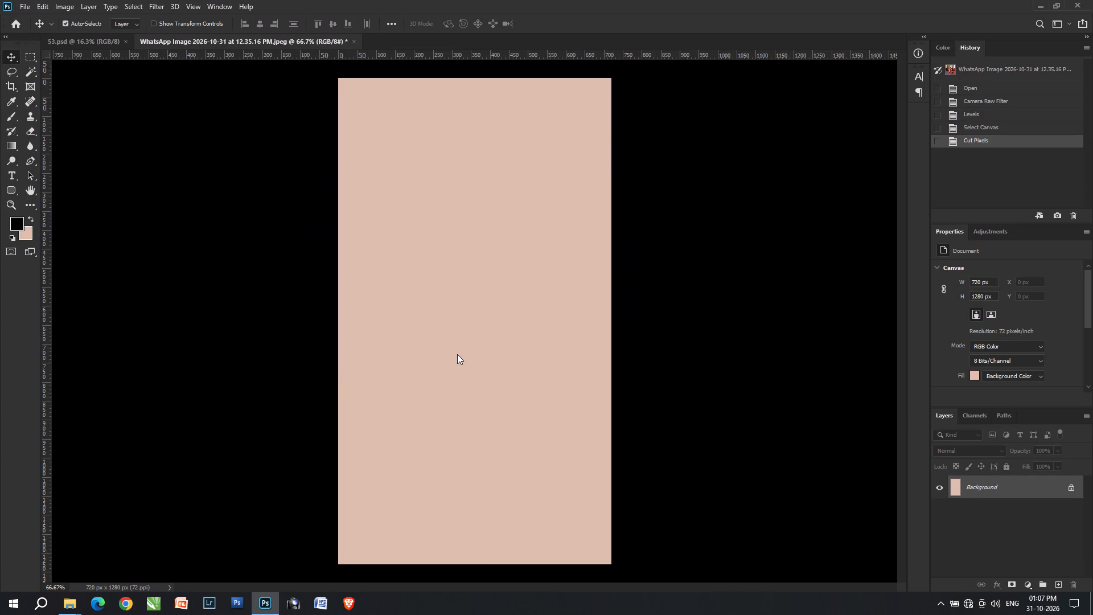
pyautogui.hotkey('alt', 'Tab')
pyautogui.hotkey('alt', 'Tab')
pyautogui.hotkey('ctrl', 'w')
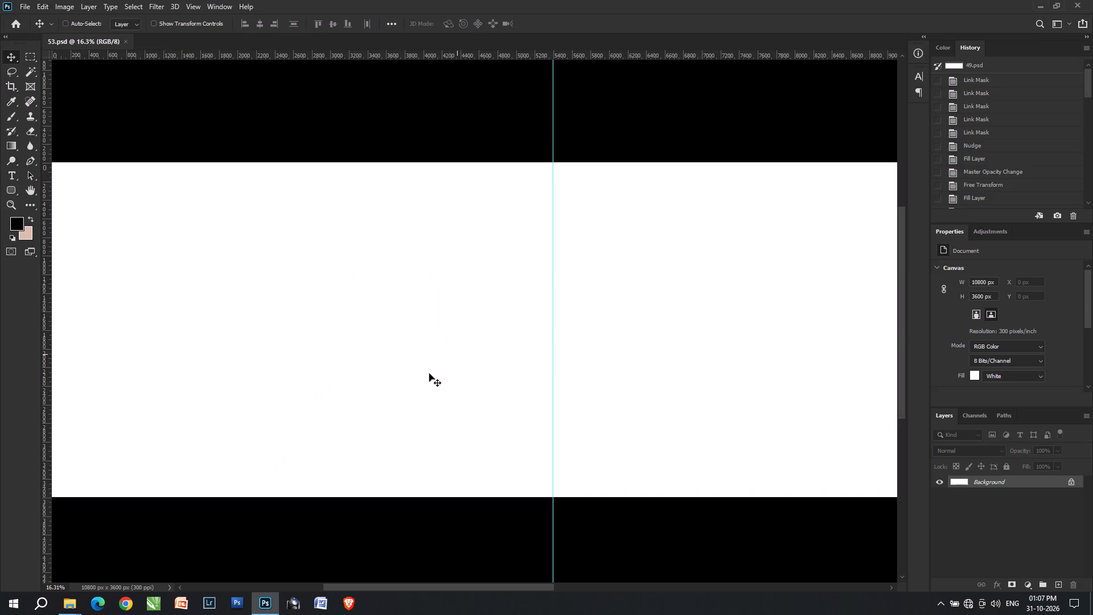
# Switch to File Explorer, open the sheet folder and review the album sheets in the image viewer, from sheet 04 through 07.
pyautogui.hotkey('alt', 'Tab')
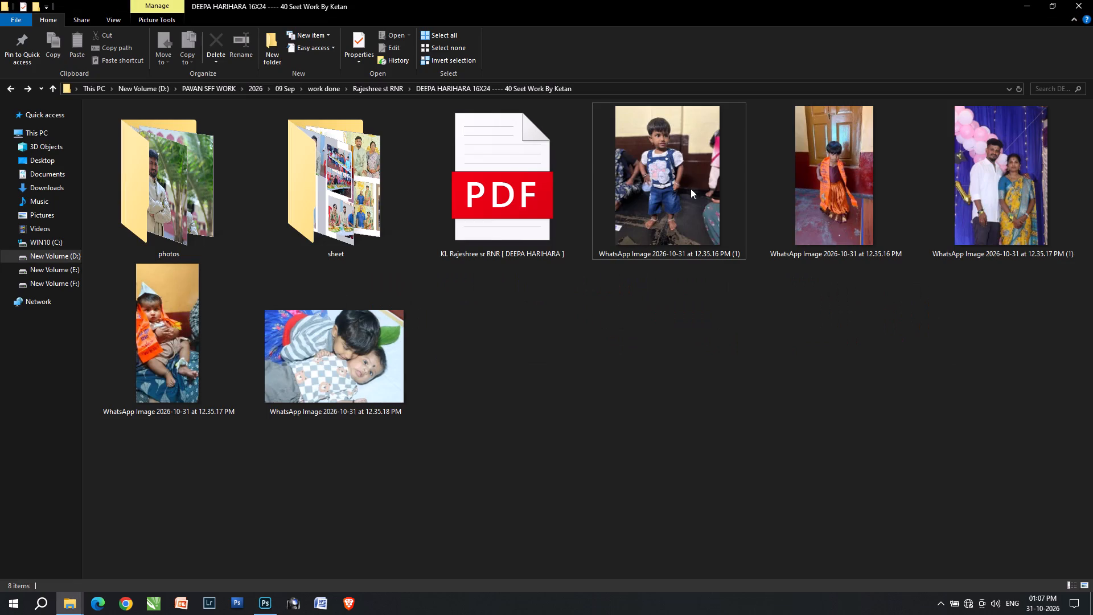
pyautogui.click(691, 188)
pyautogui.keyDown('shift'); pyautogui.click(390, 331); pyautogui.keyUp('shift')
pyautogui.click(819, 311)
pyautogui.click(367, 198)
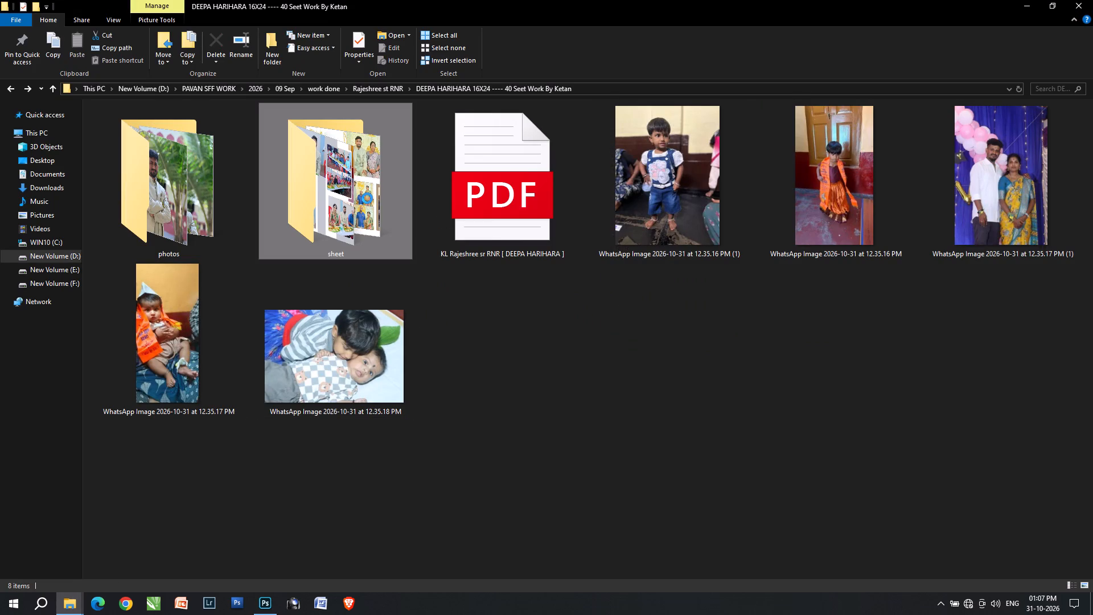
pyautogui.click(183, 141)
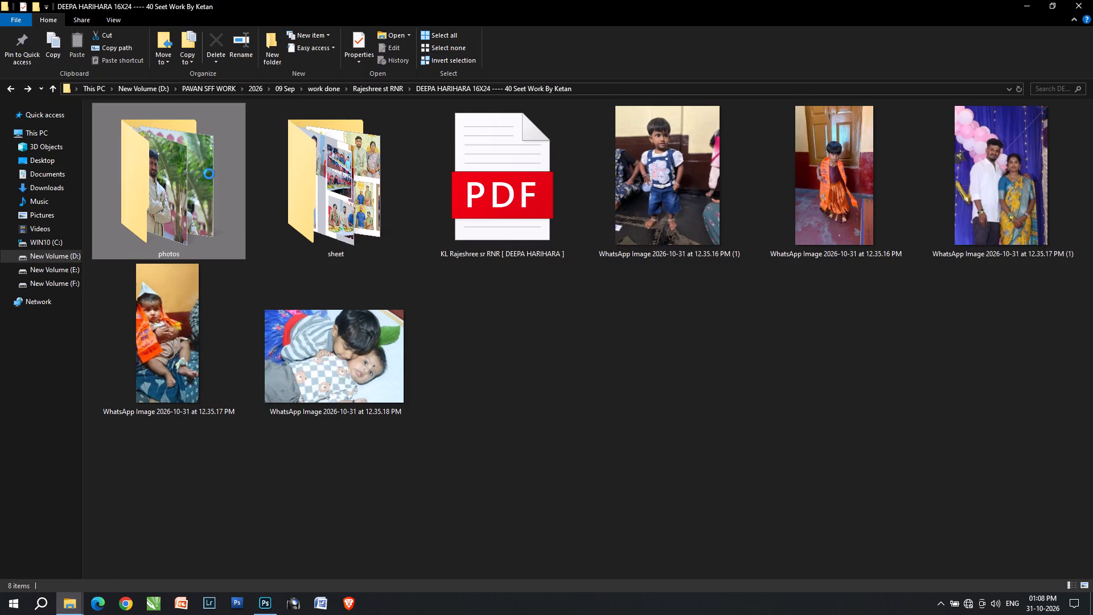
pyautogui.doubleClick(324, 213)
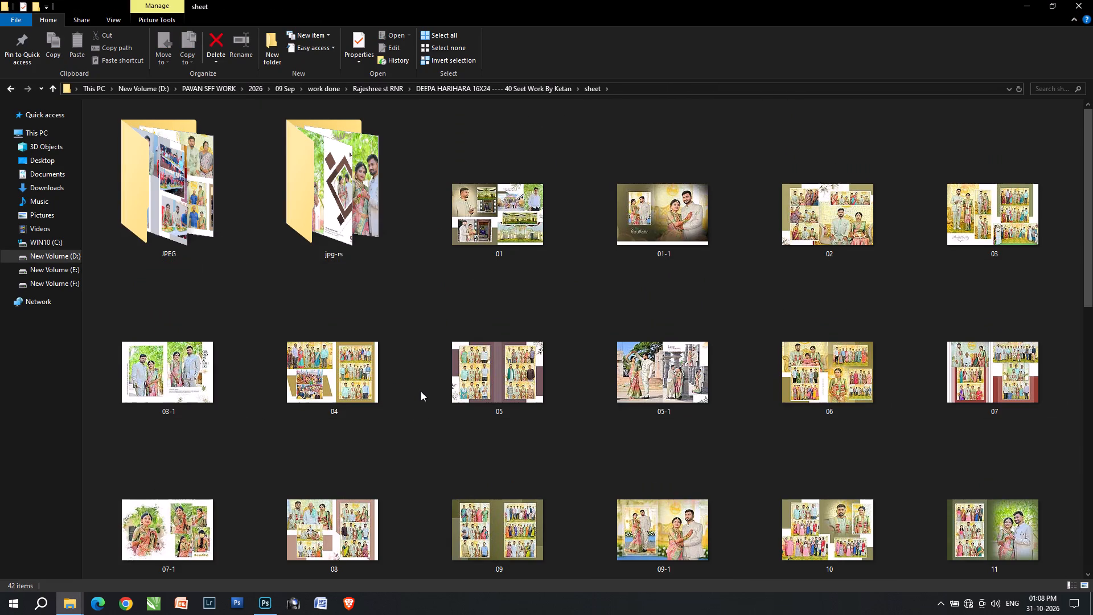
pyautogui.scroll(1, 485, 358)
pyautogui.doubleClick(345, 351)
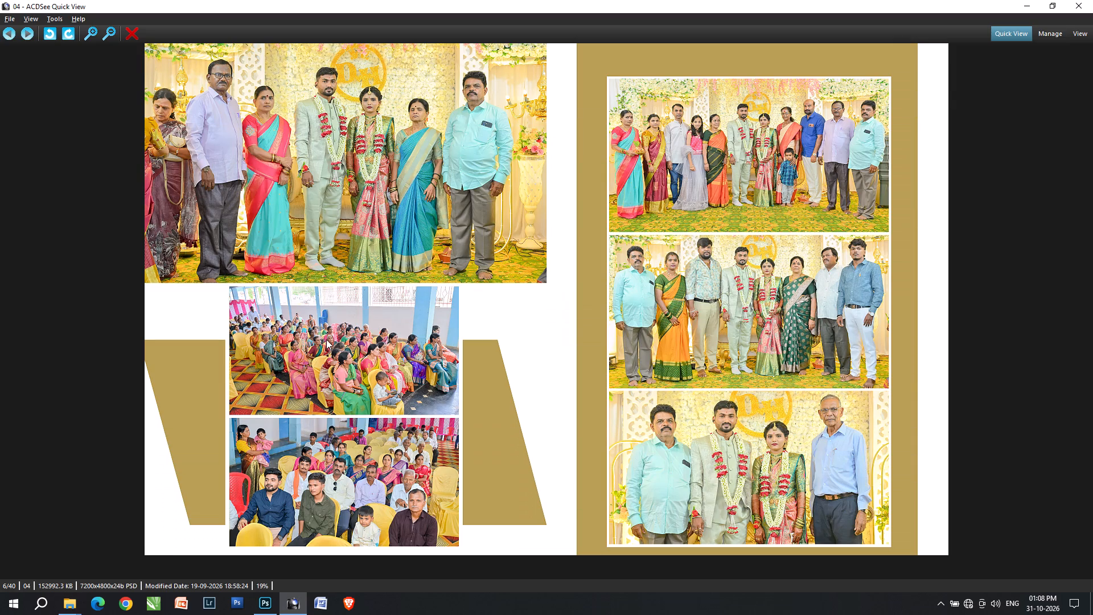
pyautogui.press('Right')
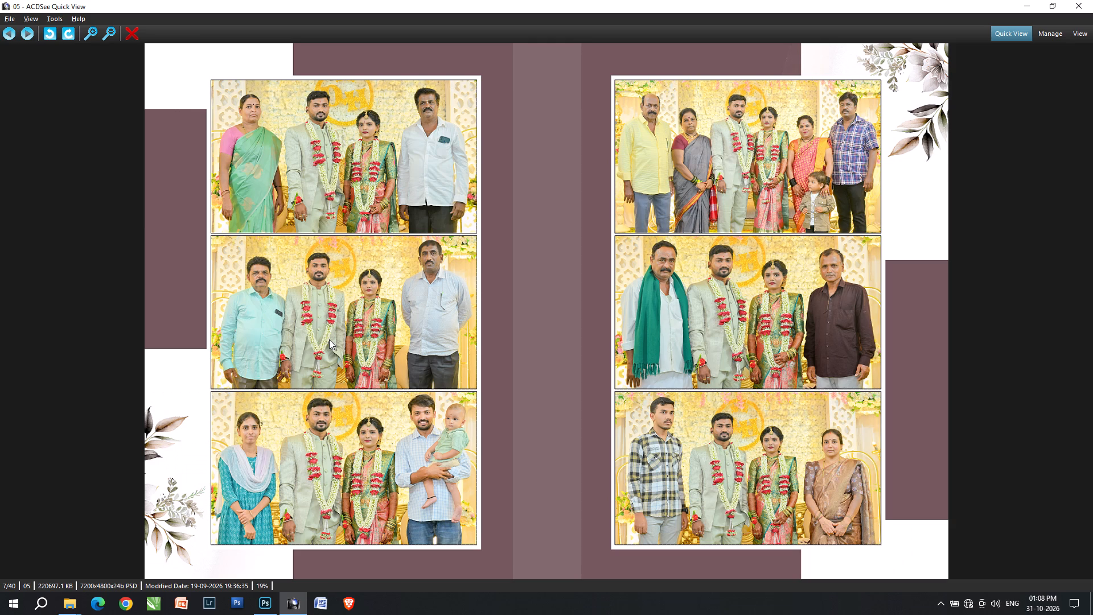
pyautogui.press('Left')
pyautogui.press('Right')
pyautogui.press('Right')
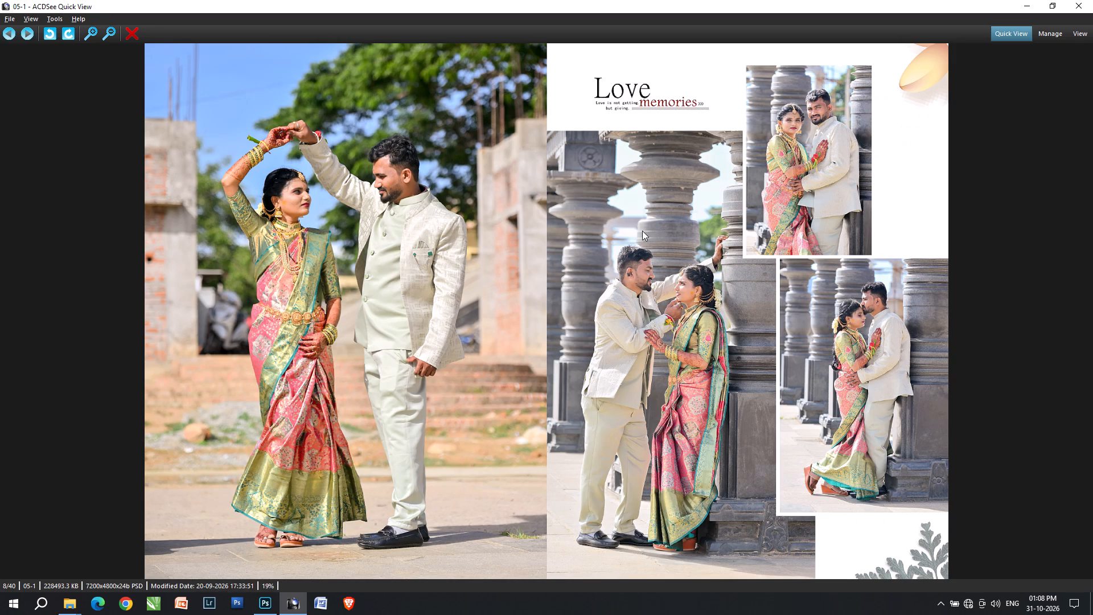
pyautogui.press('Right')
pyautogui.press('Right')
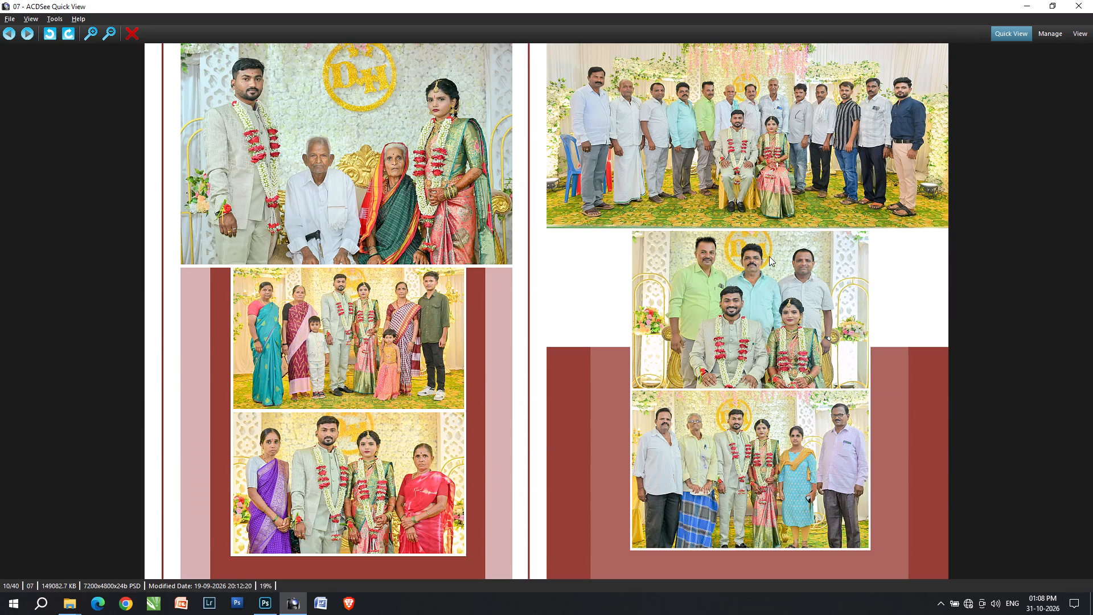
# Look through the album sheets from 07-1 to 09-1, plus sheet 13, examining their layouts and family photos.
pyautogui.press('Right')
pyautogui.press('Right')
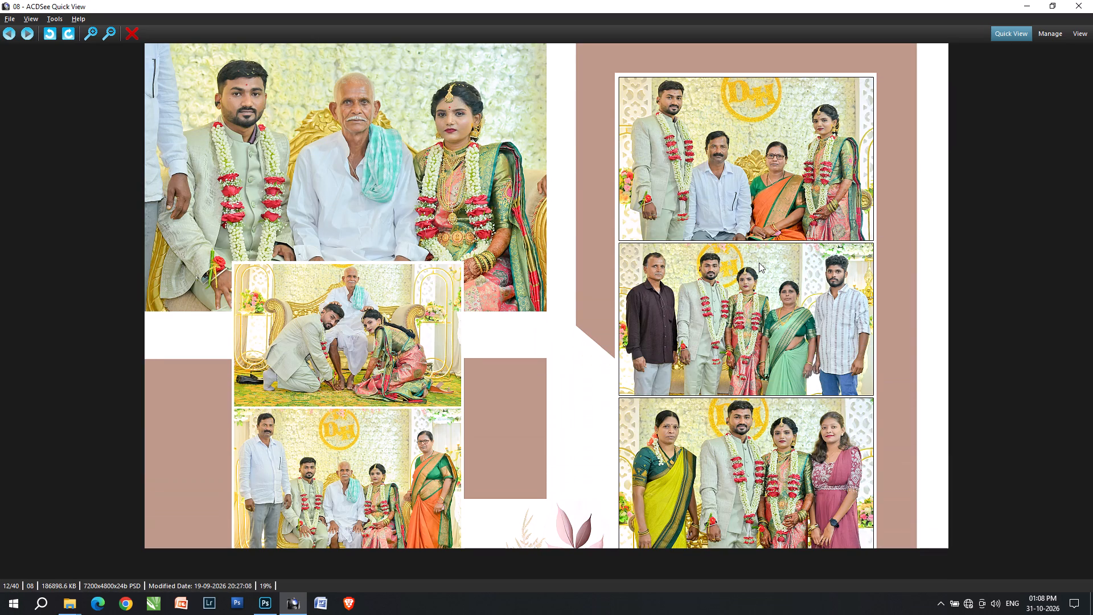
pyautogui.press('Right')
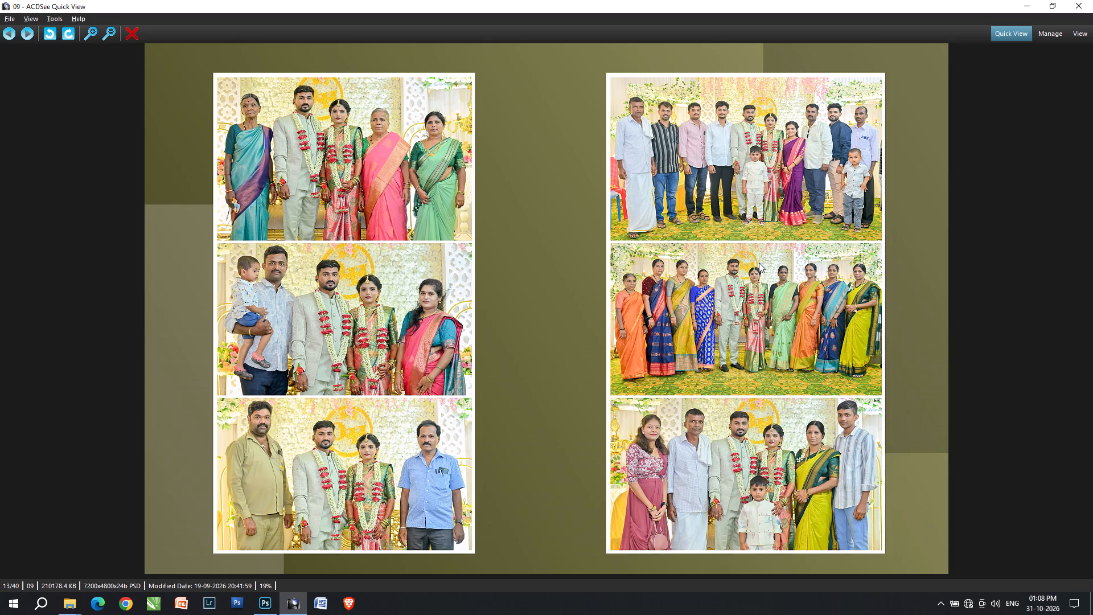
pyautogui.press('Right')
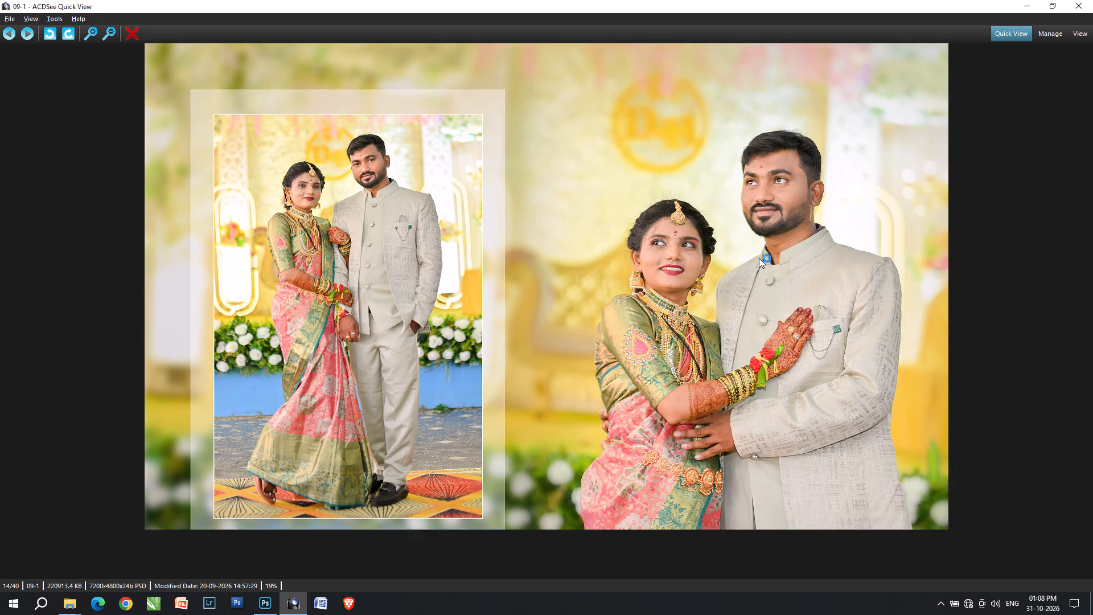
pyautogui.click(1092, 0)
pyautogui.scroll(1, 399, 328)
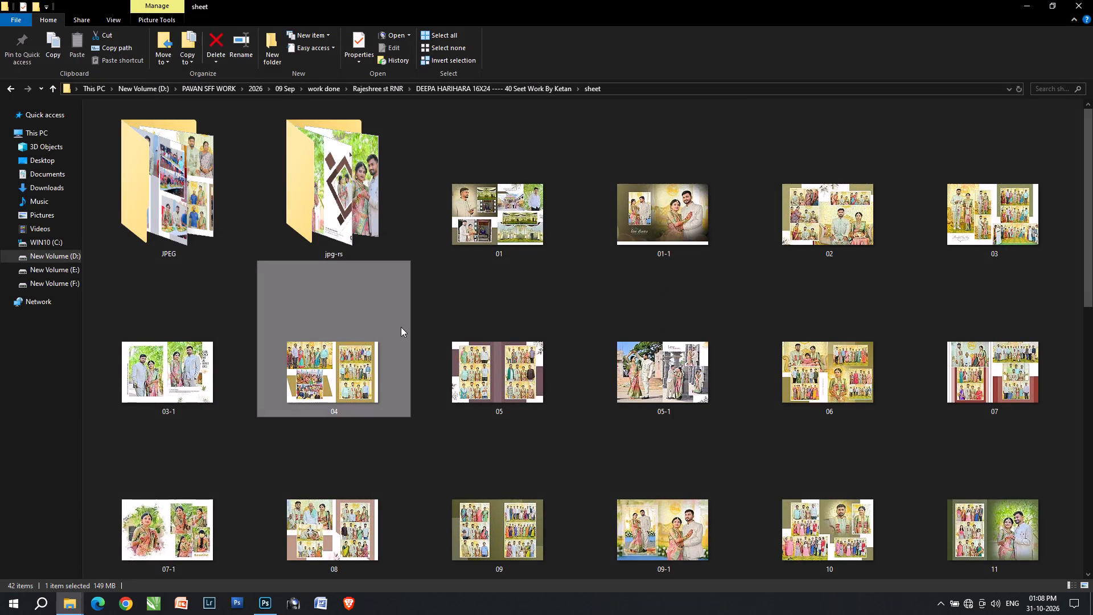
pyautogui.click(311, 368)
pyautogui.scroll(-1, 333, 363)
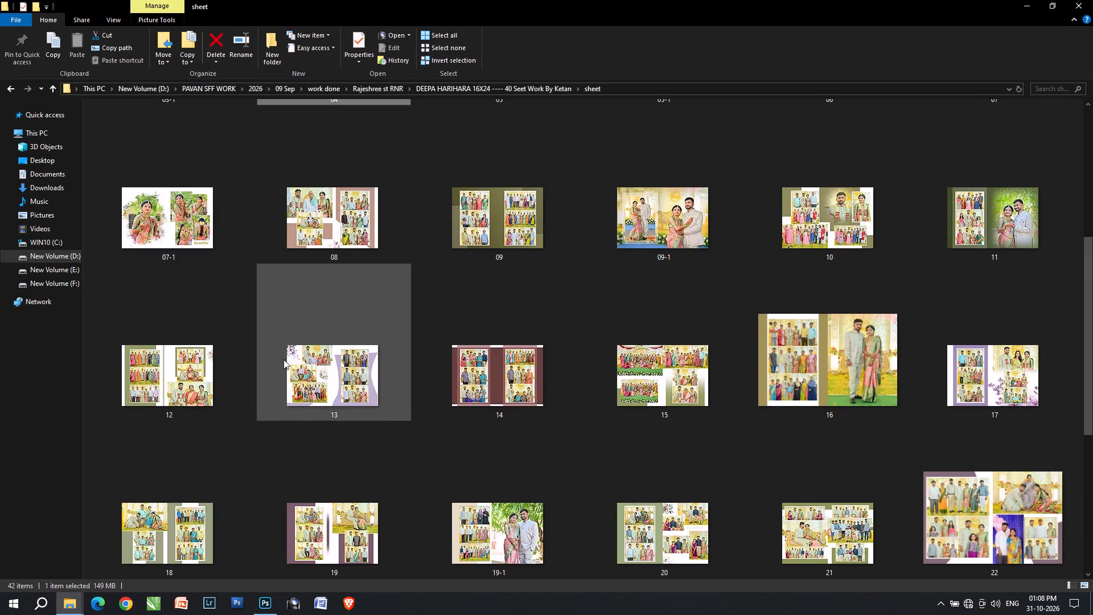
pyautogui.doubleClick(338, 369)
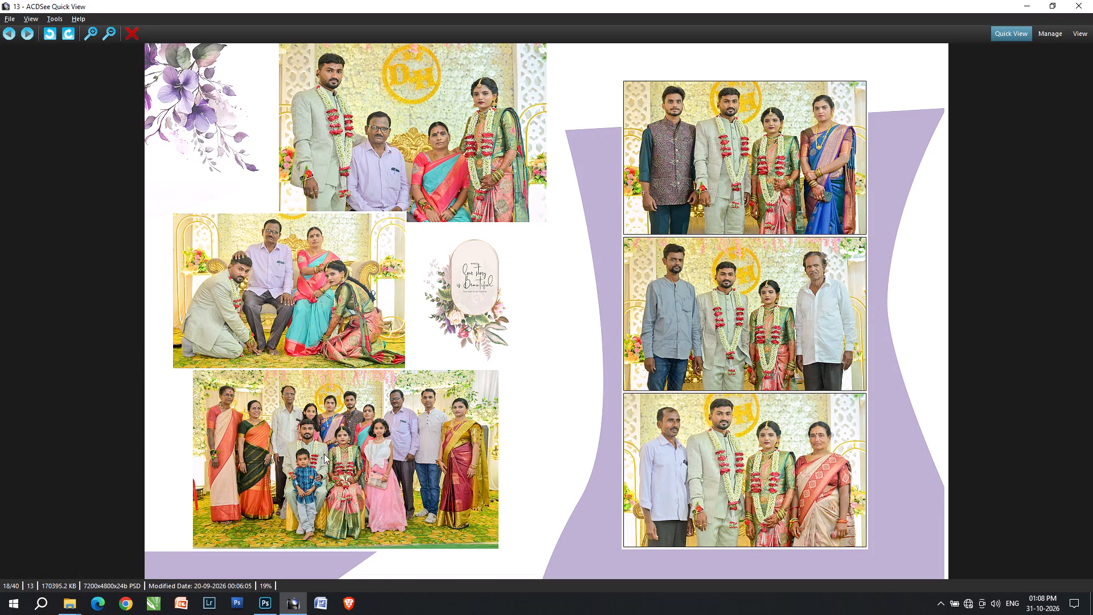
pyautogui.click(1092, 0)
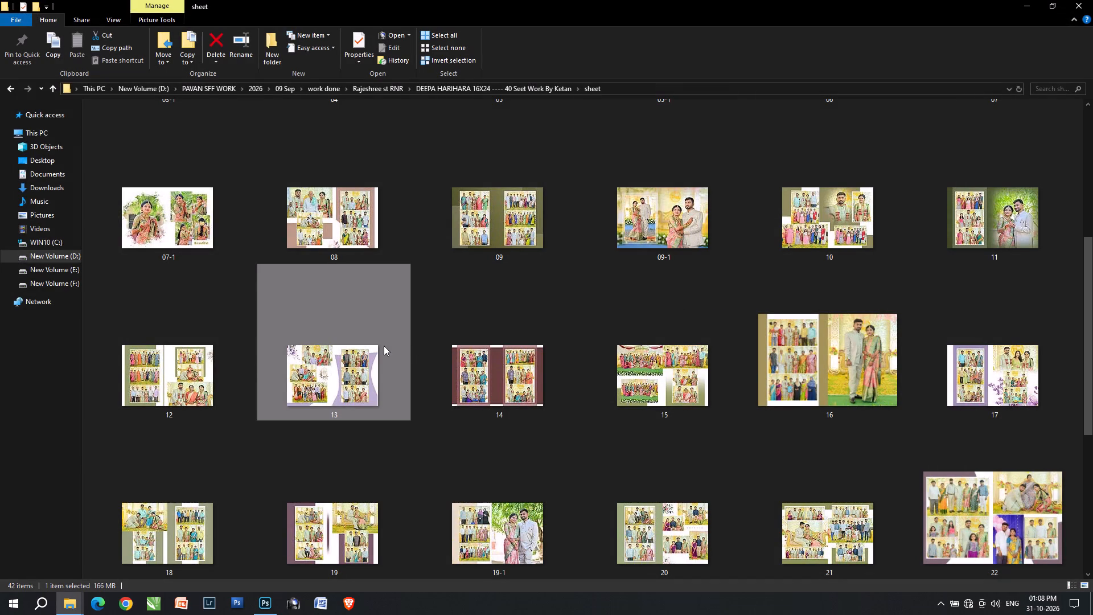
# Open the layered sheet 13 from the sheet folder in Photoshop.
pyautogui.moveTo(384, 346); pyautogui.dragTo(426, 280)
pyautogui.hotkey('alt', 'Tab')
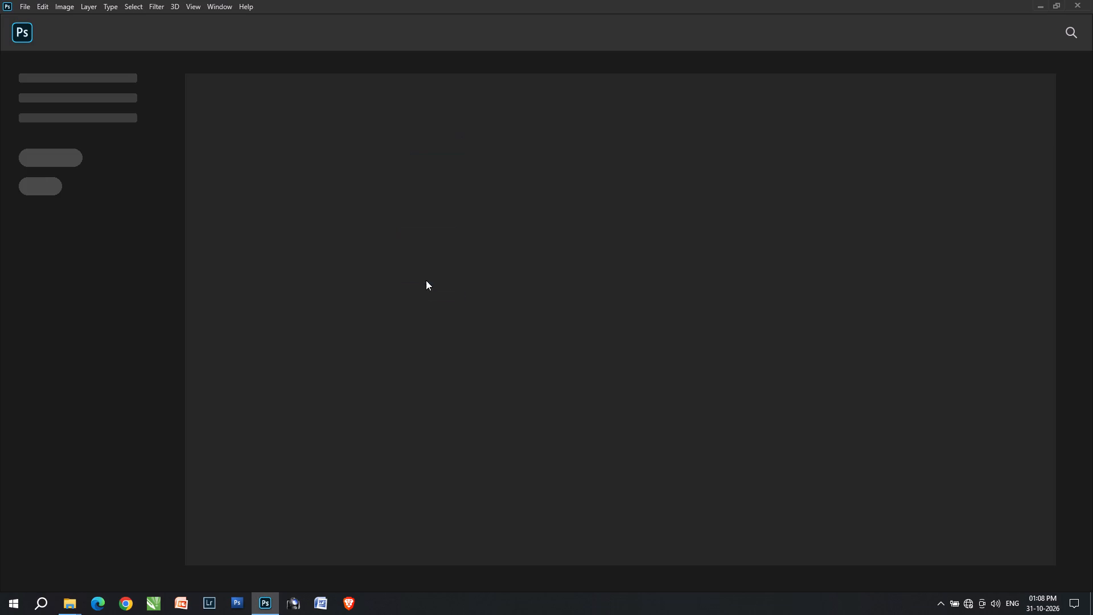
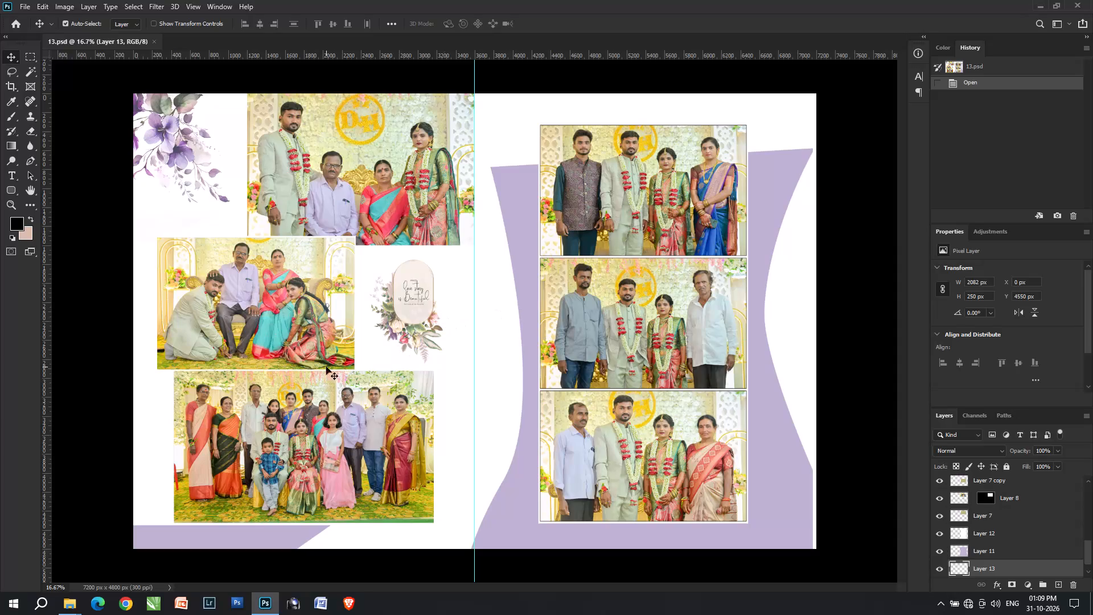
# Move the "love story is Beautiful" floral emblem to the left page's upper-left corner, at about X 77 px, Y 85 px.
pyautogui.press('v')
pyautogui.keyDown('alt'); pyautogui.scroll(6, 280, 332); pyautogui.keyUp('alt')
pyautogui.press('space')
pyautogui.moveTo(317, 330); pyautogui.dragTo(507, 526)
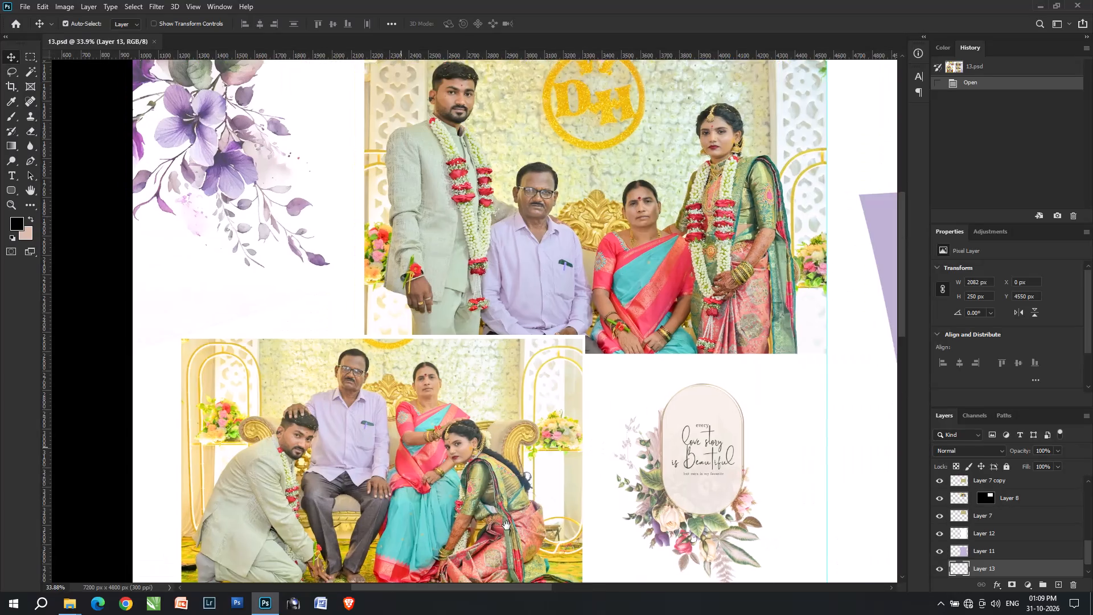
pyautogui.moveTo(507, 526); pyautogui.dragTo(509, 516)
pyautogui.keyDown('alt'); pyautogui.scroll(-5, 534, 392); pyautogui.keyUp('alt')
pyautogui.moveTo(644, 429); pyautogui.dragTo(385, 233)
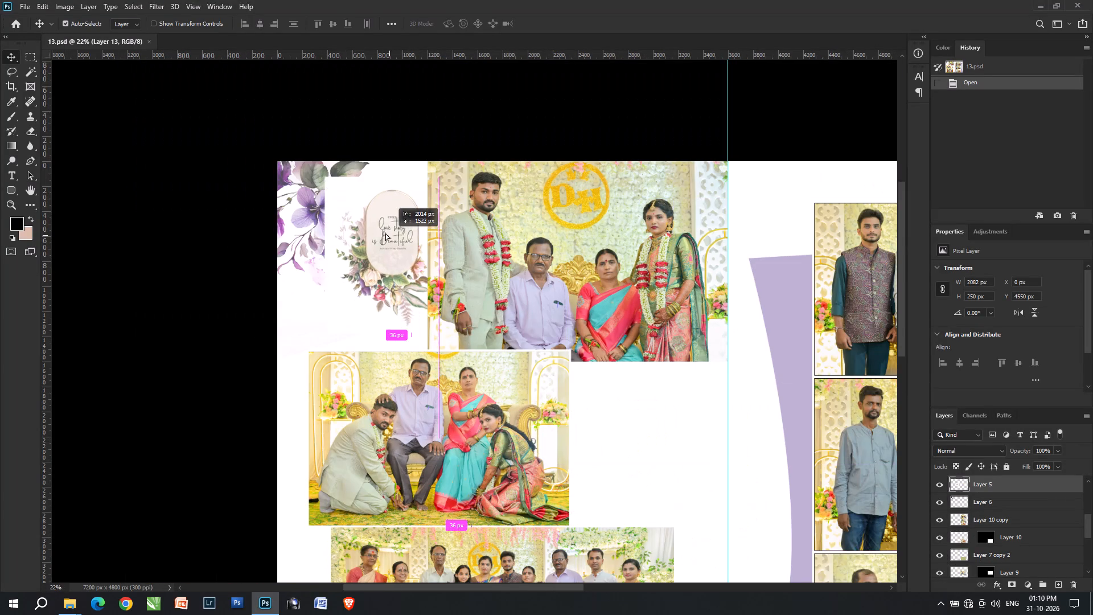
pyautogui.moveTo(385, 233); pyautogui.dragTo(352, 233)
# Link Layer 3's mask and move the kneeling-couple photo together with Layer 1 copy 2 left to about X -97 px.
pyautogui.press('space')
pyautogui.press('space')
pyautogui.press('space')
pyautogui.moveTo(471, 353); pyautogui.dragTo(454, 346)
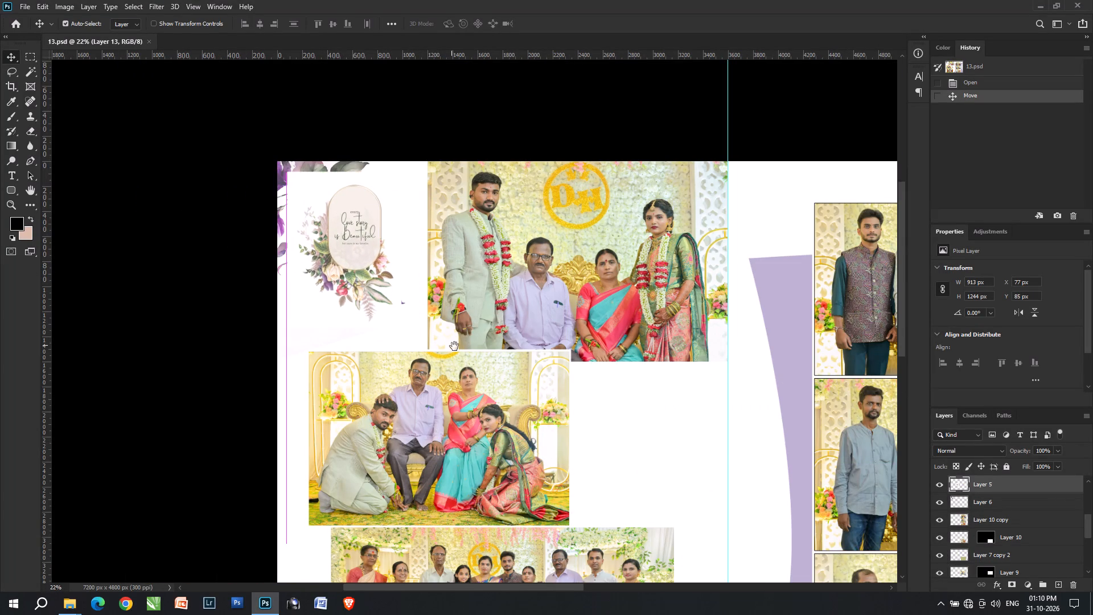
pyautogui.moveTo(454, 346); pyautogui.dragTo(498, 280)
pyautogui.click(497, 373)
pyautogui.keyDown('shift'); pyautogui.rightClick(474, 365); pyautogui.keyUp('shift')
pyautogui.keyDown('shift'); pyautogui.click(500, 382); pyautogui.keyUp('shift')
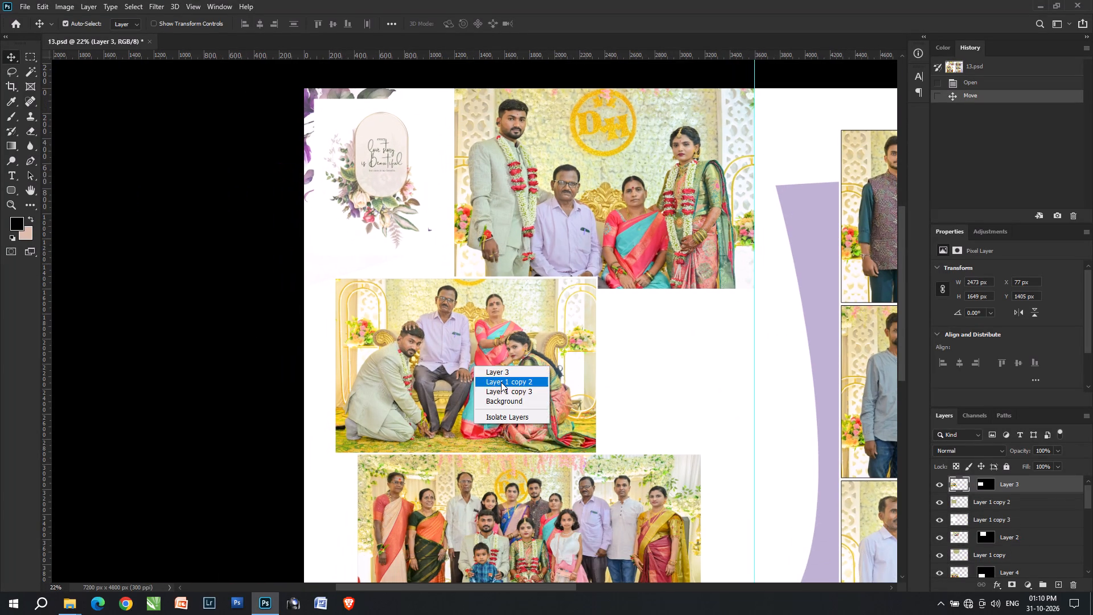
pyautogui.click(969, 487)
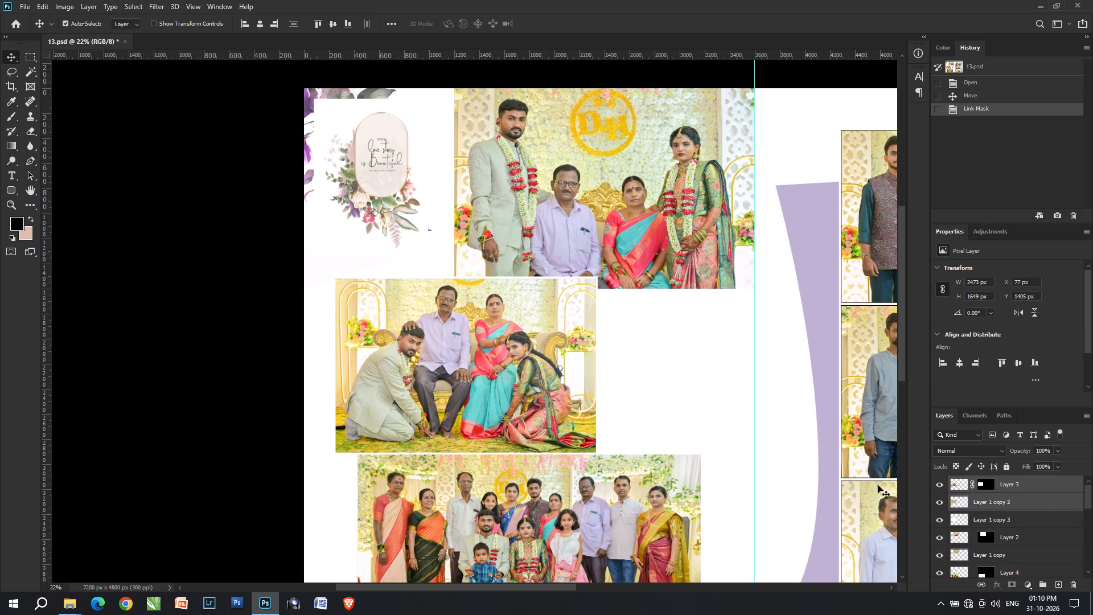
pyautogui.keyDown('shift'); pyautogui.click(499, 361); pyautogui.keyUp('shift')
pyautogui.keyDown('shift'); pyautogui.moveTo(511, 370); pyautogui.dragTo(490, 371); pyautogui.keyUp('shift')
# Scale the kneeling-couple photo and Layer 1 copy 2 proportionally to about 91.55%.
pyautogui.hotkey('ctrl', 't')
pyautogui.hotkey('ctrl', 'y')
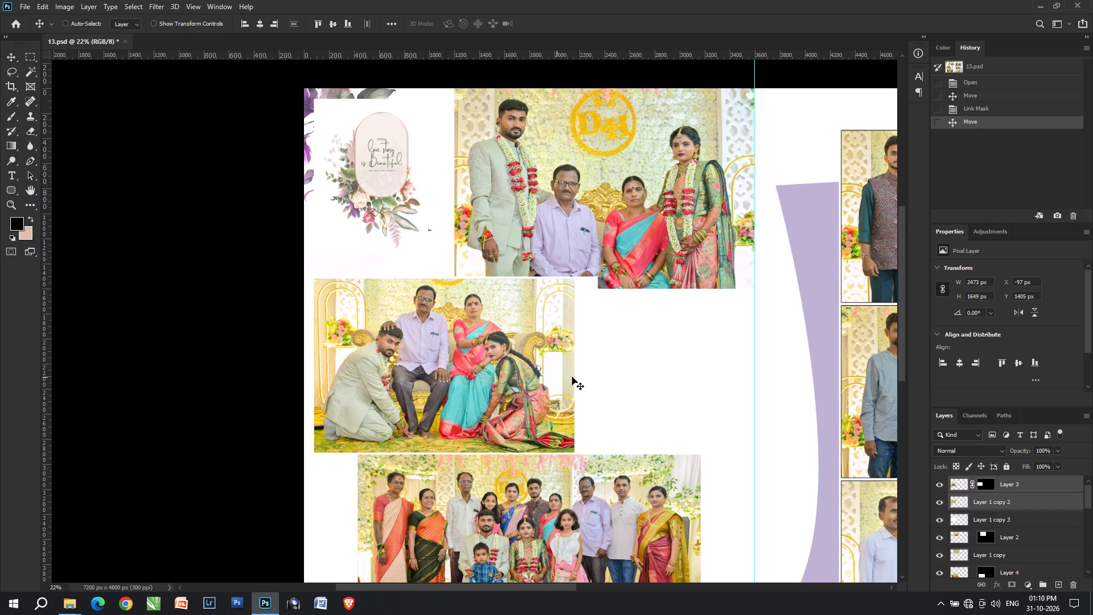
pyautogui.moveTo(607, 368); pyautogui.dragTo(581, 364)
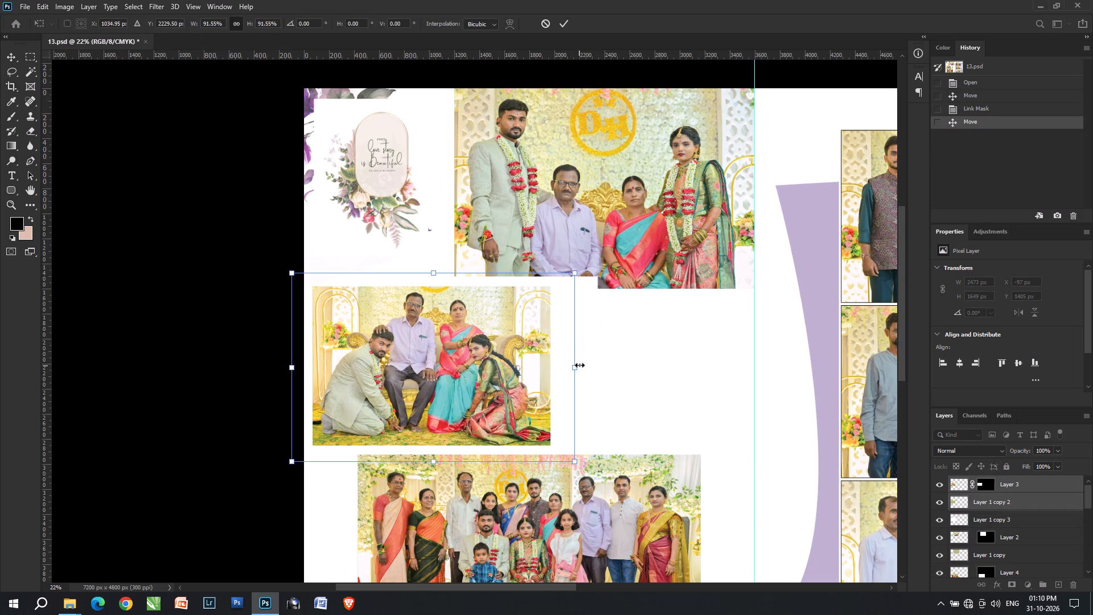
pyautogui.press('Return')
# Shift the white backing Layer 1 copy 3 down and left to about X -49 px, Y 1537 px.
pyautogui.click(579, 343)
pyautogui.rightClick(582, 304)
pyautogui.click(587, 313)
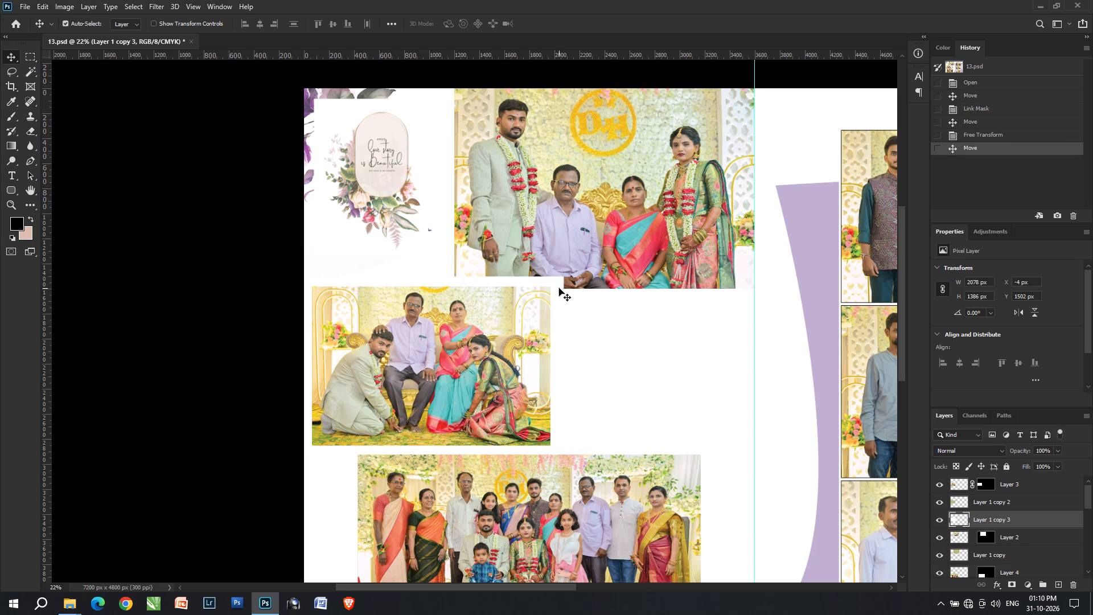
pyautogui.moveTo(555, 288); pyautogui.dragTo(548, 292)
pyautogui.click(615, 336)
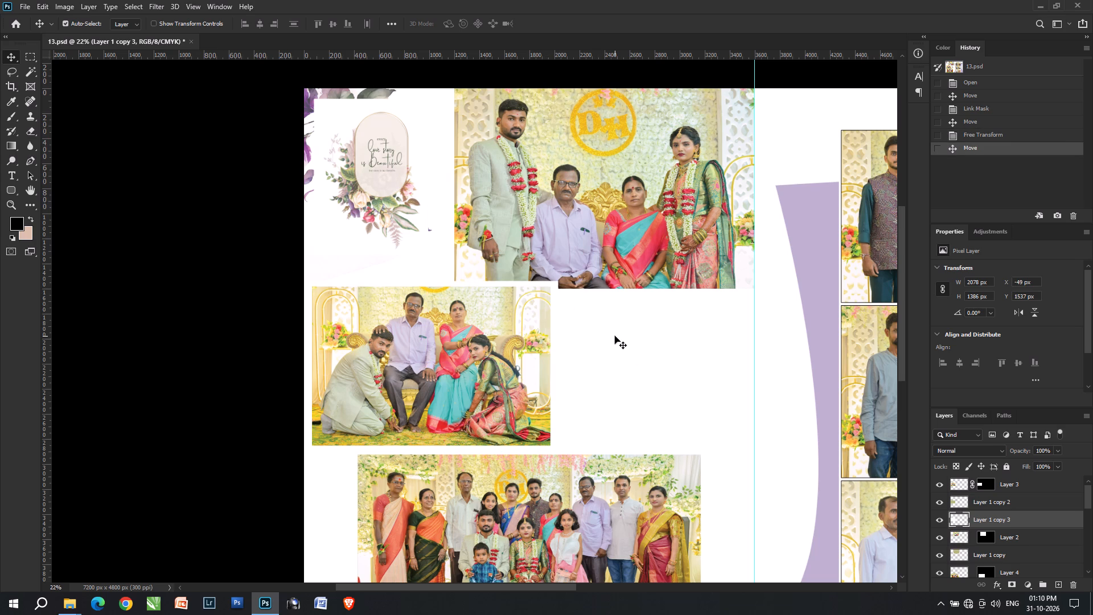
pyautogui.hotkey('alt', 'Tab')
pyautogui.hotkey('alt', 'Tab')
pyautogui.hotkey('alt', 'Tab')
pyautogui.hotkey('alt', 'Tab')
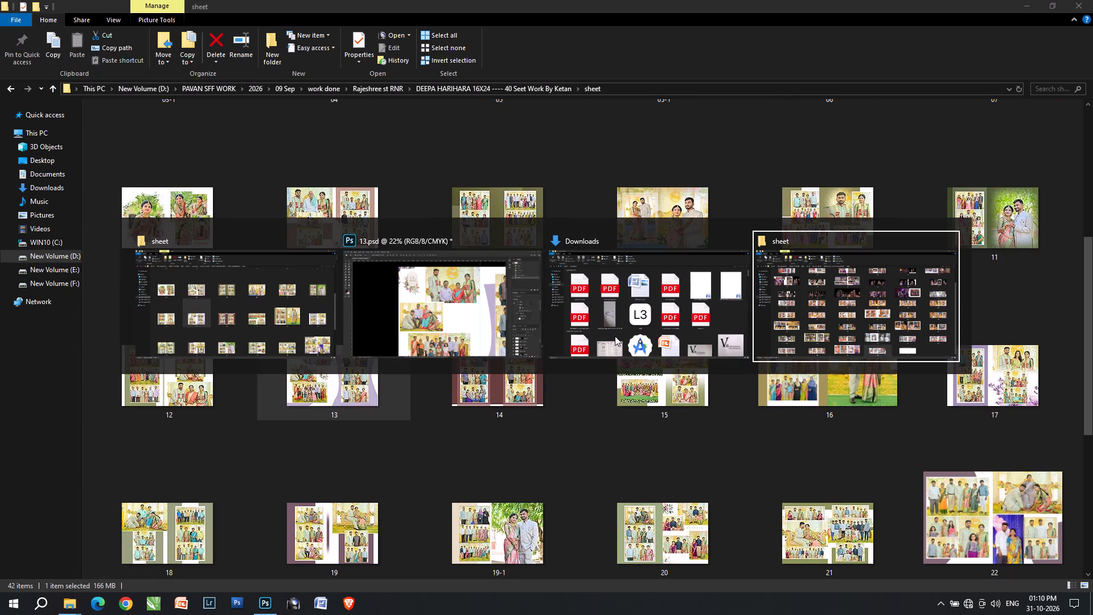
pyautogui.scroll(-2, 618, 382)
pyautogui.hotkey('alt', 'Tab')
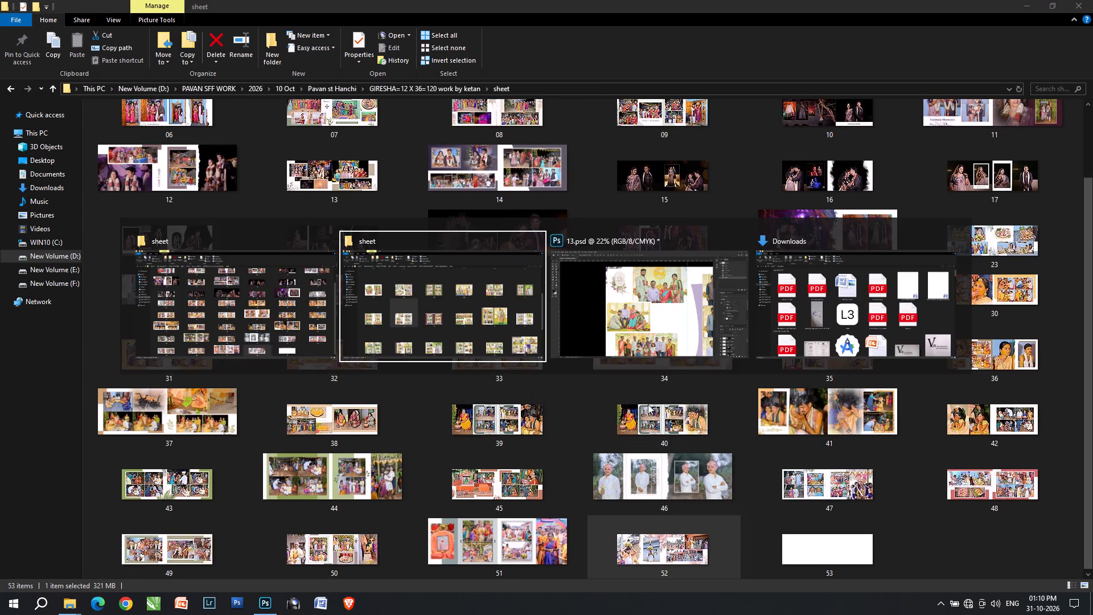
pyautogui.press('BackSpace')
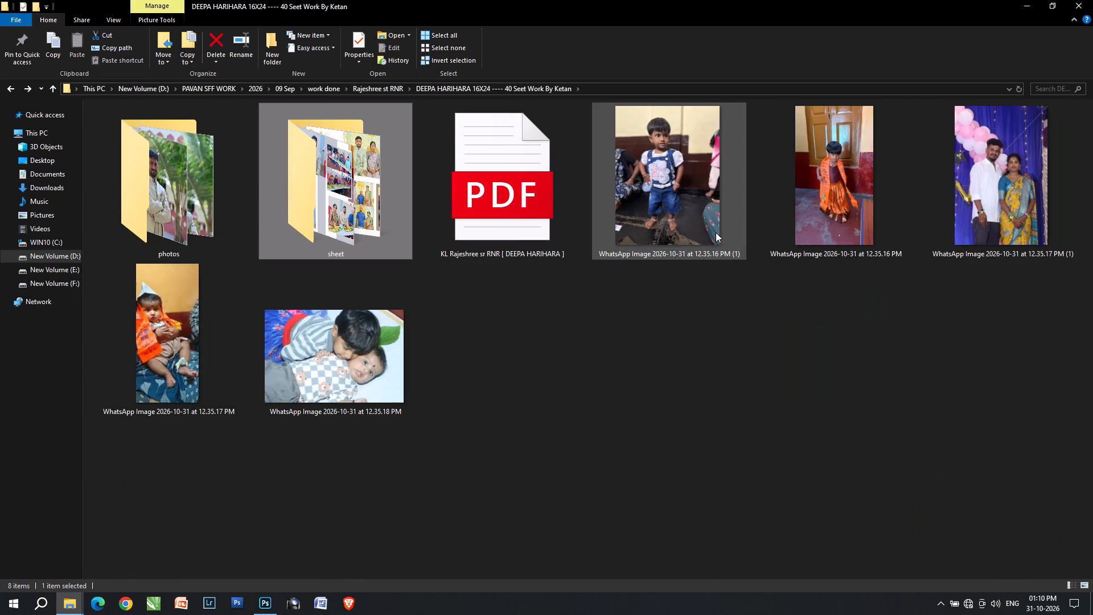
pyautogui.moveTo(339, 364); pyautogui.dragTo(487, 0)
pyautogui.hotkey('alt', '`')
pyautogui.hotkey('alt', 'Tab')
pyautogui.hotkey('alt', 'Tab')
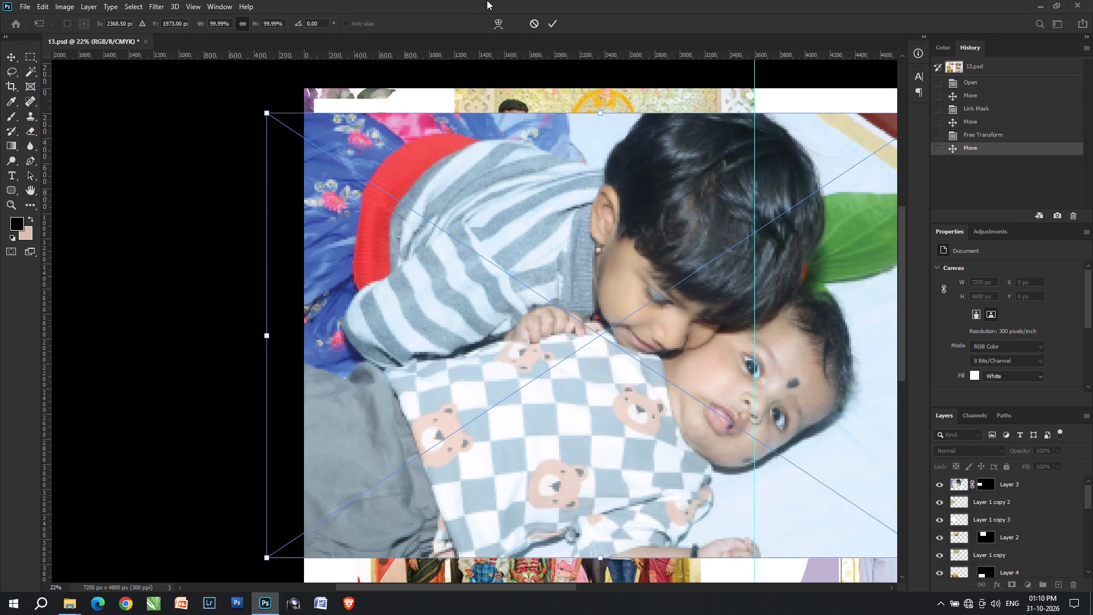
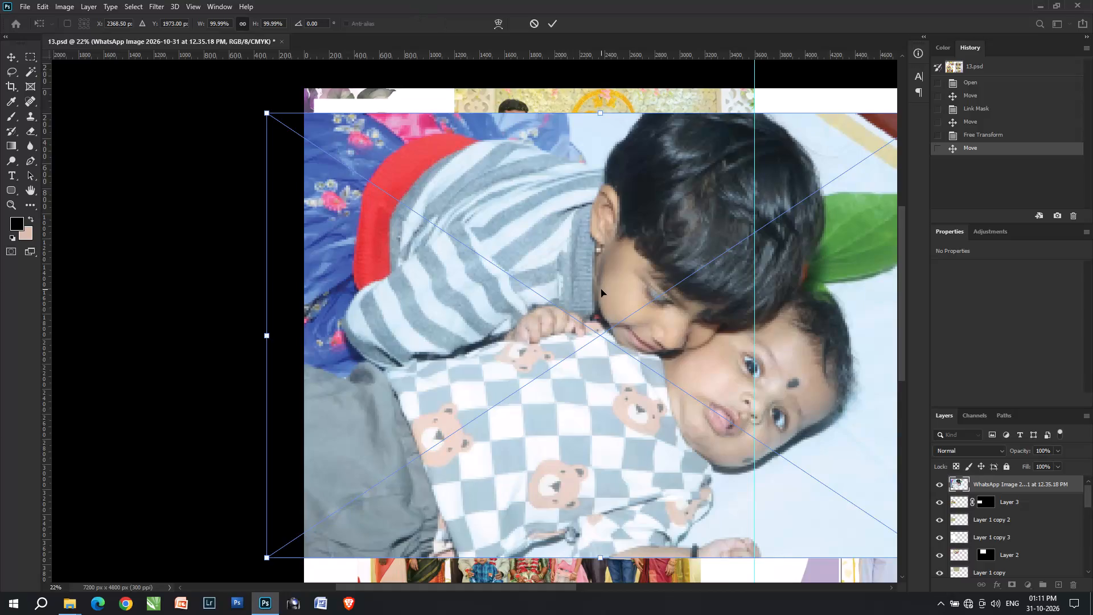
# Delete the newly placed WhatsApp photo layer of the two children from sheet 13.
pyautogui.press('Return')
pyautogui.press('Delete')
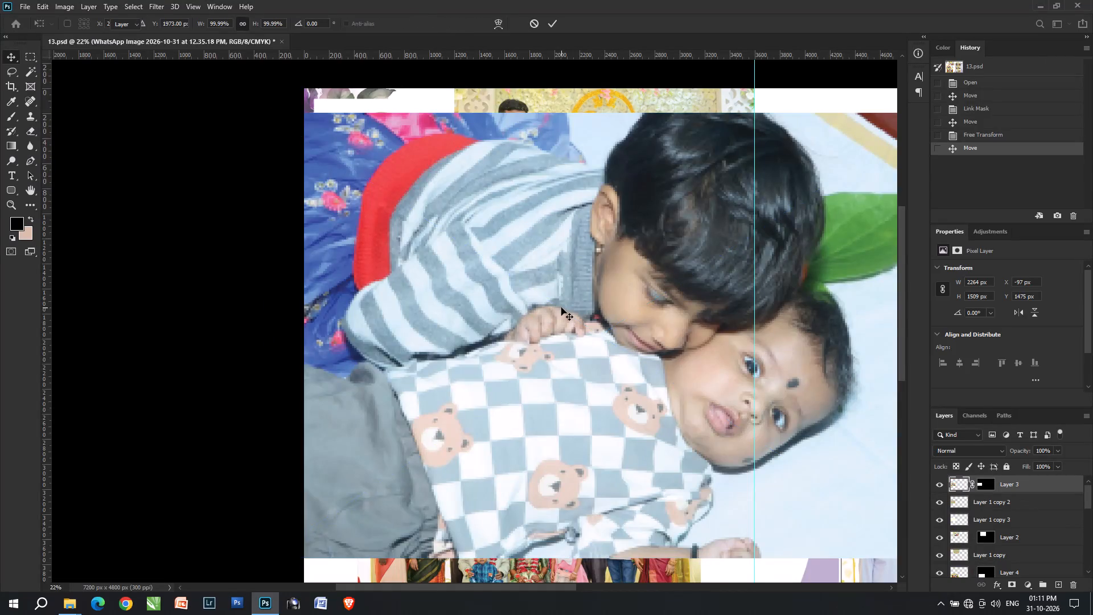
# Switch to File Explorer and open the WhatsApp photo of the two children in Photoshop as a separate document.
pyautogui.hotkey('alt', 'Tab')
pyautogui.moveTo(303, 354); pyautogui.dragTo(521, 0)
pyautogui.hotkey('alt', 'Tab')
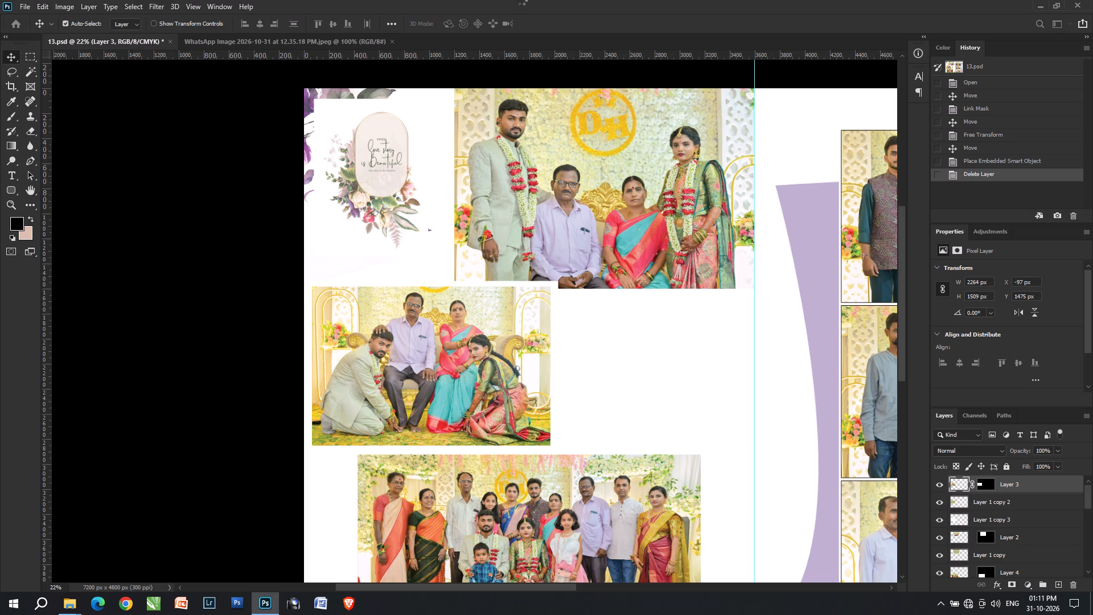
pyautogui.click(521, 0)
# Start the Camera Raw Filter on the children's photo and load the Previous Conversion settings.
pyautogui.hotkey('ctrl', 'shift', 'a')
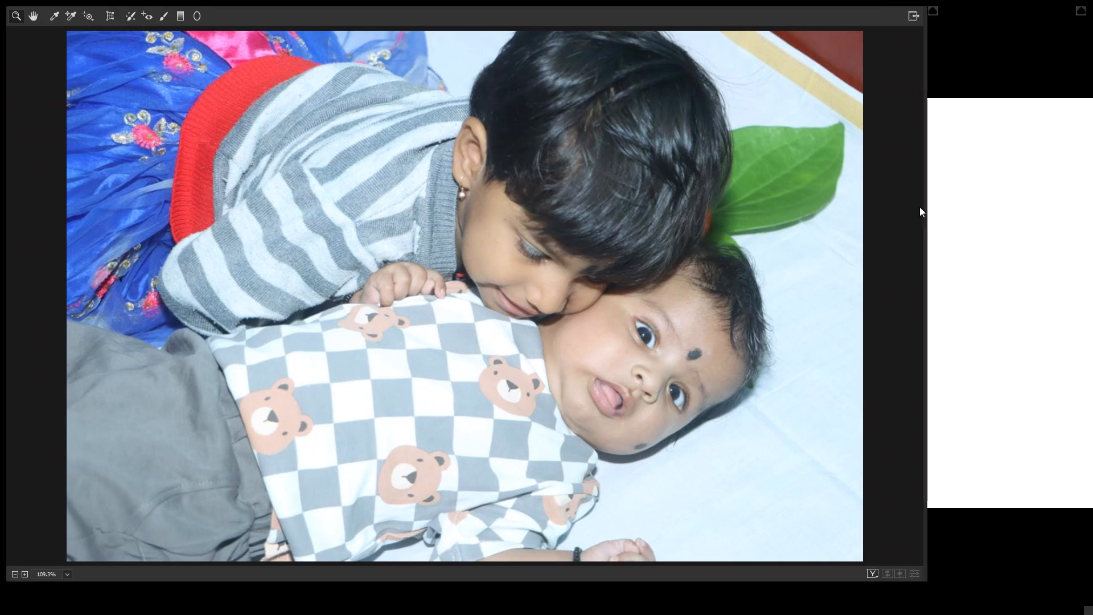
pyautogui.click(1079, 118)
pyautogui.moveTo(1049, 166); pyautogui.dragTo(1051, 154)
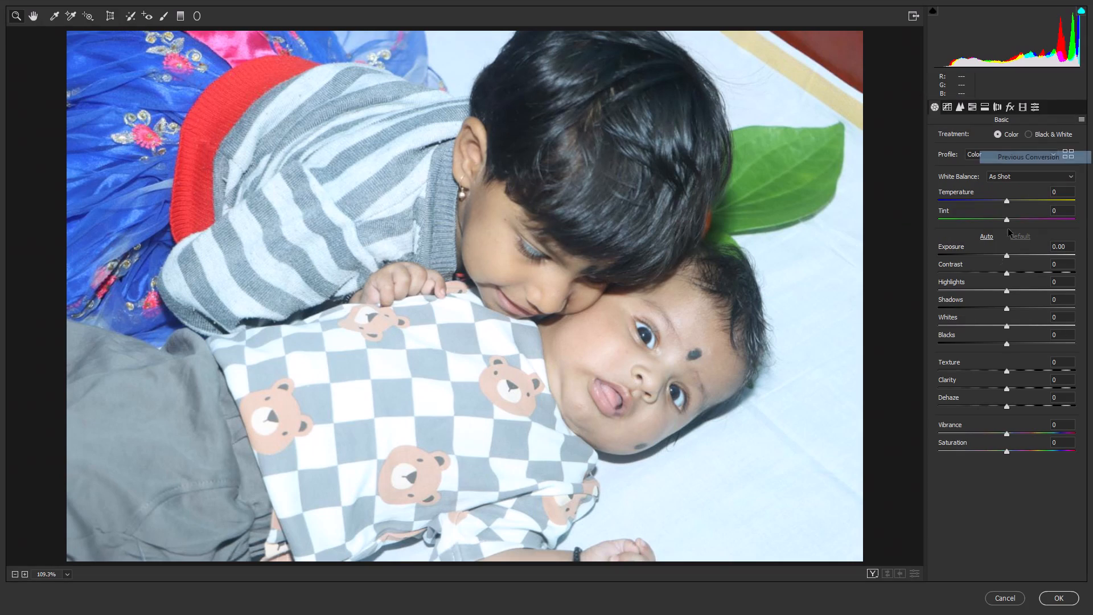
# Reset Exposure to 0.00, set Shadows to +8 and Dehaze to +13, and apply the Camera Raw adjustments to the children's photo.
pyautogui.doubleClick(1016, 257)
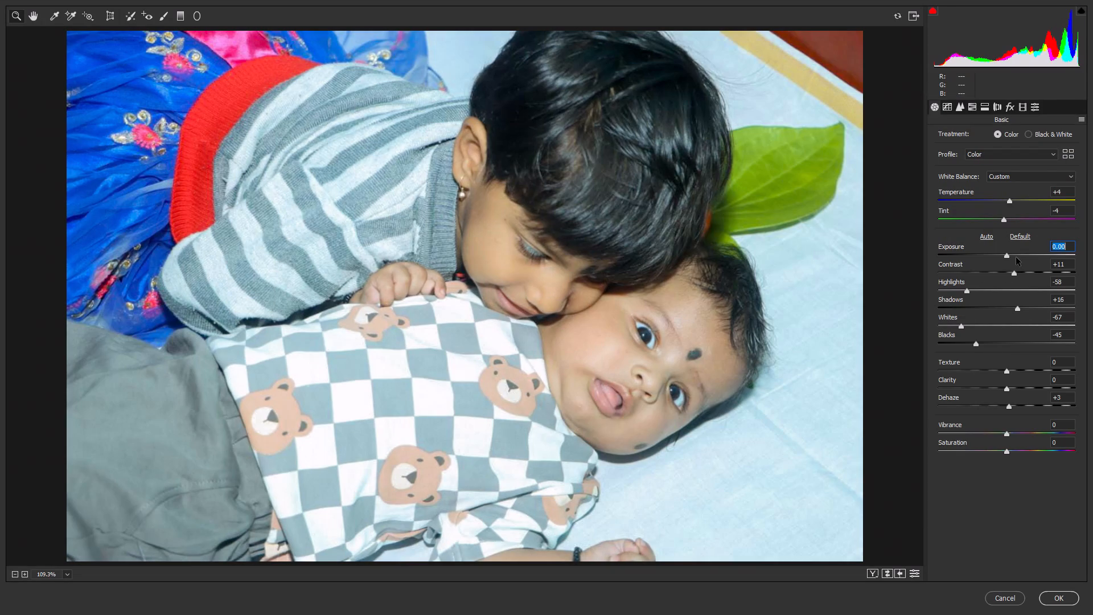
pyautogui.moveTo(1005, 310); pyautogui.dragTo(1012, 310)
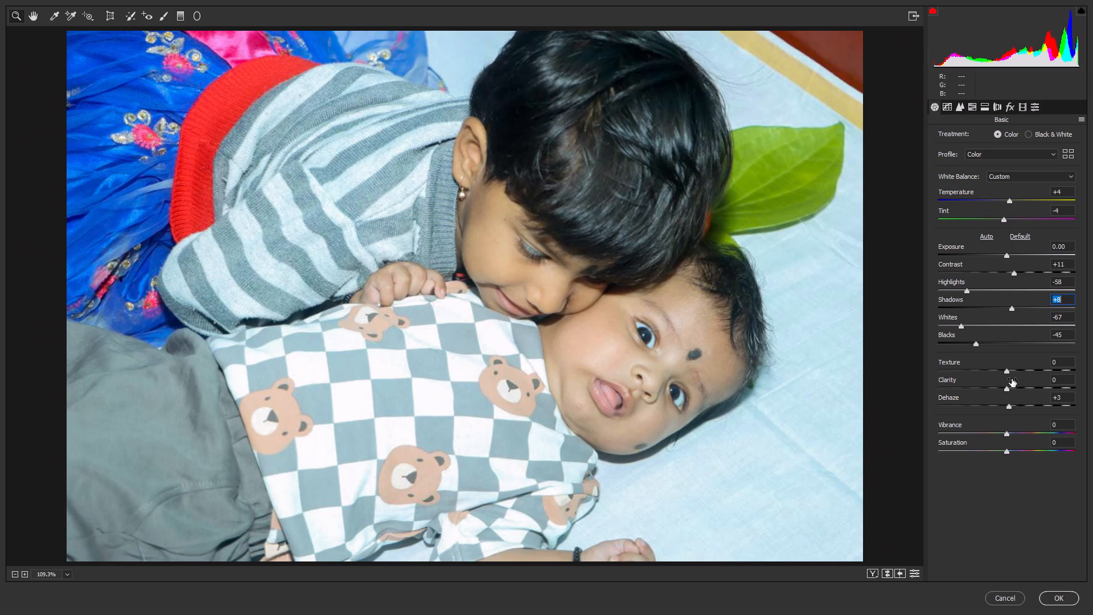
pyautogui.click(1015, 403)
pyautogui.press('Return')
pyautogui.moveTo(544, 284); pyautogui.dragTo(530, 280)
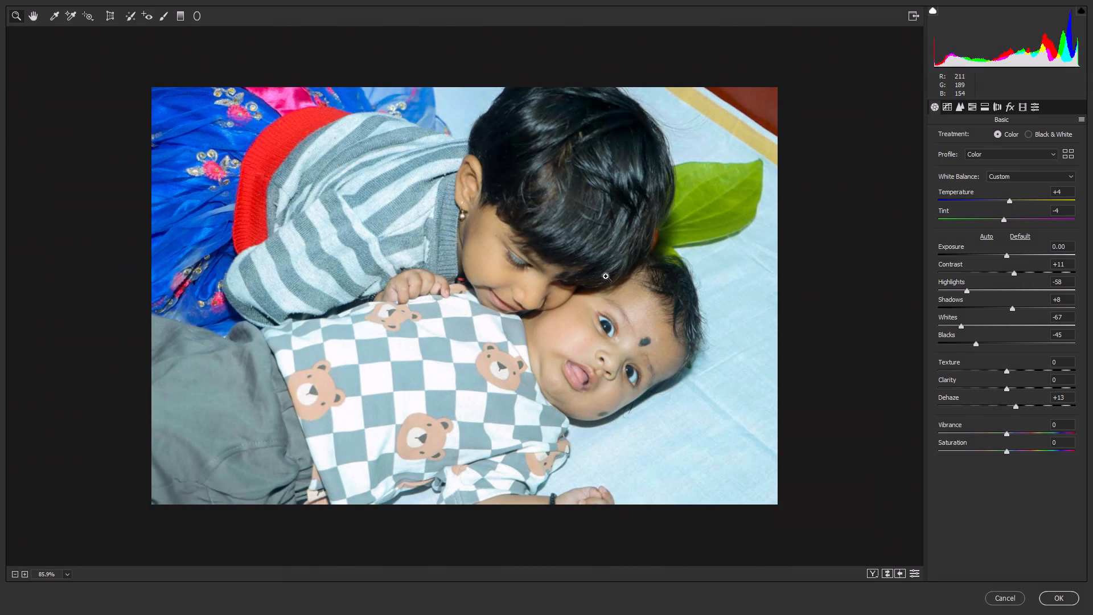
pyautogui.press('Return')
pyautogui.press('Return')
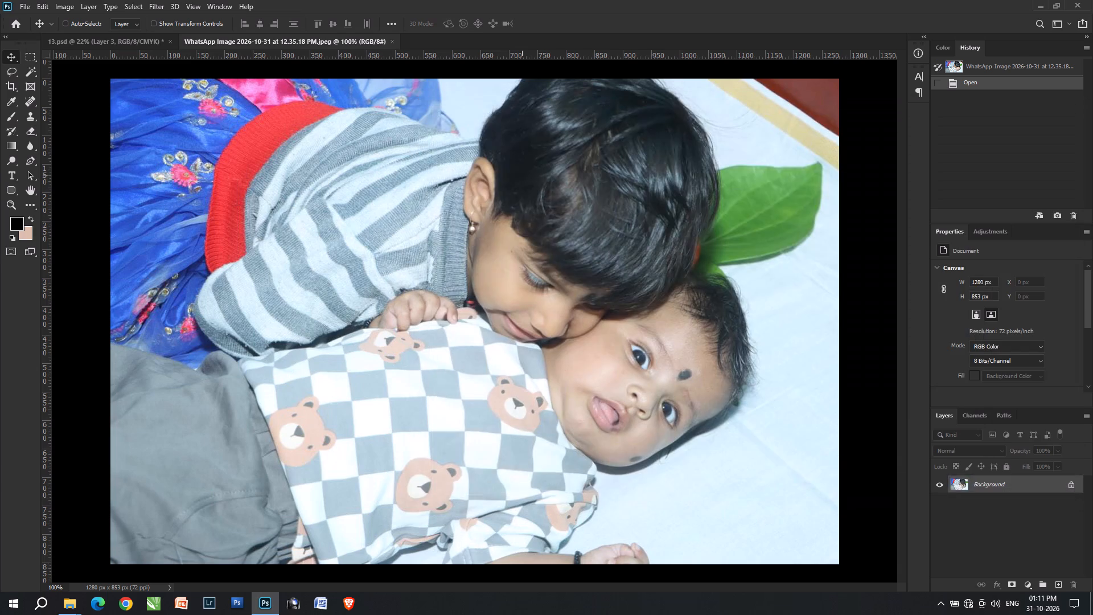
# Cut the whole photo of the two children and paste it into 13.psd beside the kneeling-couple photo, at about X 2138 px, Y 1804 px.
pyautogui.hotkey('ctrl', 'a')
pyautogui.hotkey('ctrl', 'x')
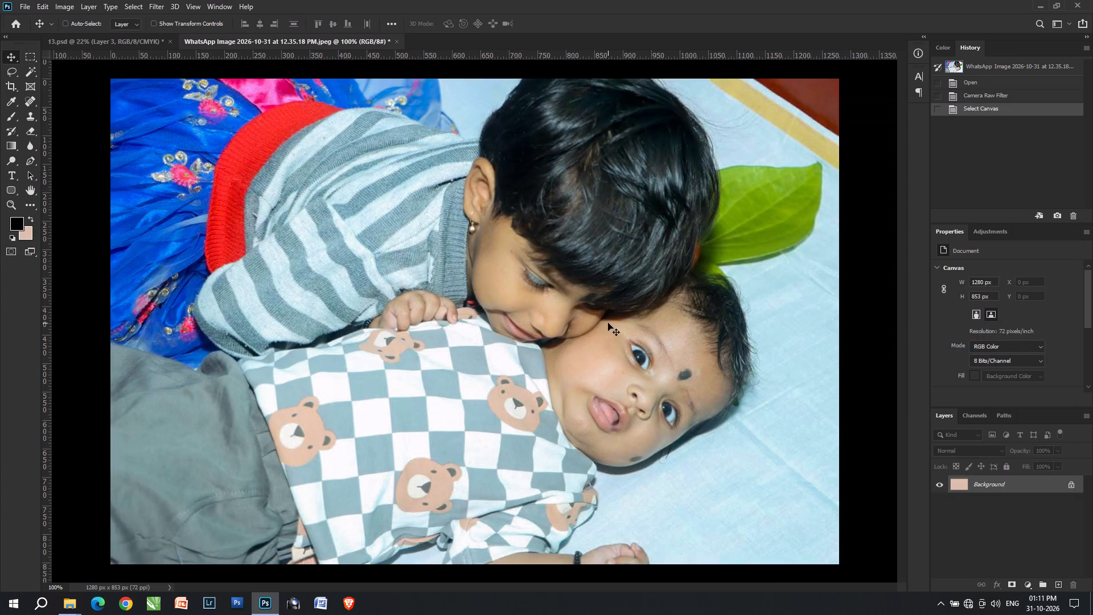
pyautogui.hotkey('ctrl', 'shift', 'Tab')
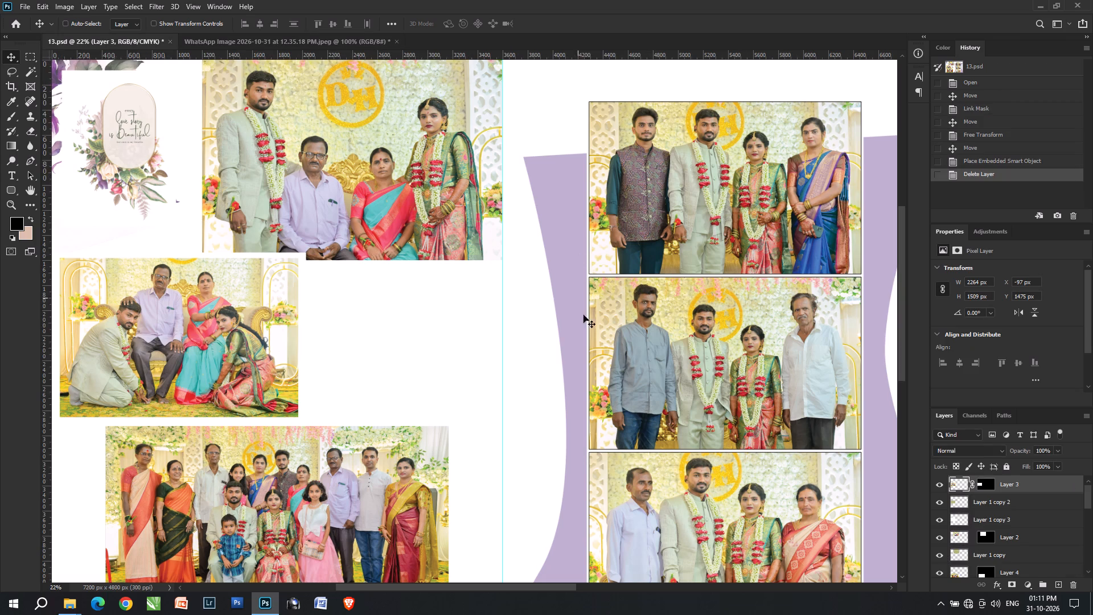
pyautogui.hotkey('ctrl', 'v')
pyautogui.hotkey('ctrl', 't')
pyautogui.moveTo(469, 337); pyautogui.dragTo(389, 374)
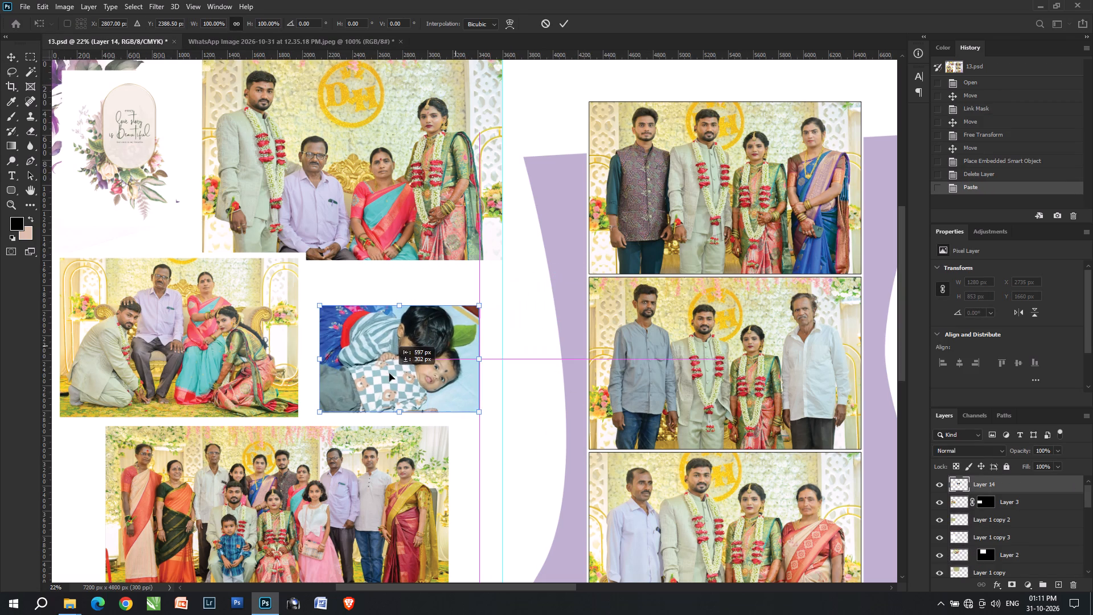
pyautogui.moveTo(389, 374); pyautogui.dragTo(395, 356)
pyautogui.doubleClick(395, 356)
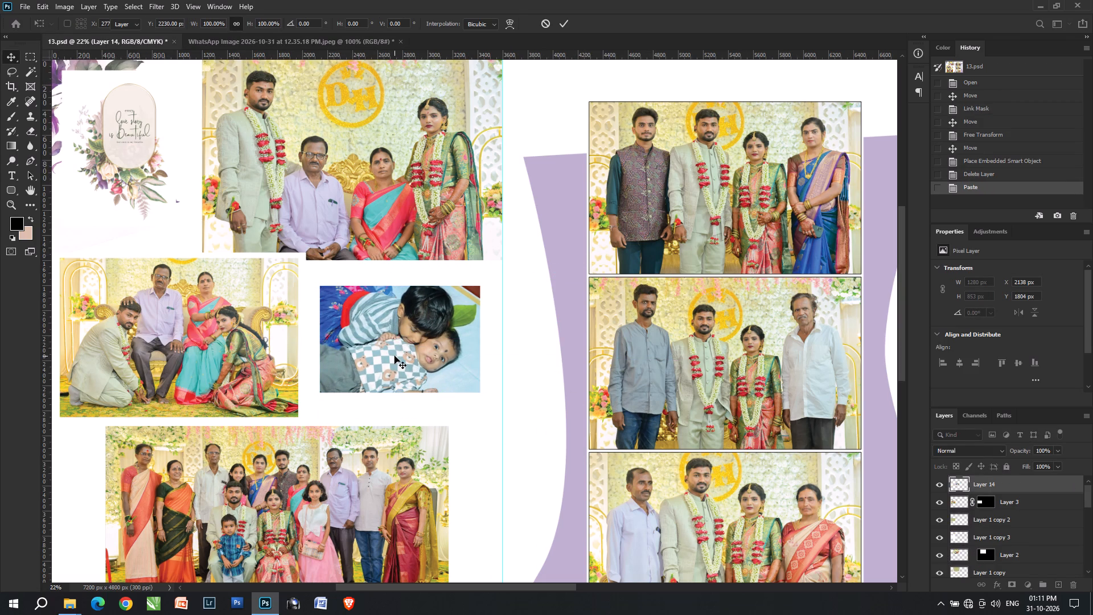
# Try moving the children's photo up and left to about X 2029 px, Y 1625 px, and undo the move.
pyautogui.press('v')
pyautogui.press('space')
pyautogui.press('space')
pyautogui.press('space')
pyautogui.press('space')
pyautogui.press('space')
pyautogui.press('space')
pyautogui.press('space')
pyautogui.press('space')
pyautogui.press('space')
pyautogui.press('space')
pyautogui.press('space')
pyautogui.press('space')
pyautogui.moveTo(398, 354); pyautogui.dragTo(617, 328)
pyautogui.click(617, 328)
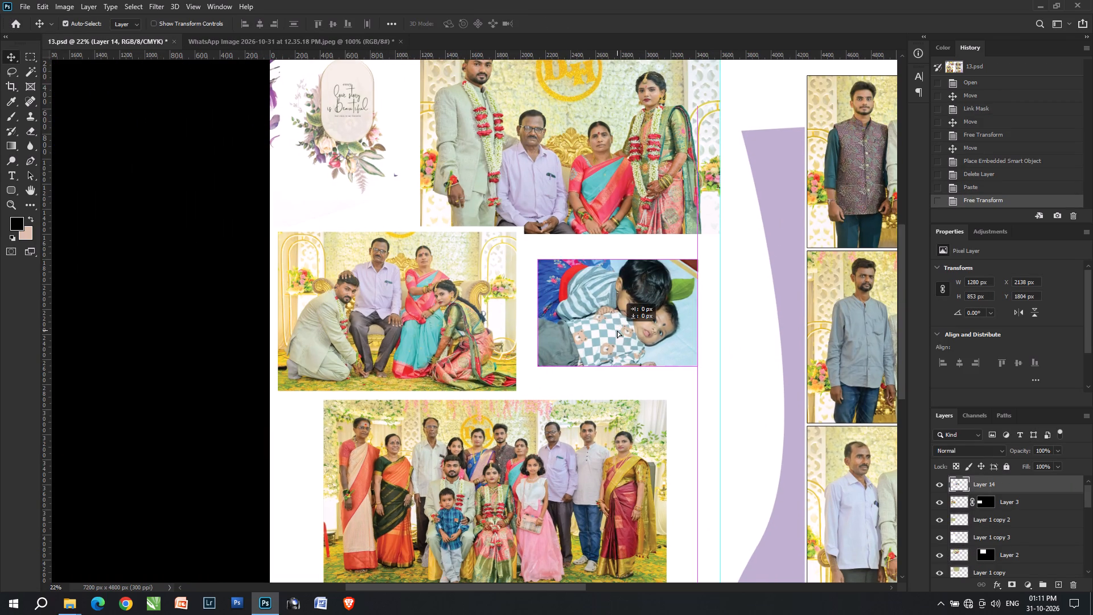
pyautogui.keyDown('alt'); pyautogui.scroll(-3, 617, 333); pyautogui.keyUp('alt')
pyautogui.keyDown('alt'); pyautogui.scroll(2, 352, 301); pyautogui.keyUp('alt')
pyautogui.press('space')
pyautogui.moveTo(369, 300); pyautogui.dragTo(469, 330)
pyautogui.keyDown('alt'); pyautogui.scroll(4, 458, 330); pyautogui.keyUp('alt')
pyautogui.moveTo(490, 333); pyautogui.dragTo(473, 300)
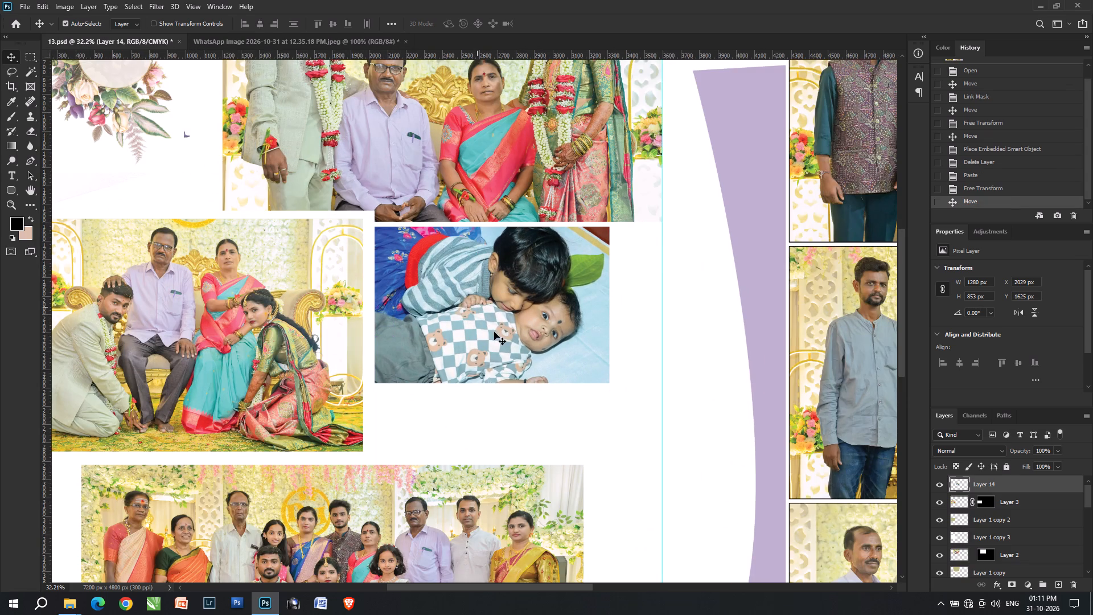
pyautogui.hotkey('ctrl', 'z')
# Enlarge the children's photo proportionally to about 1408 × 938 px and place it at about X 2082 px, Y 1784 px.
pyautogui.hotkey('ctrl', 't')
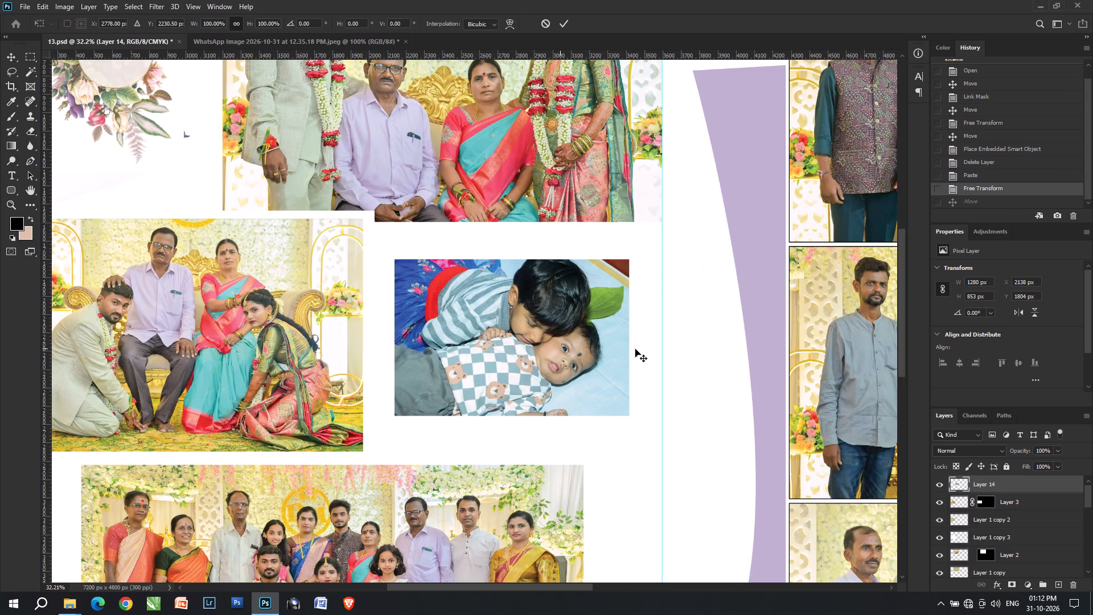
pyautogui.moveTo(631, 342); pyautogui.dragTo(662, 342)
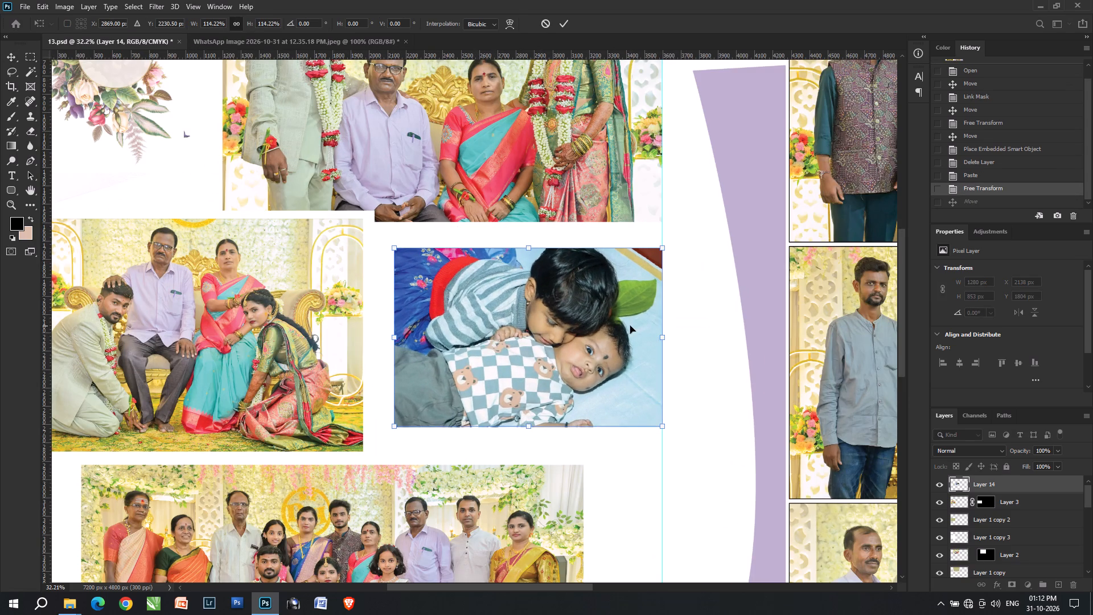
pyautogui.hotkey('ctrl', 'z')
pyautogui.moveTo(627, 413); pyautogui.dragTo(651, 428)
pyautogui.press('Return')
pyautogui.moveTo(603, 392); pyautogui.dragTo(597, 392)
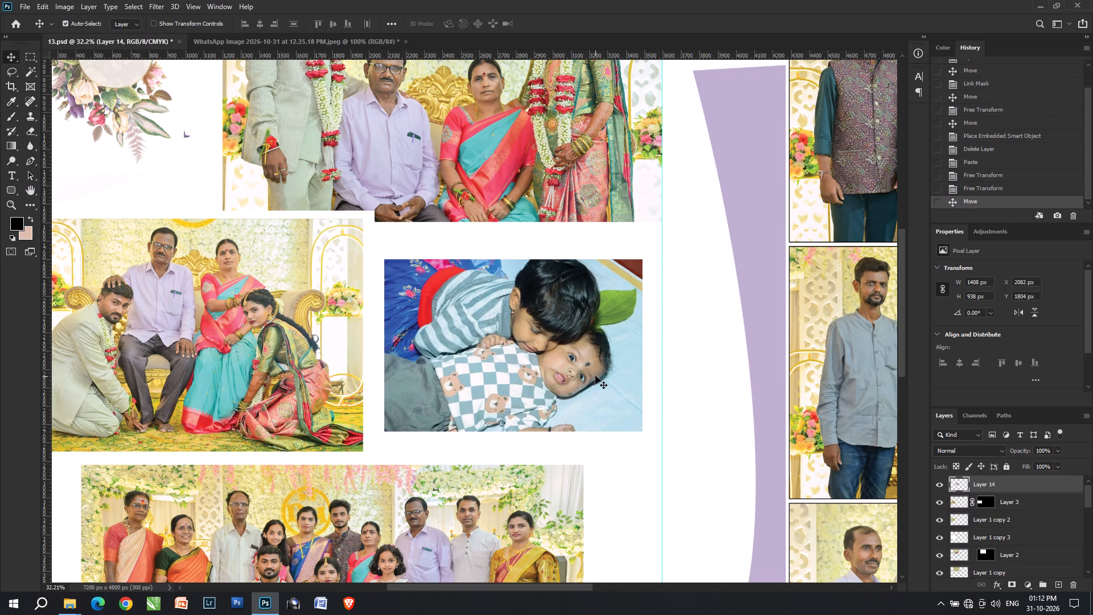
pyautogui.press('Up')
pyautogui.press('Up')
pyautogui.press('Up')
pyautogui.press('Up')
pyautogui.press('Up')
# Enlarge the kneeling-couple photo (Layer 3) together with Layer 1 copy 2 slightly, proportionally toward the upper right.
pyautogui.keyDown('alt'); pyautogui.scroll(-4, 357, 243); pyautogui.keyUp('alt')
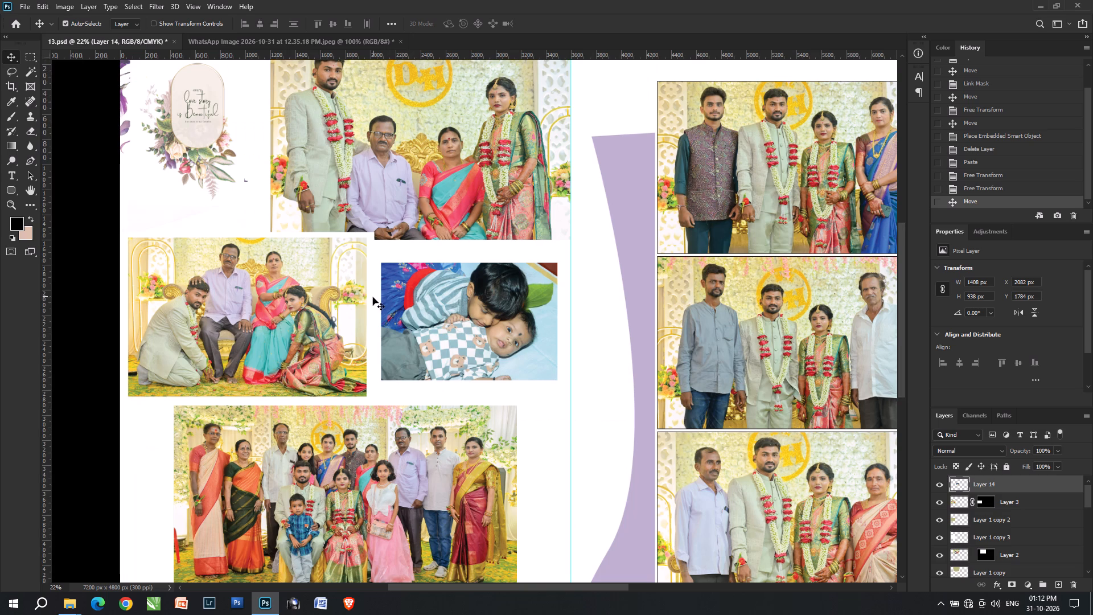
pyautogui.click(299, 312)
pyautogui.rightClick(299, 312)
pyautogui.keyDown('shift'); pyautogui.click(317, 325); pyautogui.keyUp('shift')
pyautogui.keyDown('shift'); pyautogui.click(319, 325); pyautogui.keyUp('shift')
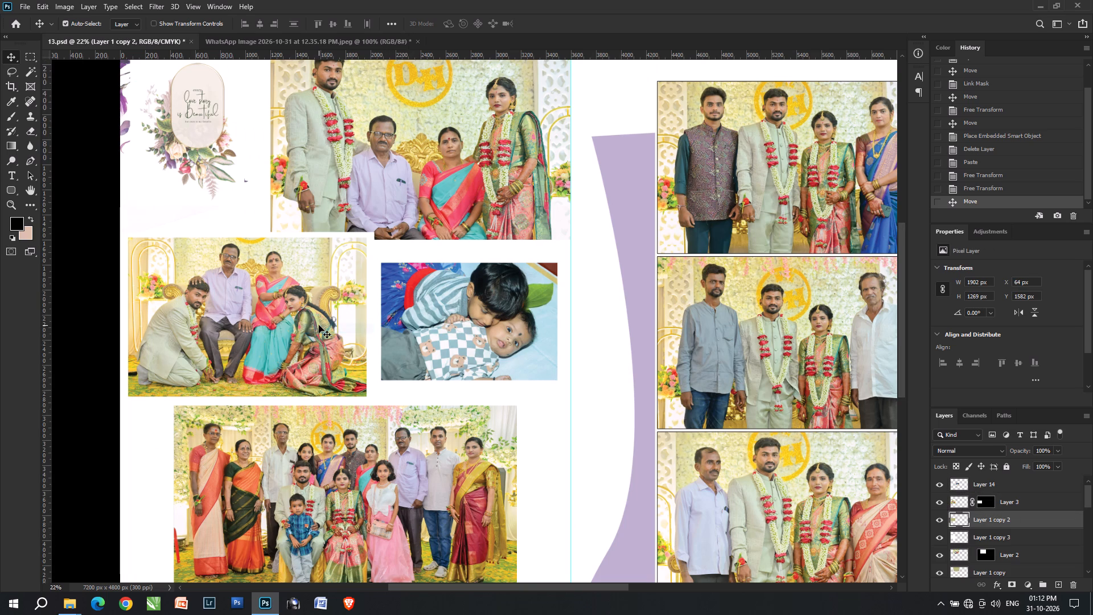
pyautogui.keyDown('shift'); pyautogui.click(367, 236); pyautogui.keyUp('shift')
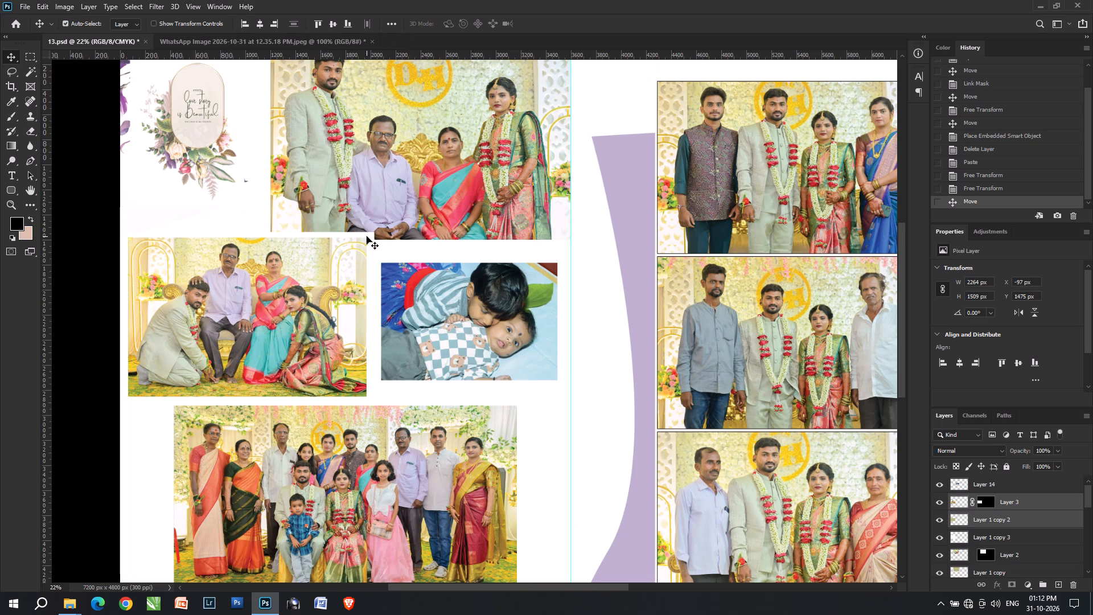
pyautogui.hotkey('ctrl', 't')
pyautogui.moveTo(395, 224); pyautogui.dragTo(406, 222)
pyautogui.press('Return')
# Shift the children's photo slightly right to about X 2093 px.
pyautogui.click(525, 328)
pyautogui.click(522, 329)
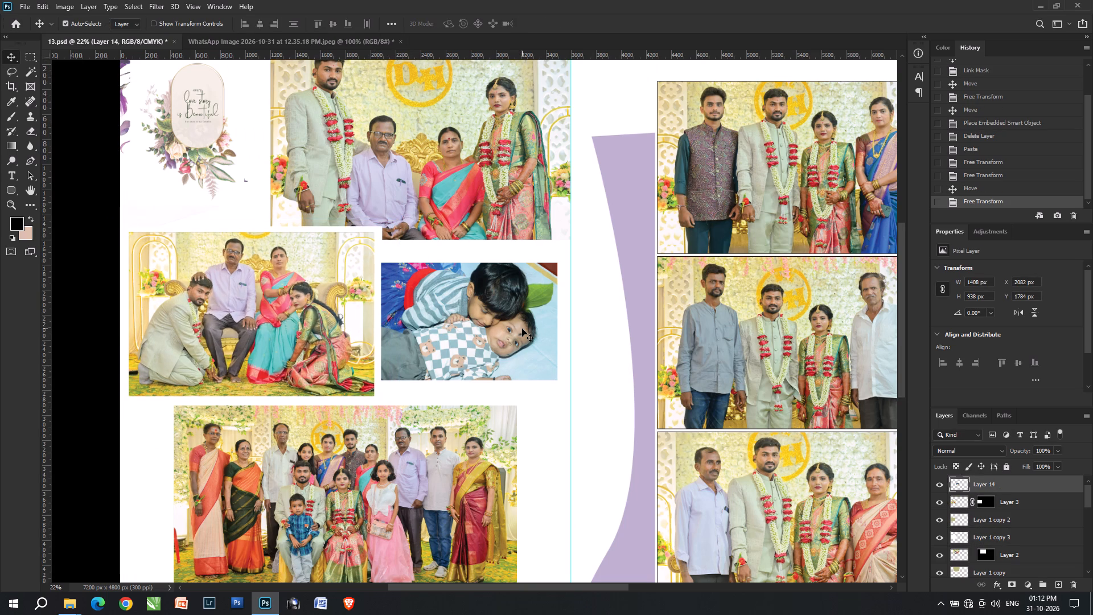
pyautogui.click(522, 329)
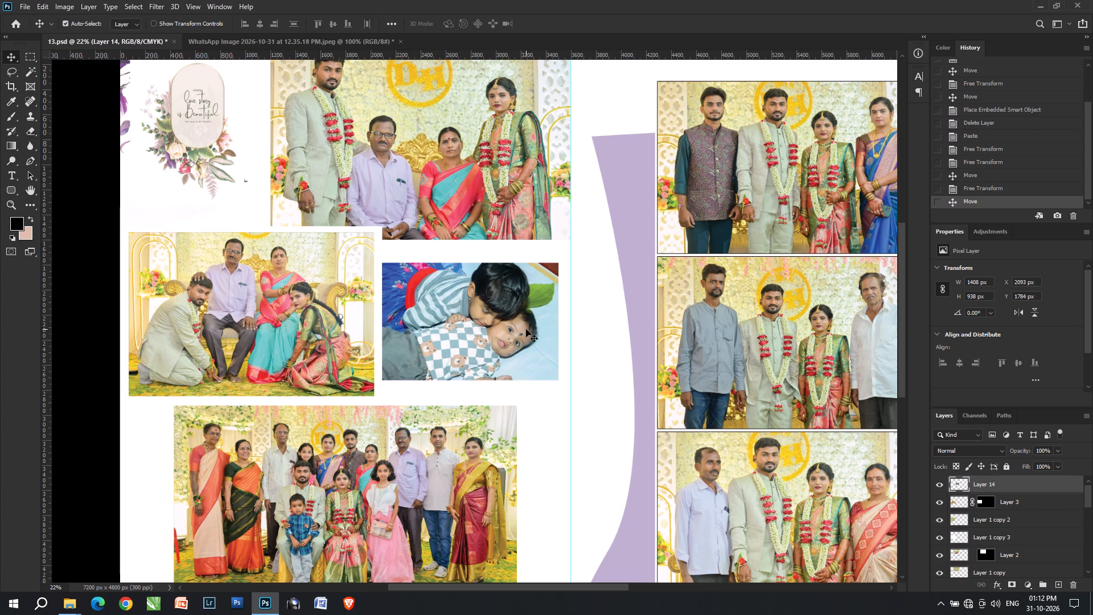
# Delete Layer 10 copy, the thin outline framing the three stacked photos on the right page.
pyautogui.keyDown('alt'); pyautogui.scroll(-5, 526, 329); pyautogui.keyUp('alt')
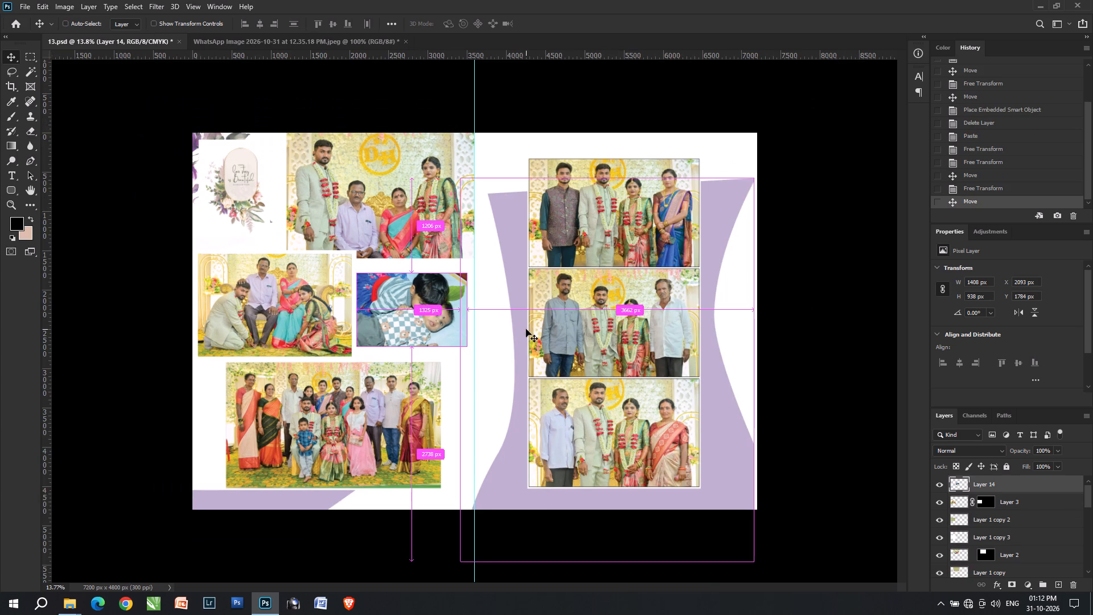
pyautogui.keyDown('alt'); pyautogui.scroll(4, 693, 306); pyautogui.keyUp('alt')
pyautogui.click(686, 385)
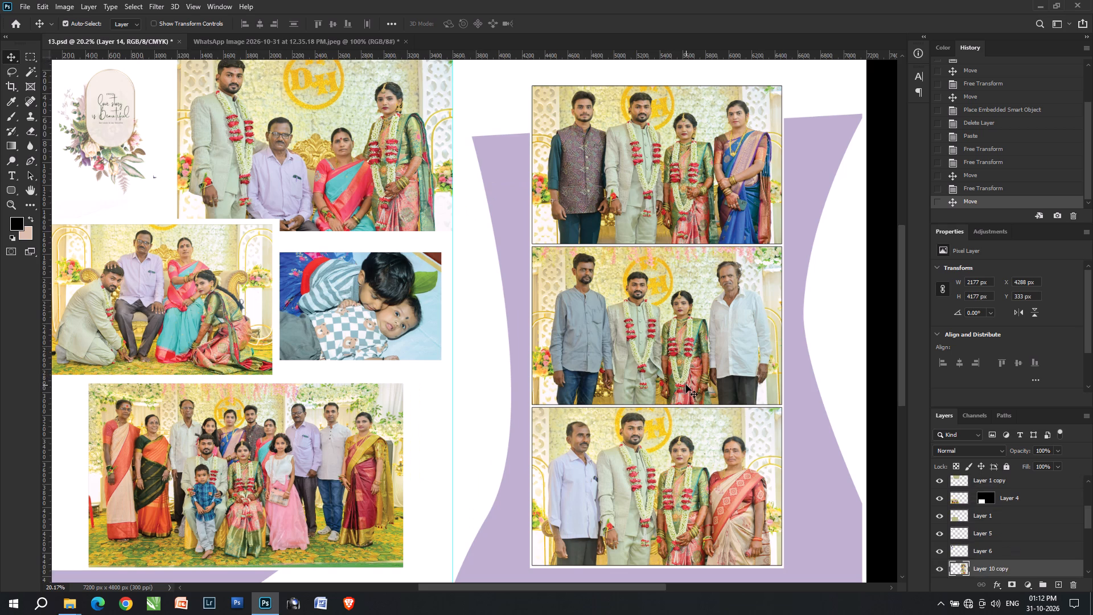
pyautogui.press('Delete')
# Shift the lavender background shape, Layer 11, right to about X 3455 px so it meets the right page's outer edge.
pyautogui.press('space')
pyautogui.press('space')
pyautogui.press('space')
pyautogui.press('space')
pyautogui.press('space')
pyautogui.press('space')
pyautogui.press('space')
pyautogui.press('space')
pyautogui.press('space')
pyautogui.press('space')
pyautogui.press('space')
pyautogui.press('space')
pyautogui.press('space')
pyautogui.moveTo(704, 363); pyautogui.dragTo(525, 311)
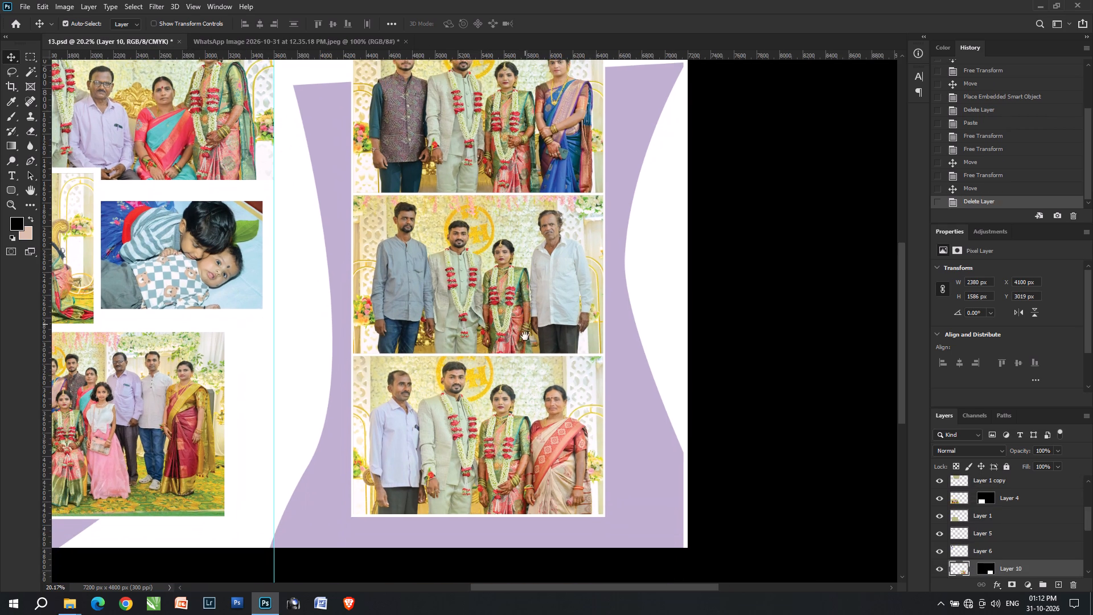
pyautogui.click(515, 393)
pyautogui.rightClick(511, 399)
pyautogui.press('space')
pyautogui.click(540, 413)
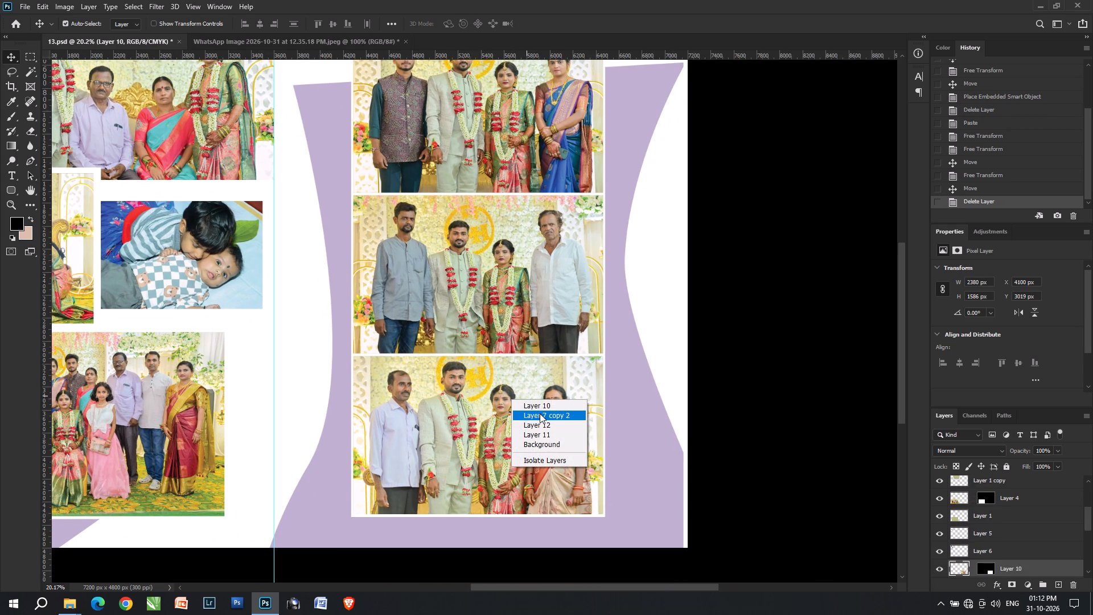
pyautogui.click(624, 473)
pyautogui.click(632, 475)
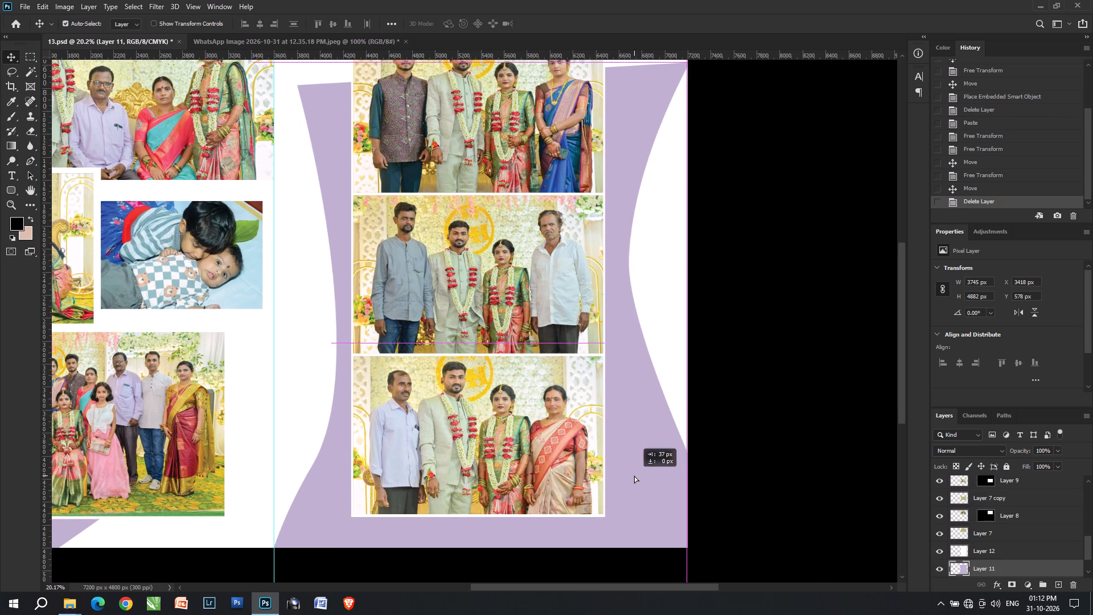
# Select the right page's top and middle photos with Layer 7 and Layer 7 copy, and link the masks of Layers 8 and 9.
pyautogui.press('space')
pyautogui.press('space')
pyautogui.press('space')
pyautogui.press('space')
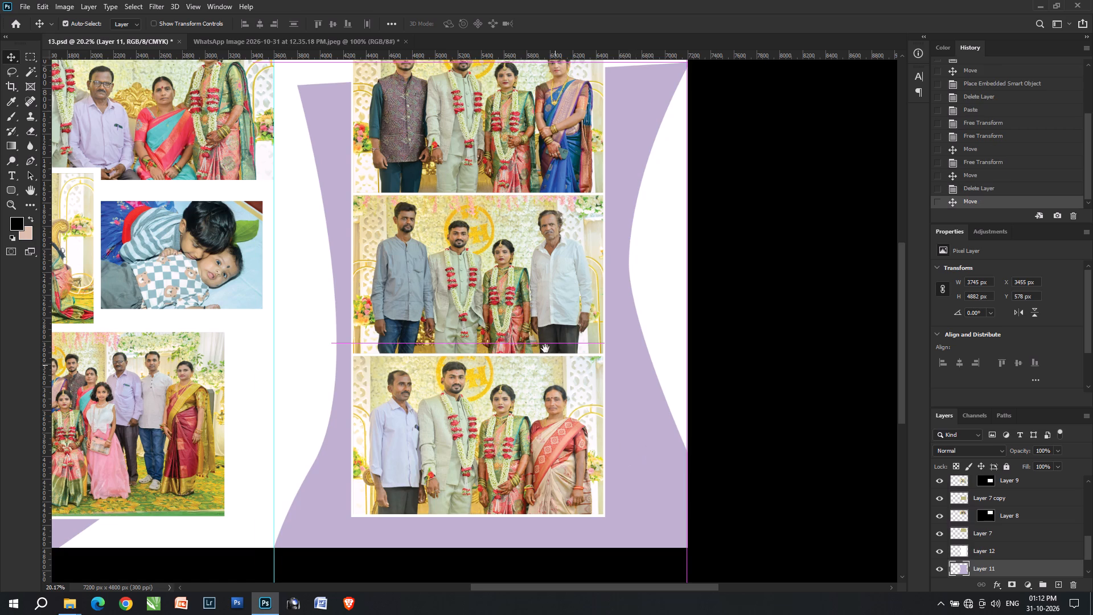
pyautogui.moveTo(539, 337); pyautogui.dragTo(553, 423)
pyautogui.click(438, 315)
pyautogui.rightClick(450, 330)
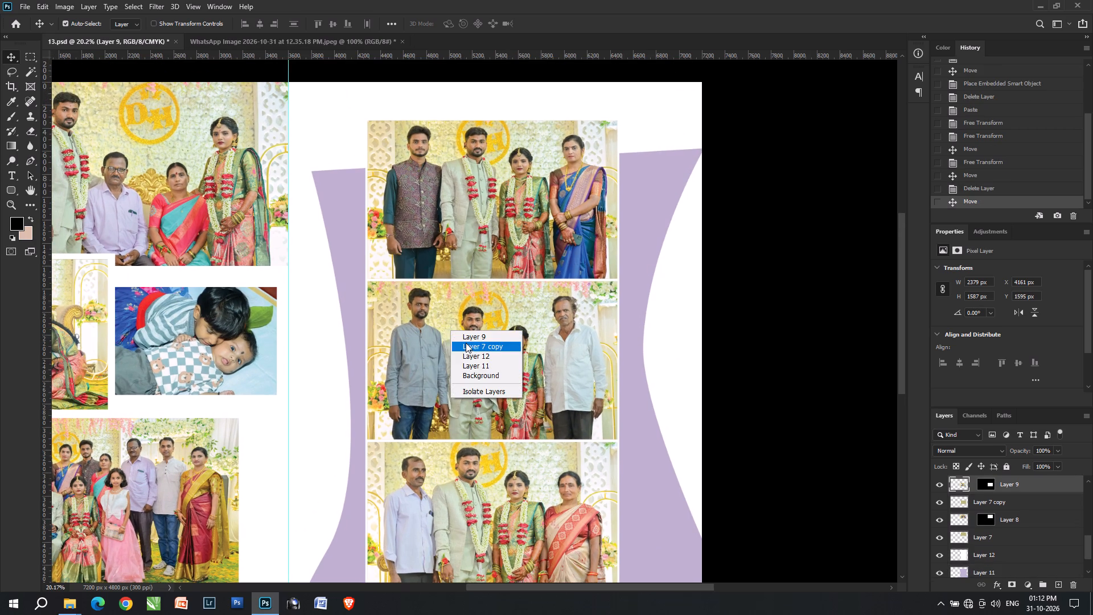
pyautogui.keyDown('shift'); pyautogui.doubleClick(467, 344); pyautogui.keyUp('shift')
pyautogui.keyDown('shift'); pyautogui.rightClick(490, 237); pyautogui.keyUp('shift')
pyautogui.keyDown('shift'); pyautogui.moveTo(496, 248); pyautogui.dragTo(511, 260); pyautogui.keyUp('shift')
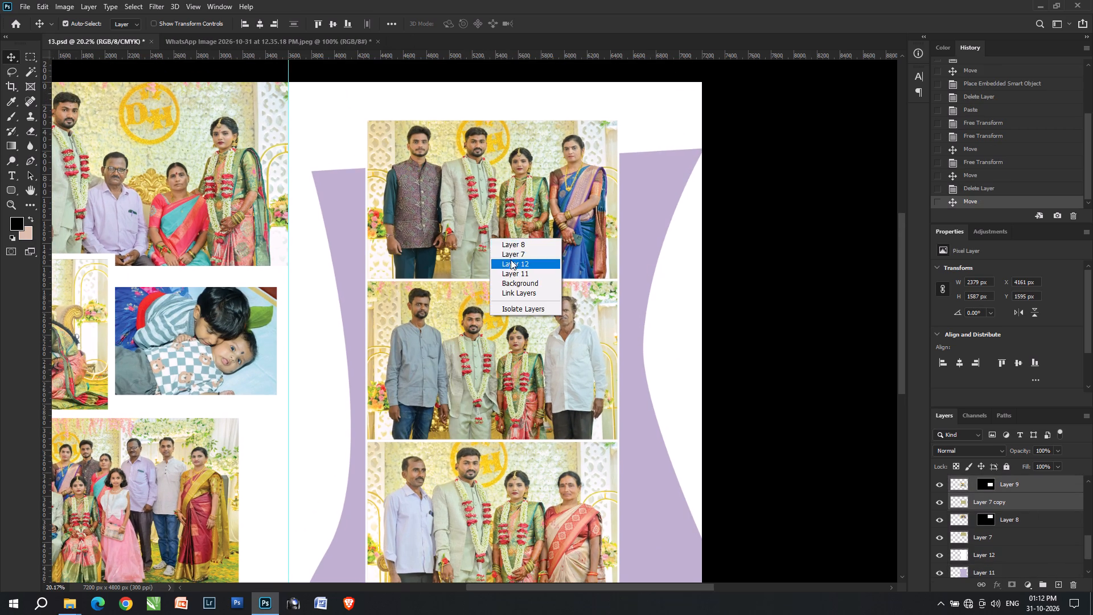
pyautogui.keyDown('shift'); pyautogui.moveTo(511, 260); pyautogui.dragTo(511, 254); pyautogui.keyUp('shift')
pyautogui.rightClick(433, 483)
pyautogui.scroll(-6, 441, 495)
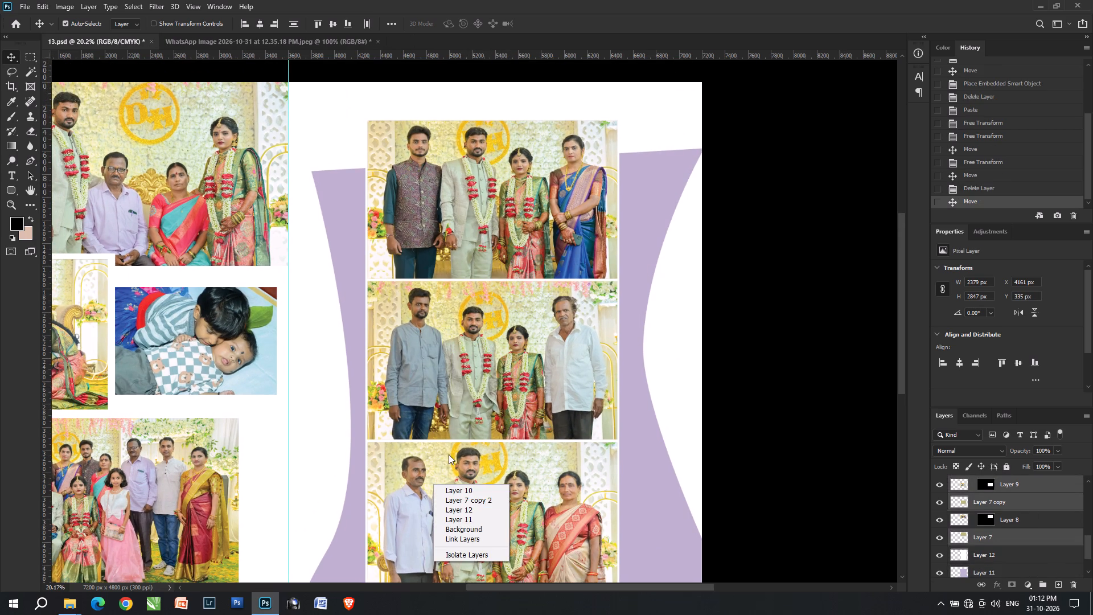
pyautogui.click(459, 420)
pyautogui.press('space')
pyautogui.press('space')
pyautogui.press('space')
pyautogui.press('space')
pyautogui.press('space')
pyautogui.press('space')
pyautogui.press('space')
pyautogui.press('space')
pyautogui.press('space')
pyautogui.press('space')
pyautogui.press('space')
pyautogui.press('space')
pyautogui.moveTo(466, 474); pyautogui.dragTo(483, 470)
pyautogui.rightClick(496, 337)
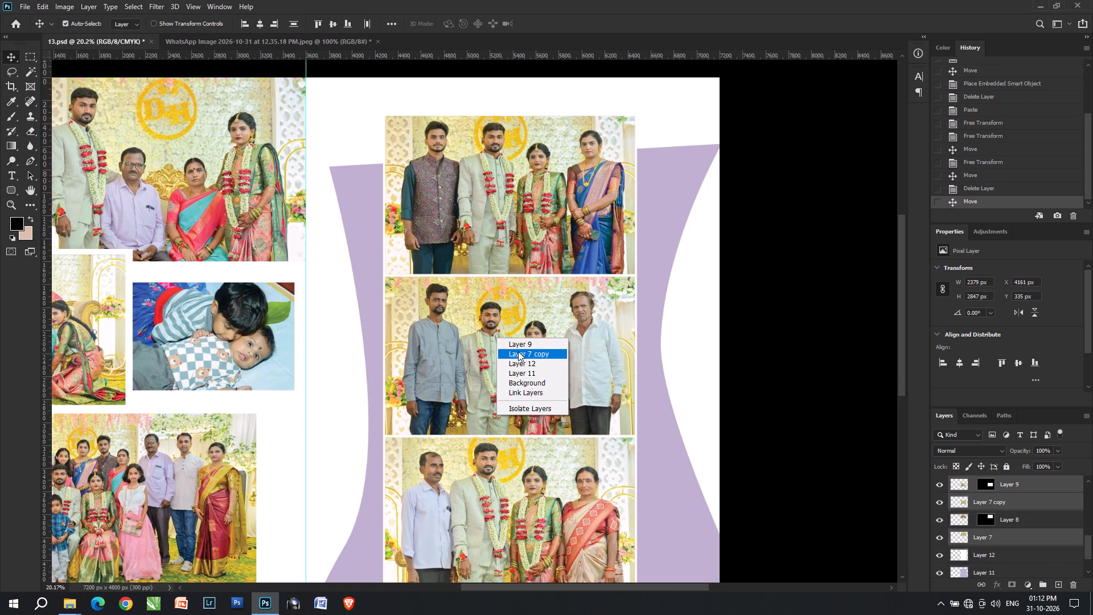
pyautogui.doubleClick(522, 355)
pyautogui.keyDown('shift'); pyautogui.rightClick(517, 194); pyautogui.keyUp('shift')
pyautogui.keyDown('shift'); pyautogui.doubleClick(528, 211); pyautogui.keyUp('shift')
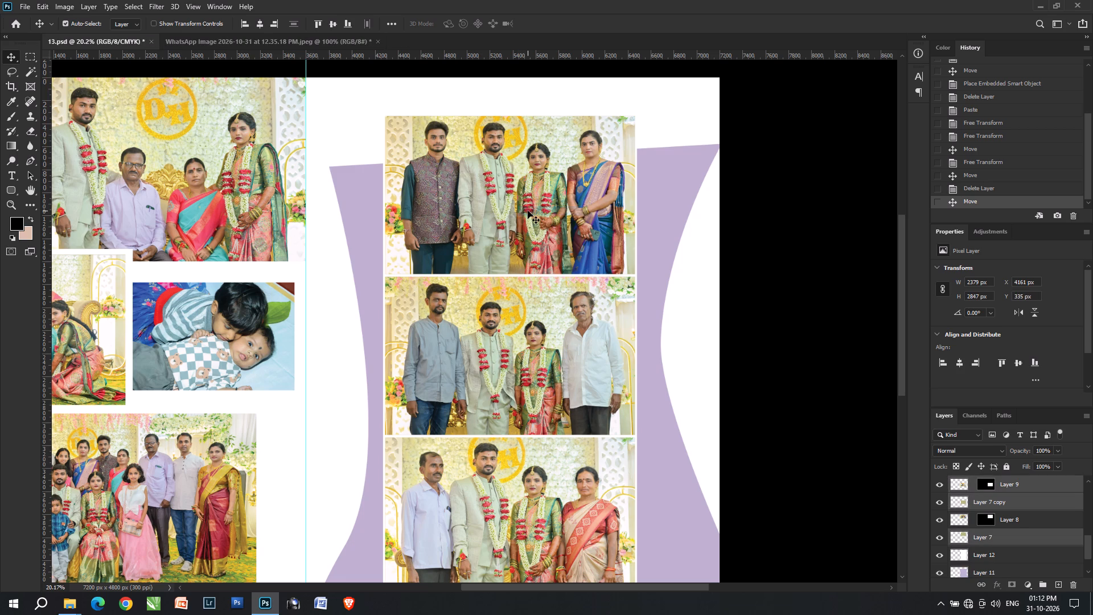
pyautogui.click(971, 520)
pyautogui.scroll(3, 969, 515)
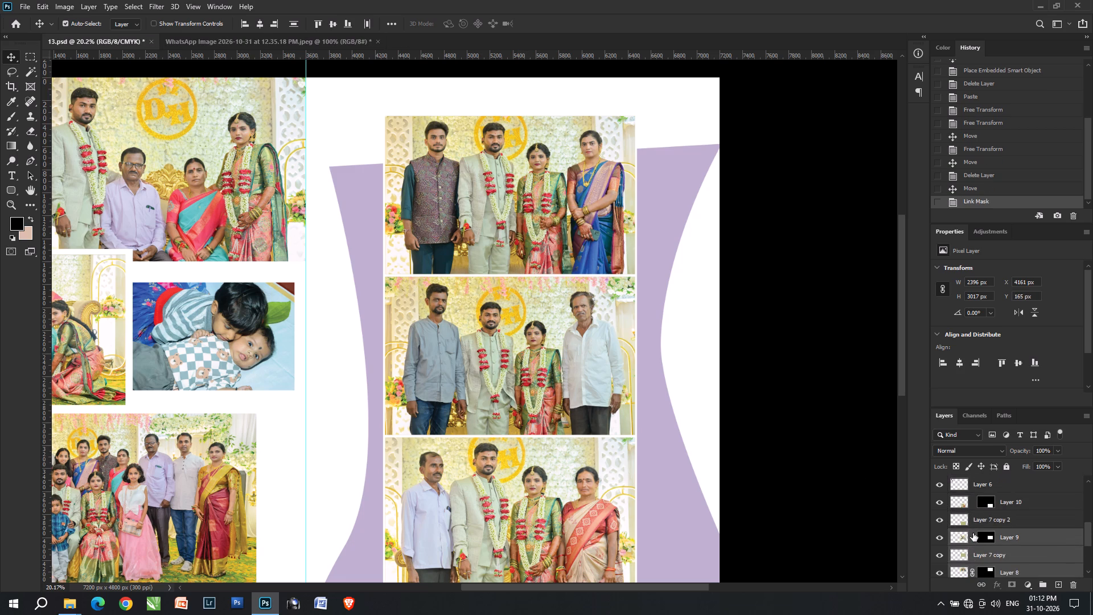
pyautogui.click(973, 533)
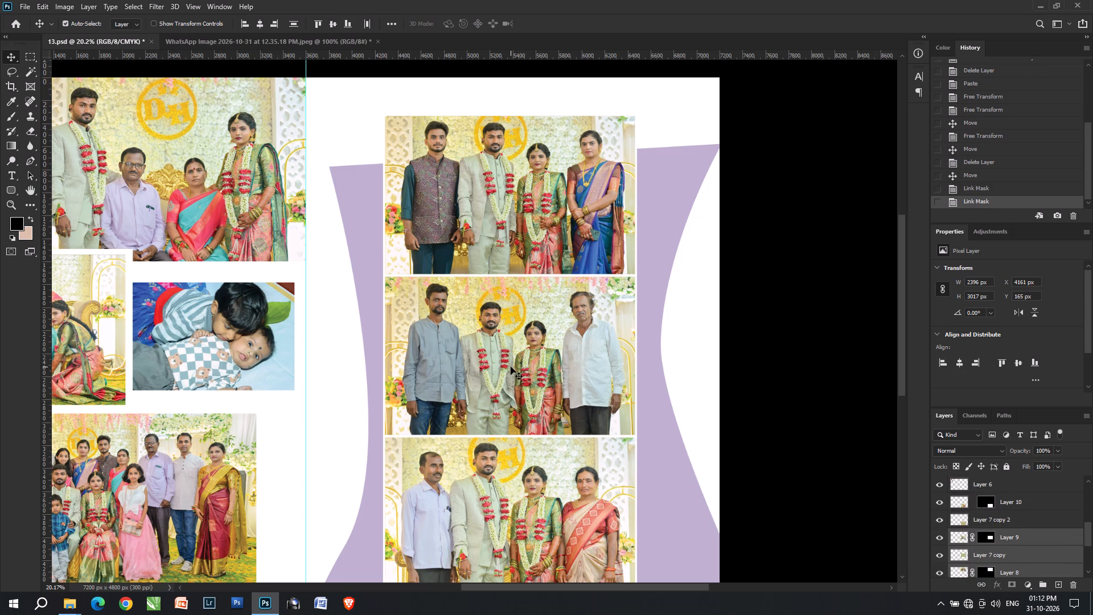
# Move the right page's top and middle photos together left to about X 3601 px, beside the centre guide.
pyautogui.scroll(-4, 511, 366)
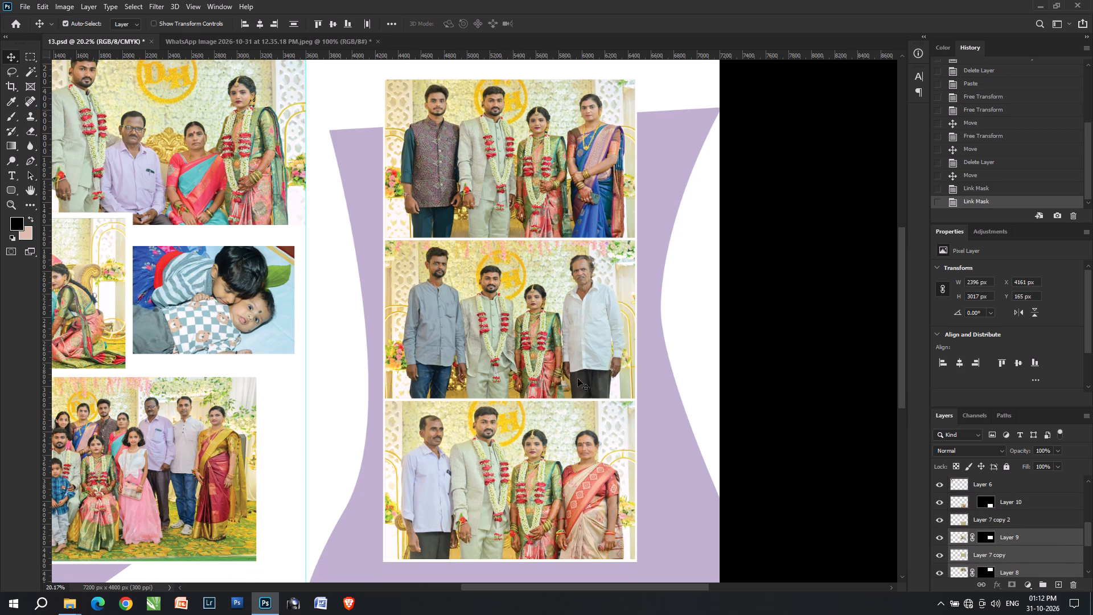
pyautogui.scroll(-5, 831, 460)
pyautogui.scroll(5, 975, 506)
pyautogui.keyDown('shift'); pyautogui.click(512, 253); pyautogui.keyUp('shift')
pyautogui.keyDown('shift'); pyautogui.moveTo(520, 256); pyautogui.dragTo(513, 255); pyautogui.keyUp('shift')
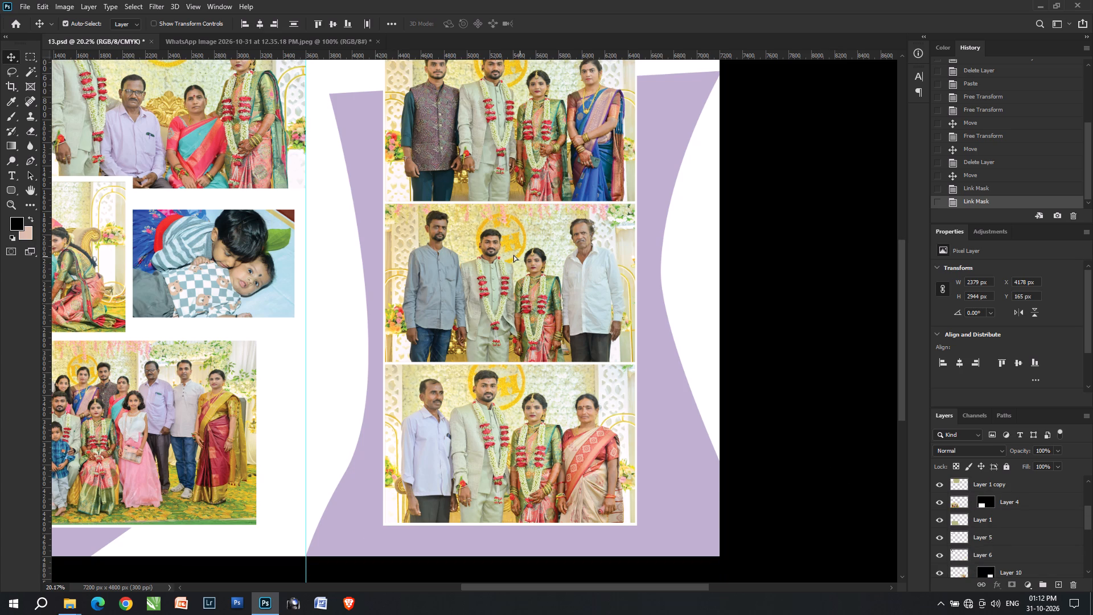
pyautogui.keyDown('shift'); pyautogui.moveTo(513, 255); pyautogui.dragTo(457, 243); pyautogui.keyUp('shift')
# Scale the top and middle photos together to about 86.28% and nudge them to X 3621 px, Y 174 px.
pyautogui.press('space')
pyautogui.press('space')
pyautogui.moveTo(447, 227); pyautogui.dragTo(450, 378)
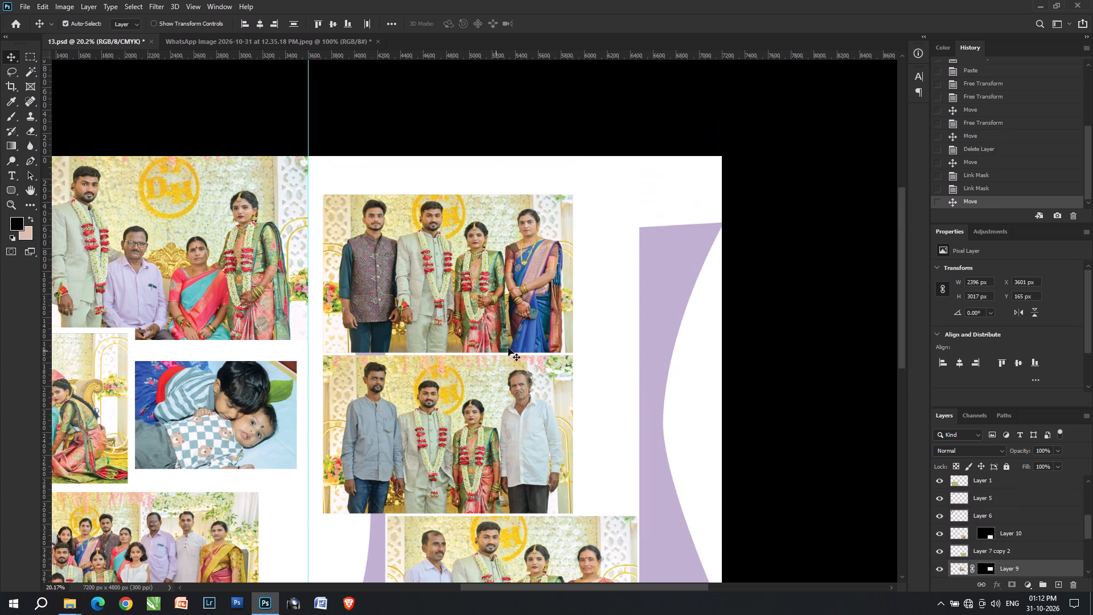
pyautogui.hotkey('ctrl', 't')
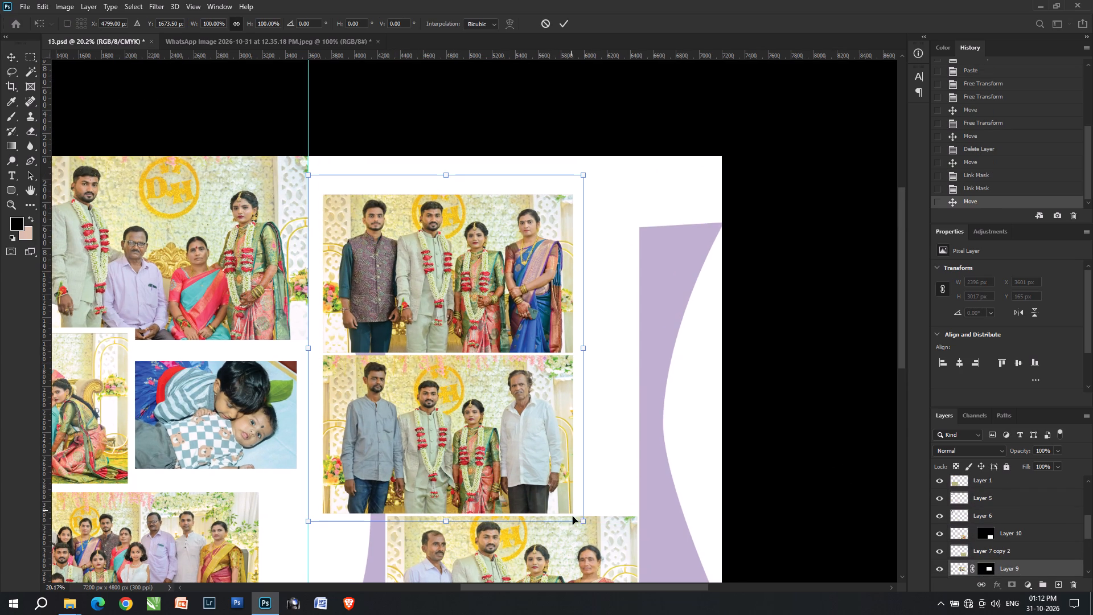
pyautogui.moveTo(583, 525); pyautogui.dragTo(553, 471)
pyautogui.press('Return')
pyautogui.press('Down')
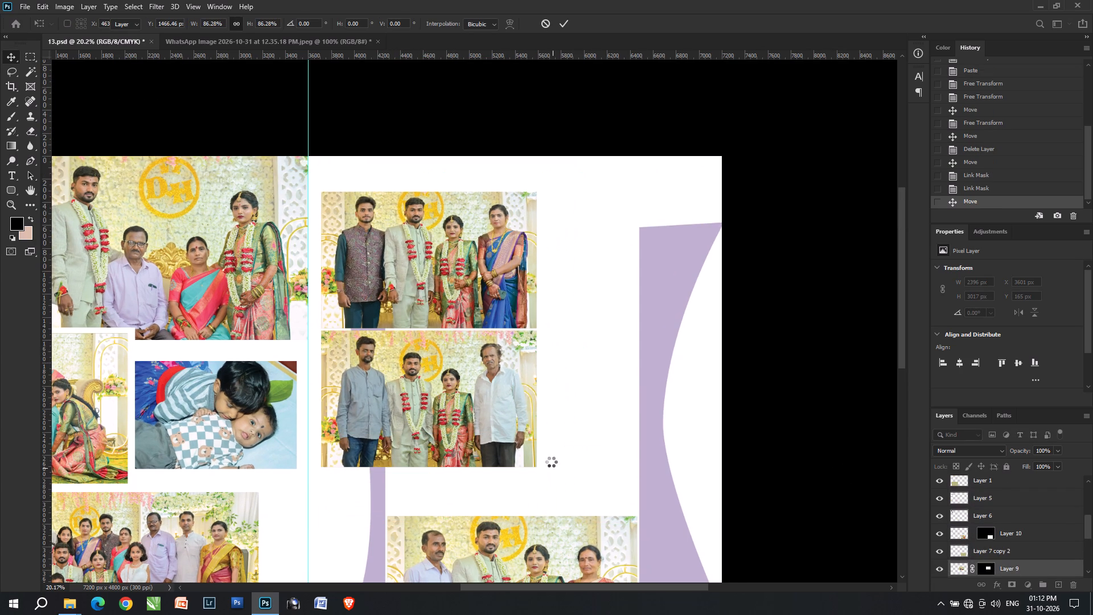
pyautogui.press('Down')
pyautogui.press('Down')
pyautogui.press('Down')
pyautogui.press('Right')
pyautogui.press('Right')
pyautogui.press('Right')
pyautogui.press('Right')
pyautogui.press('Right')
pyautogui.click(614, 419)
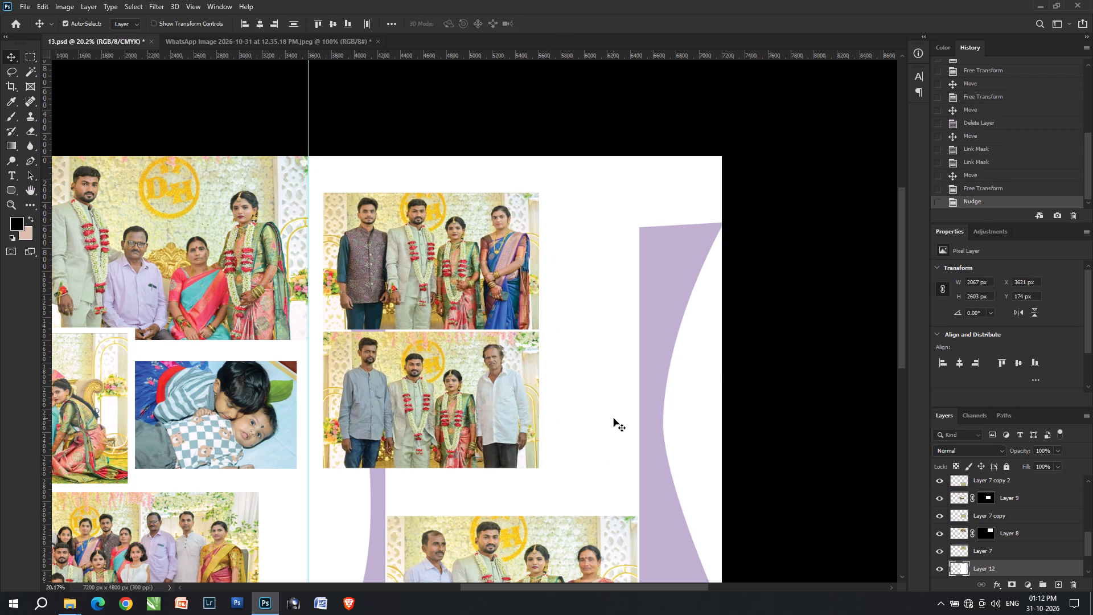
# Open the WhatsApp photo of the baby in the orange scarf, timestamped 12.35.17 PM, from the album folder in Photoshop.
pyautogui.hotkey('alt', 'Tab')
pyautogui.click(195, 358)
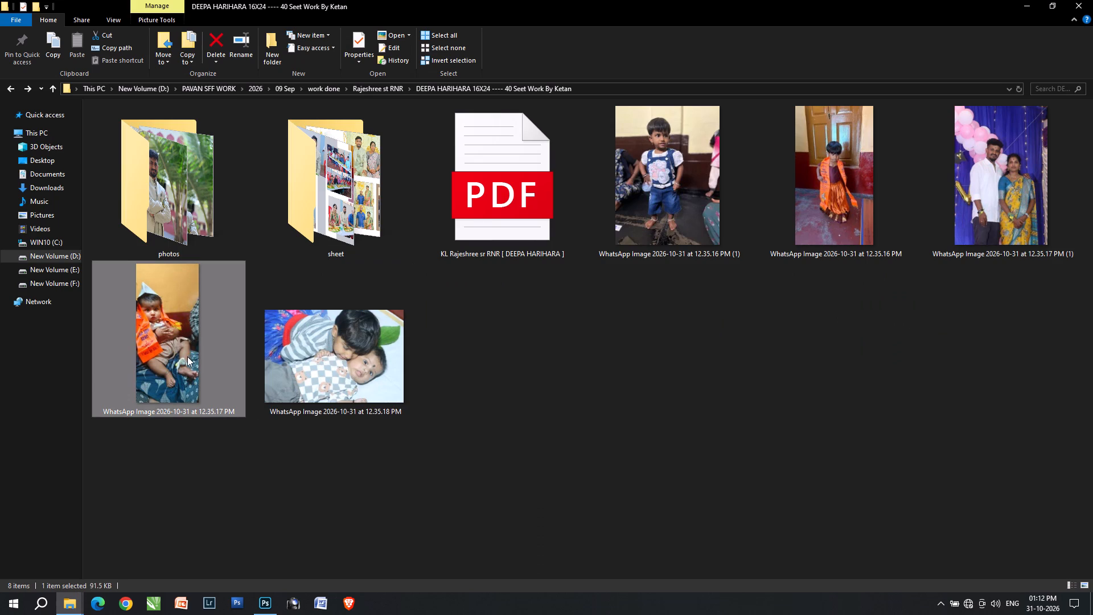
pyautogui.moveTo(180, 354); pyautogui.dragTo(574, 0)
pyautogui.hotkey('alt', 'Tab')
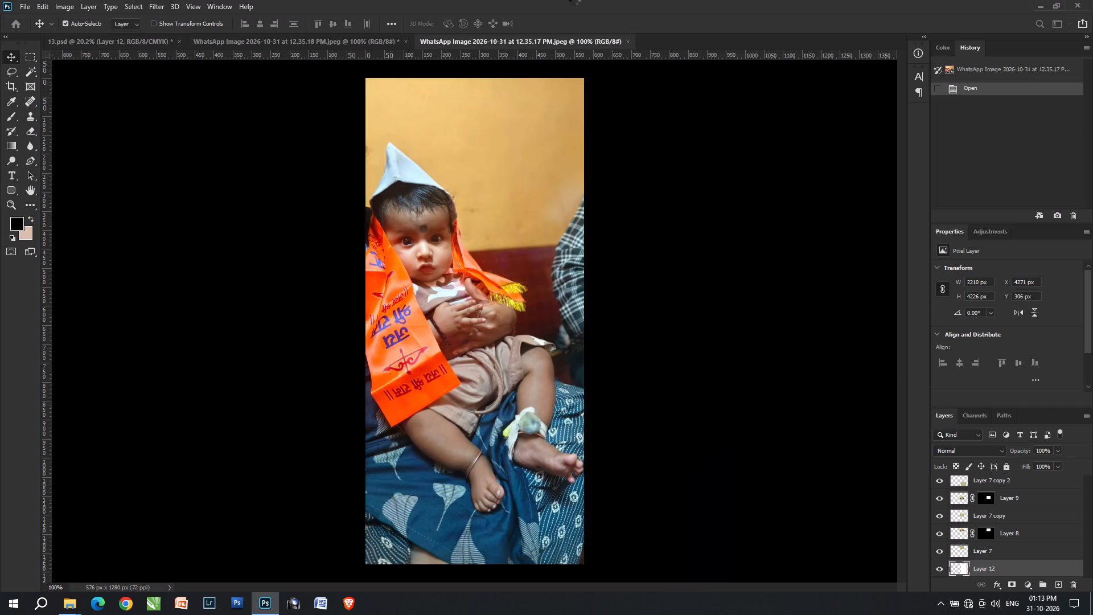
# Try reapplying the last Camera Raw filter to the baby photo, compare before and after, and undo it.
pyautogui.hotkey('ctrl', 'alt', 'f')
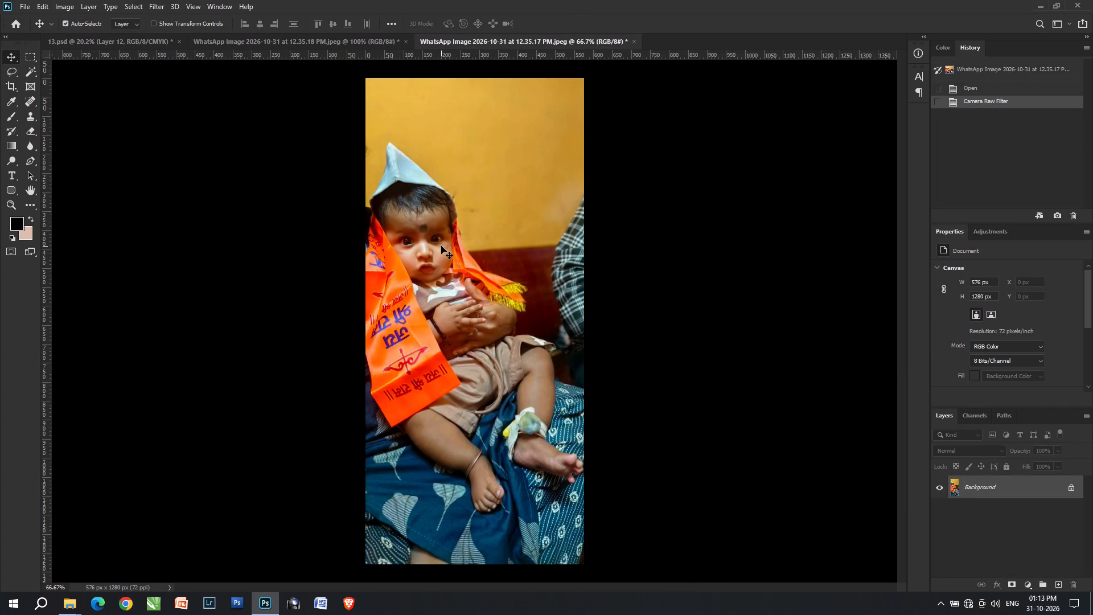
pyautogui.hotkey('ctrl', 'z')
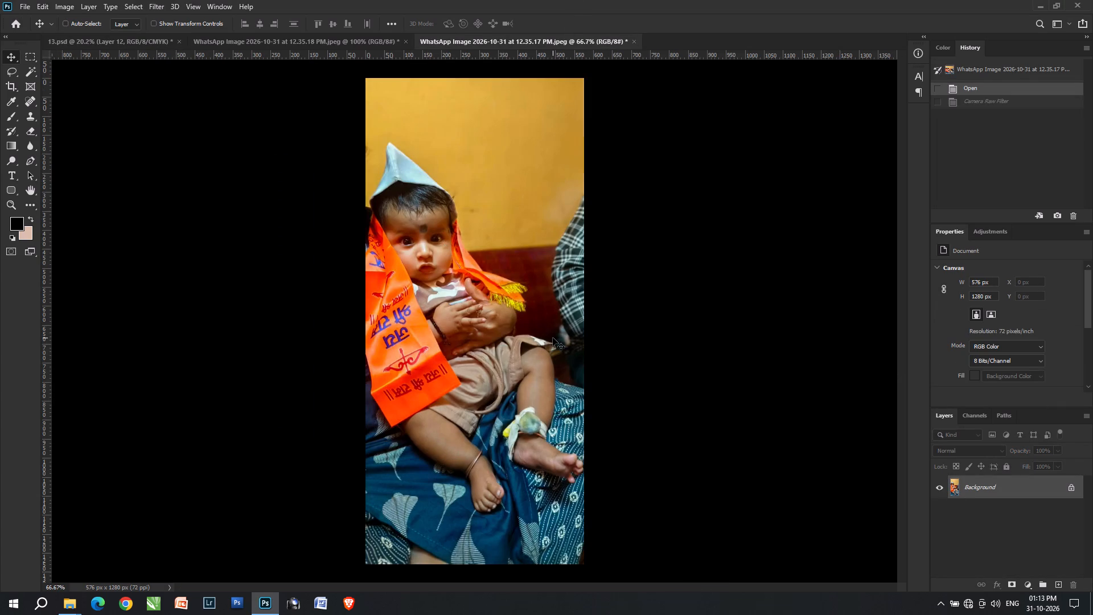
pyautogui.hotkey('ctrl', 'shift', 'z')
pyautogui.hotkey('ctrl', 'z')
# Apply the previous Camera Raw settings to the baby photo, with Dehaze reset to 0 and Exposure at +0.50.
pyautogui.hotkey('ctrl', 'shift', 'a')
pyautogui.hotkey('ctrl', 'shift', 'a')
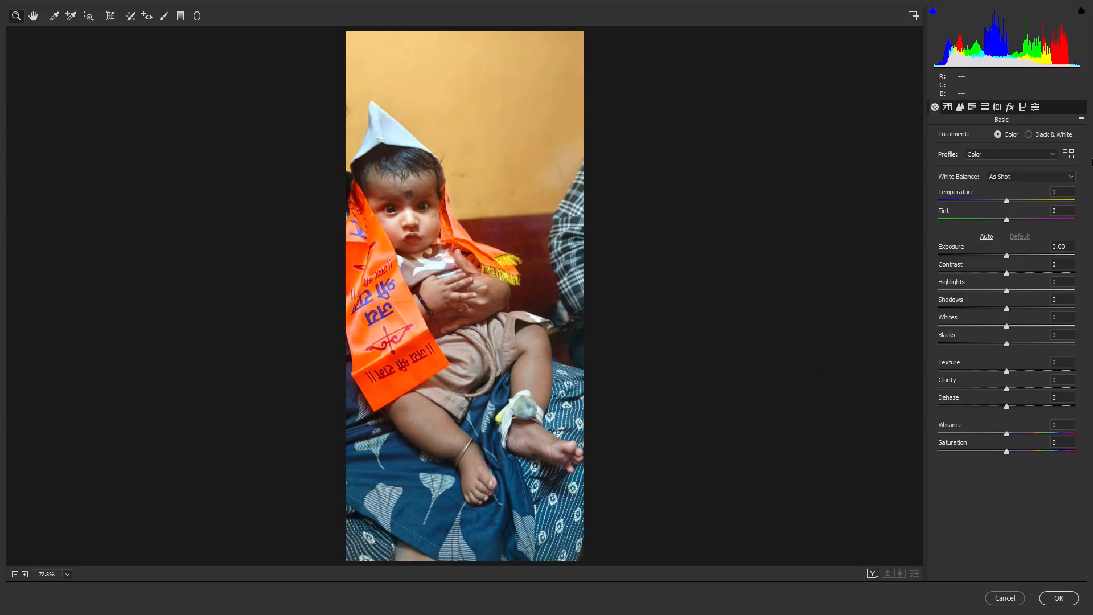
pyautogui.click(1082, 120)
pyautogui.click(1067, 159)
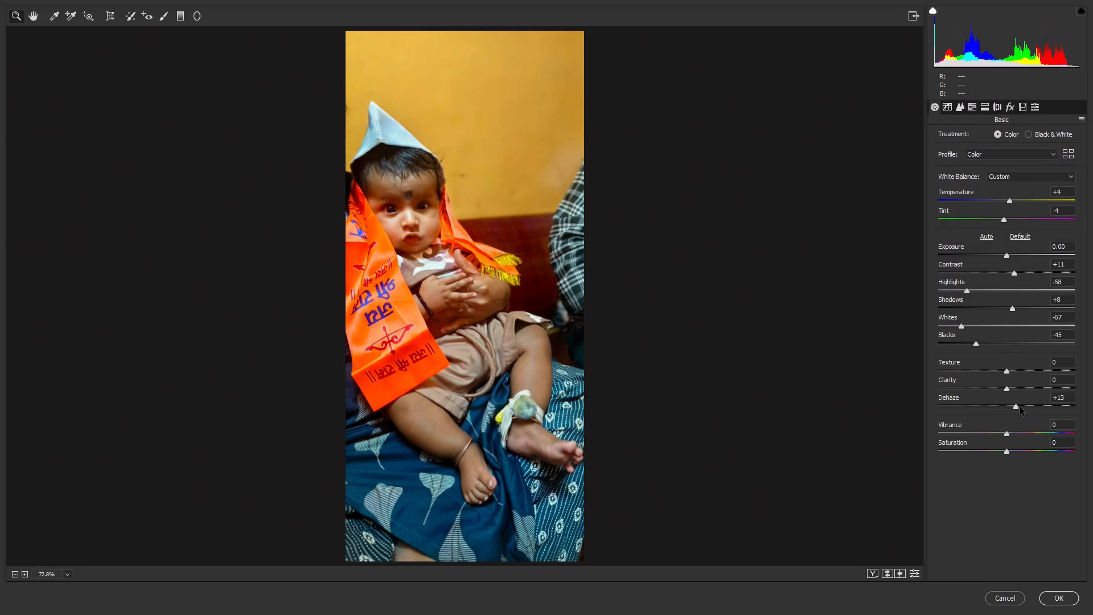
pyautogui.doubleClick(1017, 407)
pyautogui.click(1013, 254)
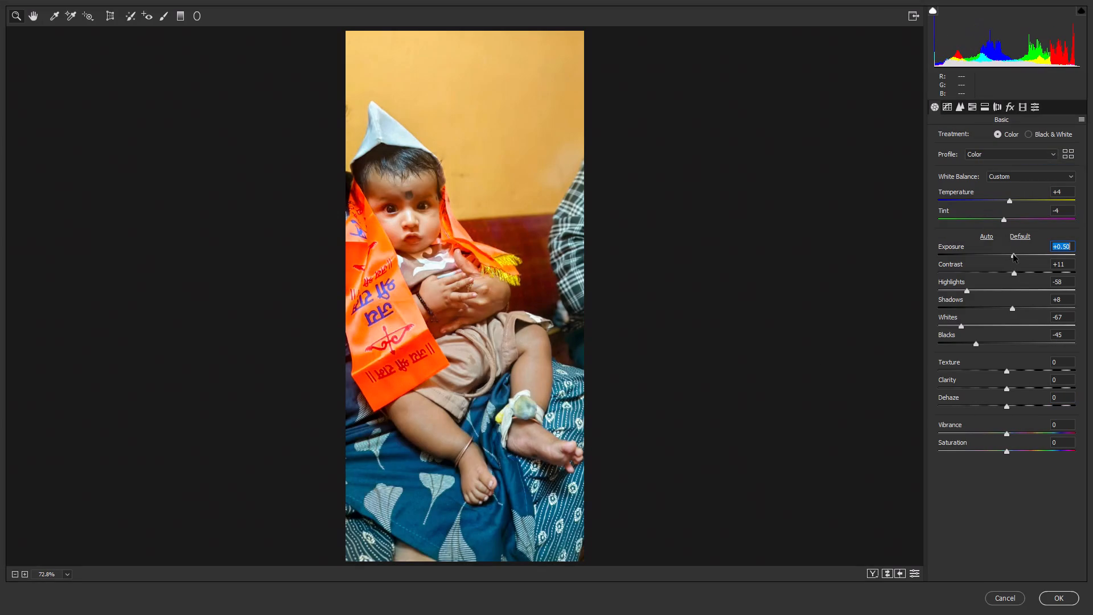
pyautogui.press('Return')
pyautogui.press('Return')
# Cut the whole corrected baby photo from its document.
pyautogui.hotkey('ctrl', 'a')
pyautogui.hotkey('ctrl', 'x')
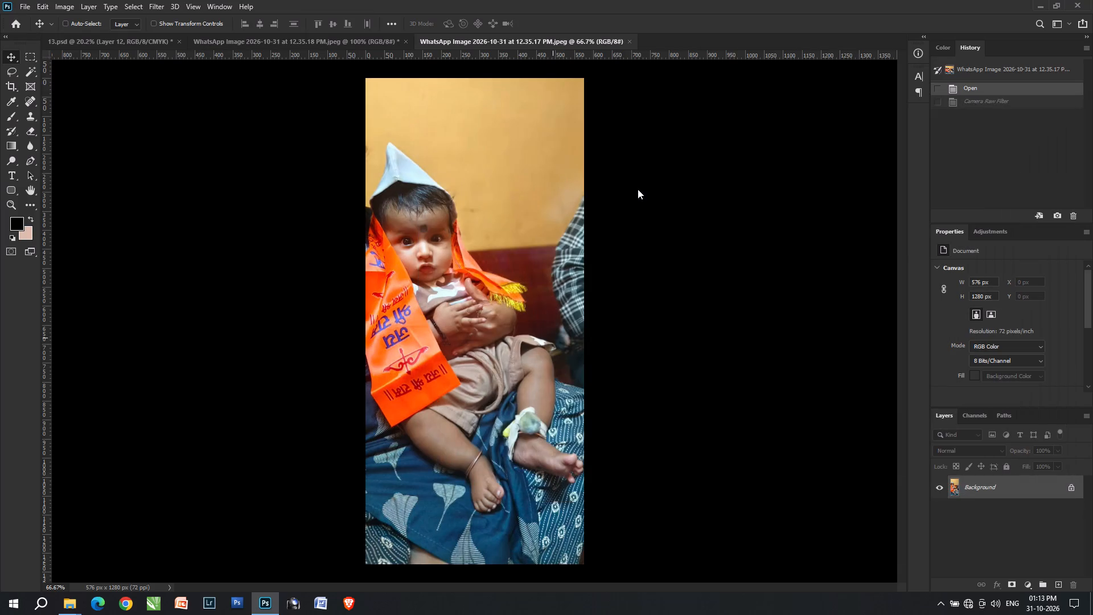
# Return to 13.psd and move the top and middle couple photos with their Layer 7 backings toward the right page's outer edge.
pyautogui.hotkey('ctrl', 'Tab')
pyautogui.write('vv')
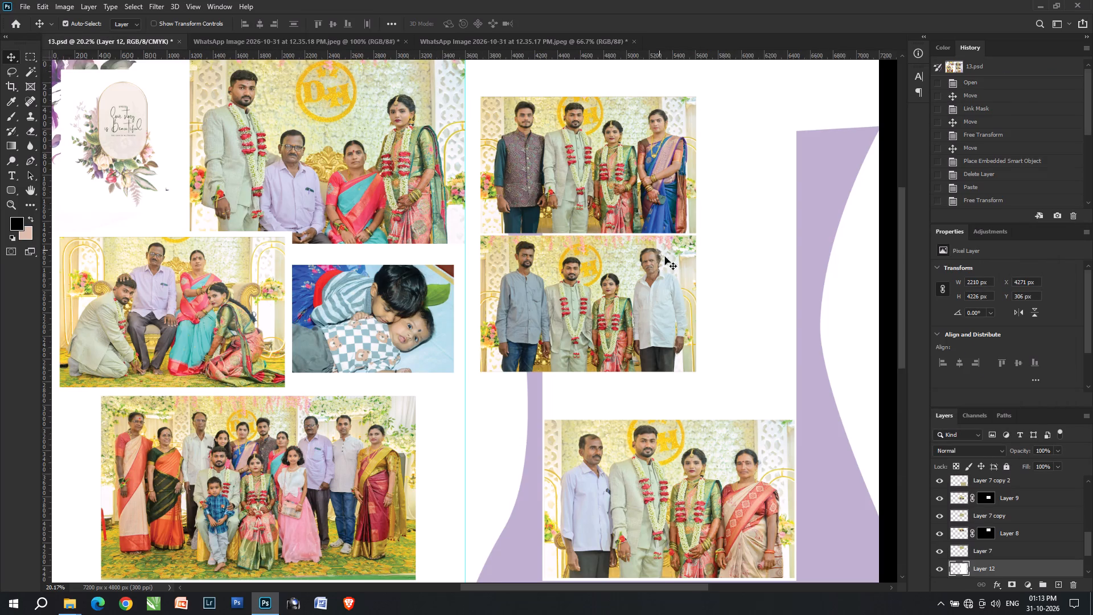
pyautogui.press('space')
pyautogui.moveTo(708, 270); pyautogui.dragTo(565, 294)
pyautogui.moveTo(413, 101); pyautogui.dragTo(377, 310)
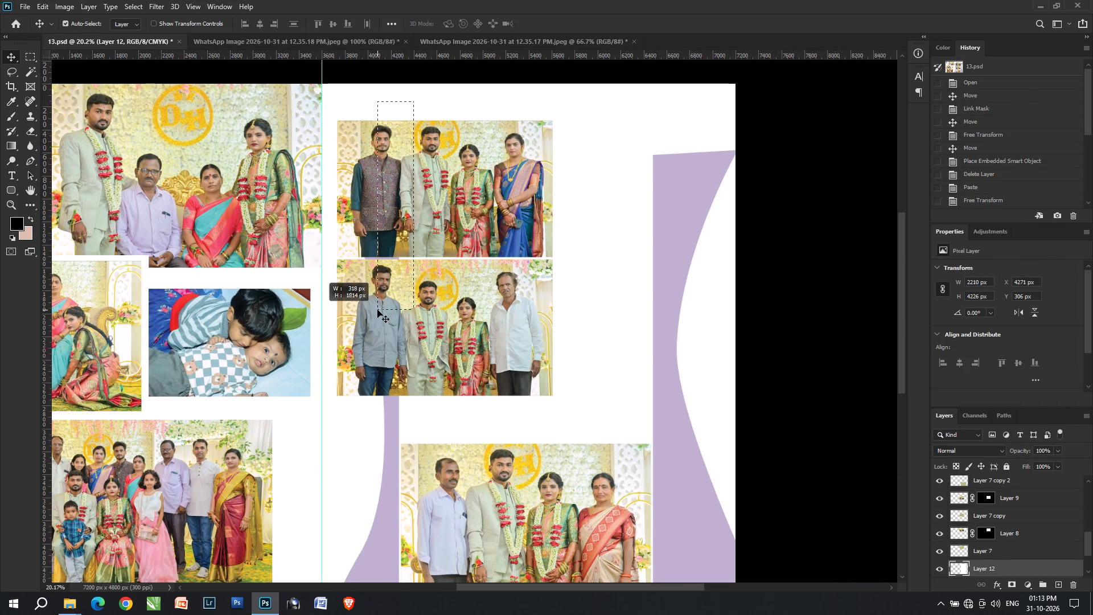
pyautogui.moveTo(377, 310); pyautogui.dragTo(367, 304)
pyautogui.moveTo(363, 99); pyautogui.dragTo(355, 304)
pyautogui.keyDown('shift'); pyautogui.click(406, 335); pyautogui.keyUp('shift')
pyautogui.keyDown('shift'); pyautogui.moveTo(406, 335); pyautogui.dragTo(526, 338); pyautogui.keyUp('shift')
pyautogui.hotkey('ctrl', 'z')
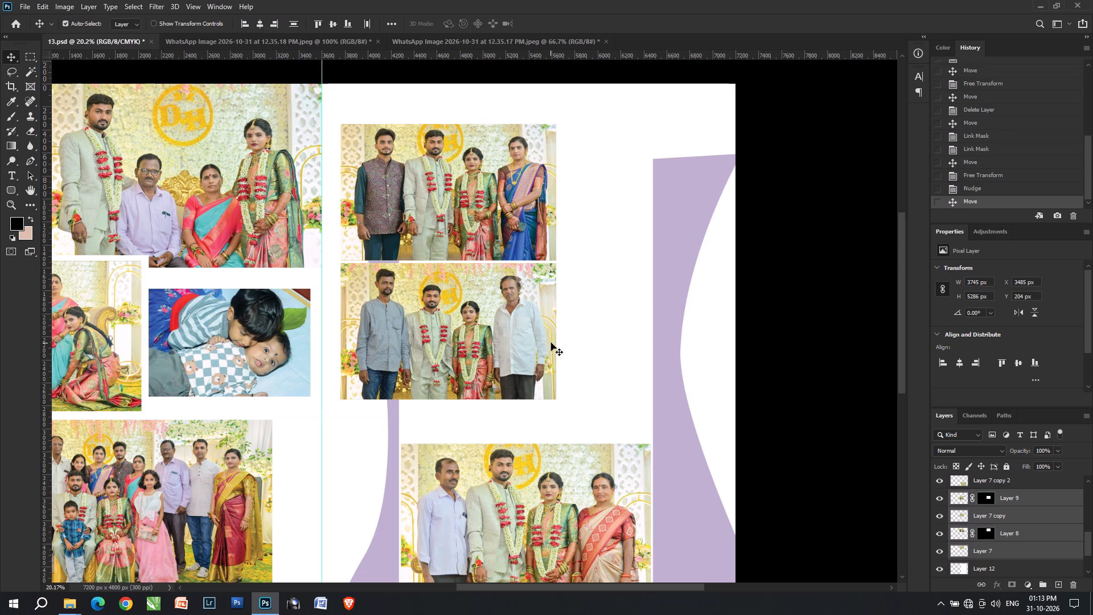
pyautogui.keyDown('shift'); pyautogui.click(686, 453); pyautogui.keyUp('shift')
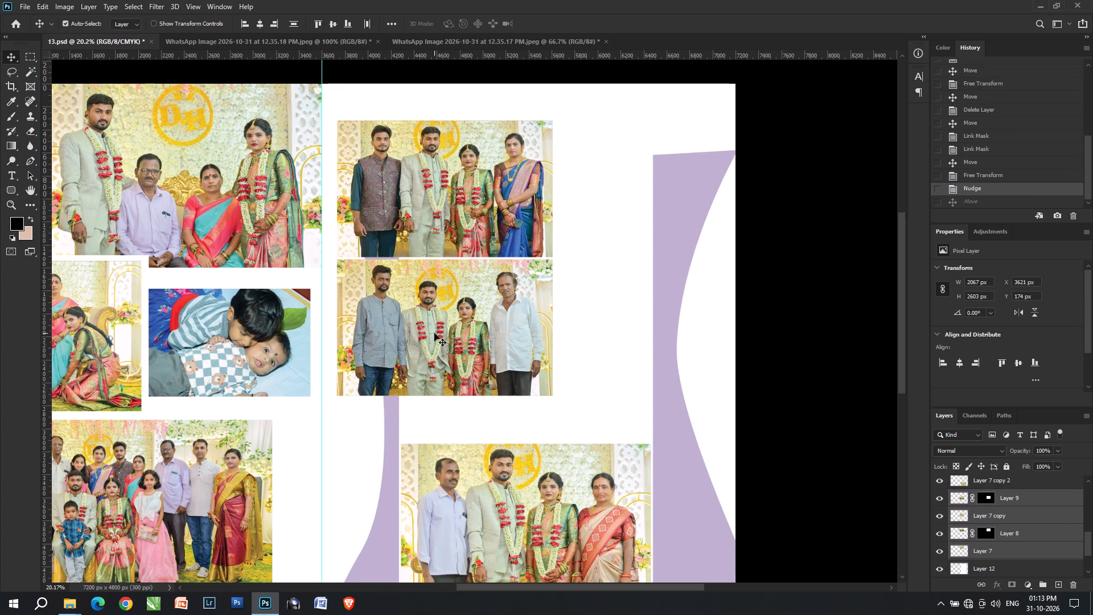
pyautogui.moveTo(434, 333); pyautogui.dragTo(599, 341)
# Paste the copied baby photo above Layer 12 and enlarge it to about 243% against the centre guide on the right page.
pyautogui.click(439, 318)
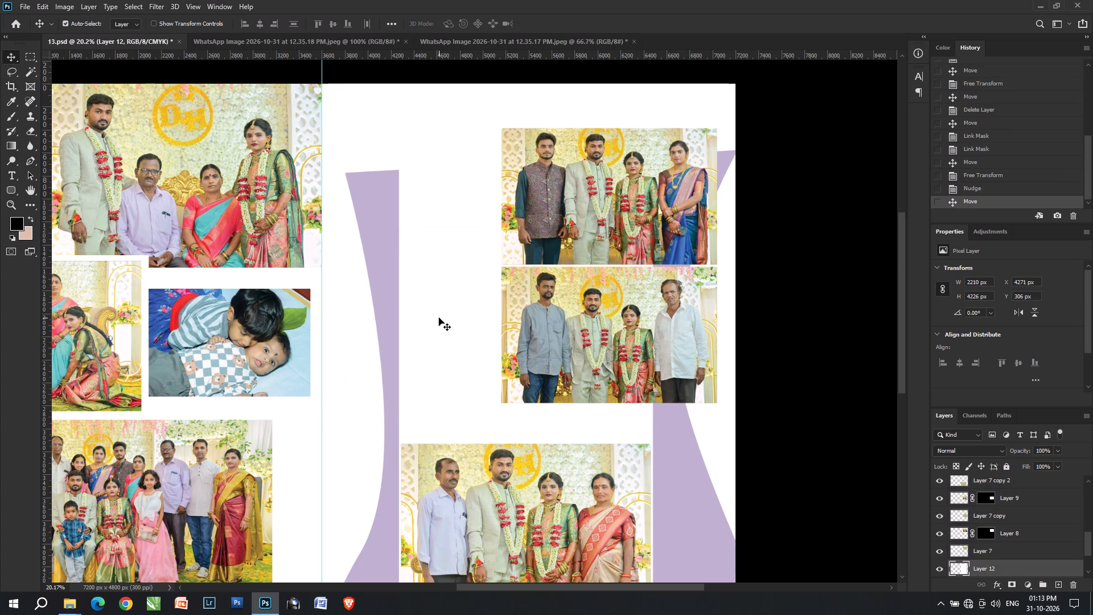
pyautogui.hotkey('ctrl', 'v')
pyautogui.hotkey('ctrl', 't')
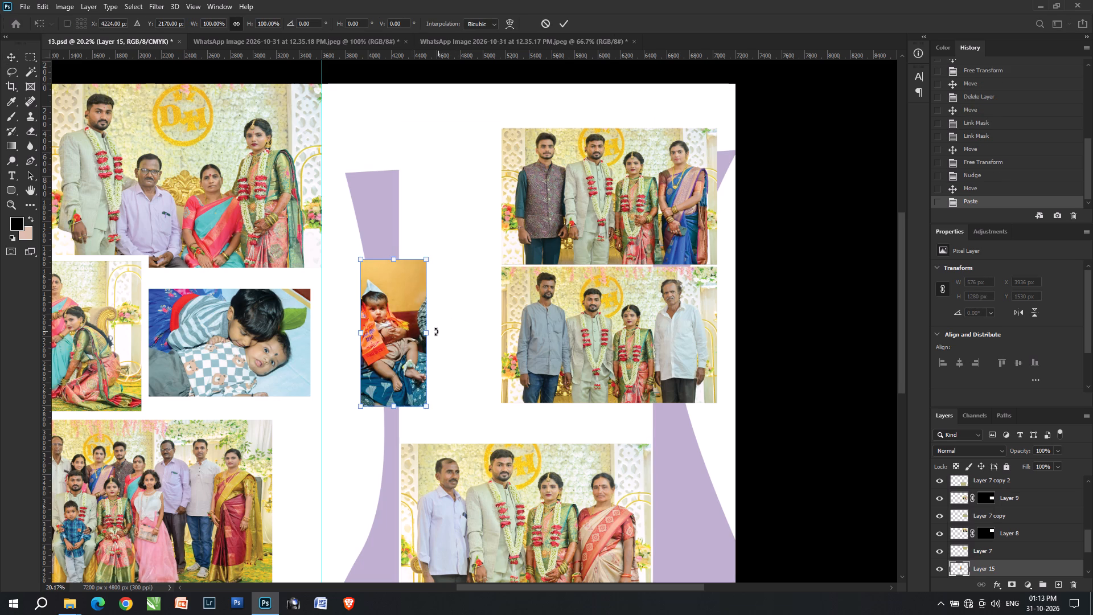
pyautogui.moveTo(429, 331); pyautogui.dragTo(492, 323)
pyautogui.moveTo(462, 327); pyautogui.dragTo(454, 301)
pyautogui.moveTo(455, 319); pyautogui.dragTo(433, 261)
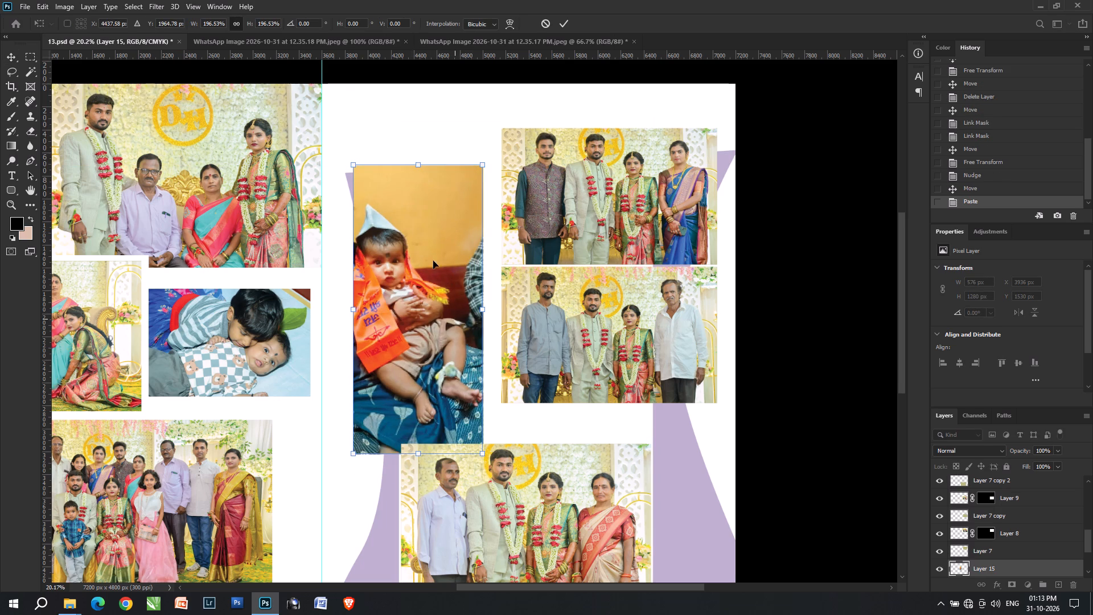
pyautogui.moveTo(433, 261); pyautogui.dragTo(426, 260)
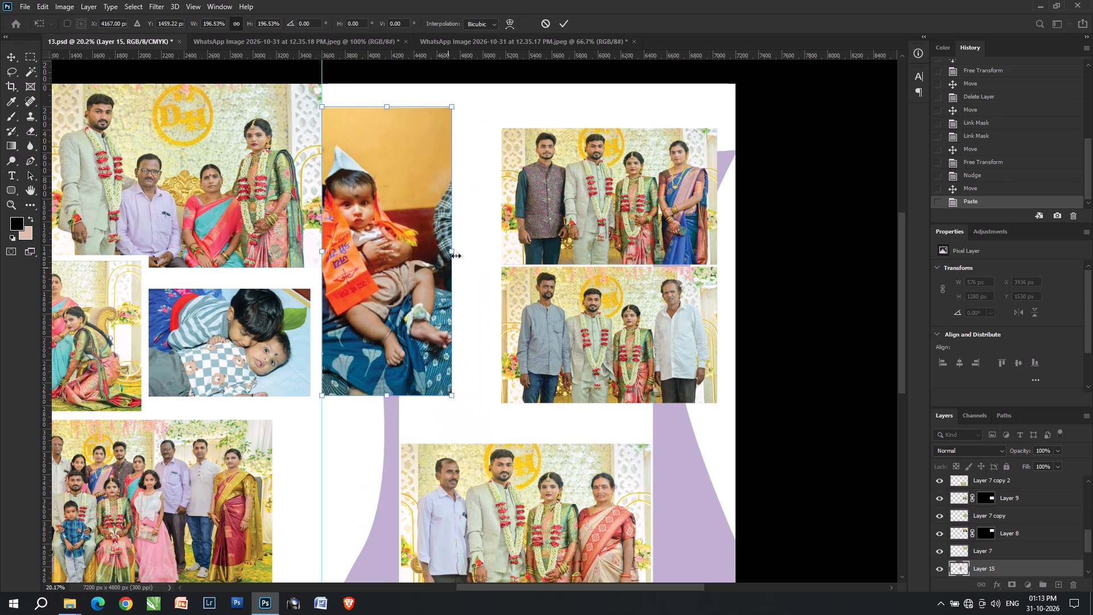
pyautogui.click(456, 255)
pyautogui.moveTo(455, 255); pyautogui.dragTo(464, 256)
pyautogui.moveTo(464, 256); pyautogui.dragTo(486, 258)
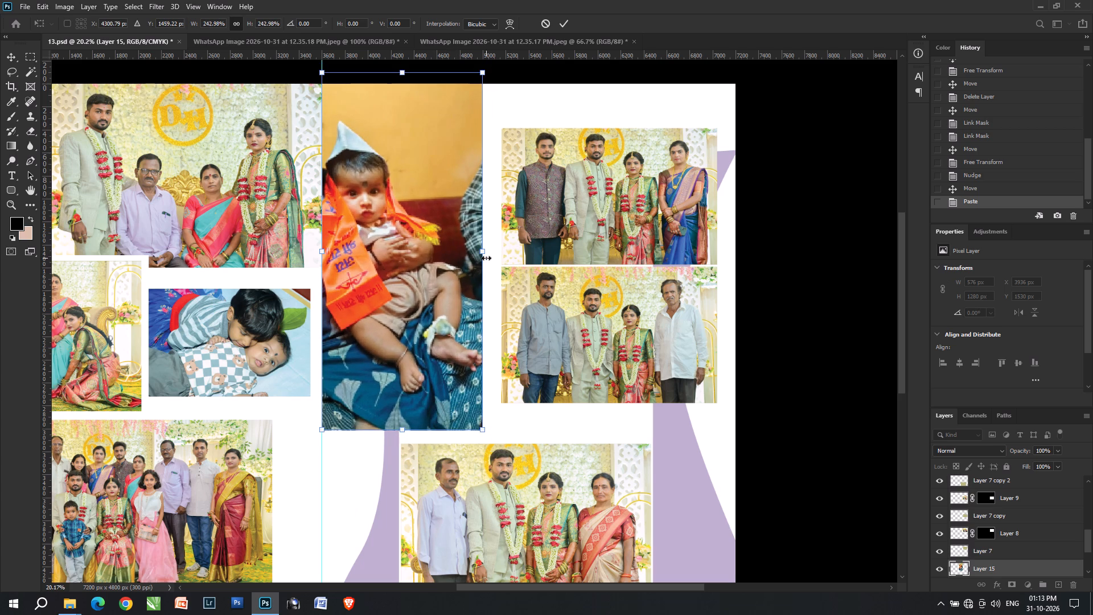
pyautogui.doubleClick(454, 265)
# Shift the pasted baby photo up along the centre guide to about Y -268 px.
pyautogui.press('space')
pyautogui.press('space')
pyautogui.moveTo(460, 284); pyautogui.dragTo(463, 270)
pyautogui.keyDown('shift'); pyautogui.moveTo(461, 271); pyautogui.dragTo(462, 250); pyautogui.keyUp('shift')
# Select the right page's bottom couple photo with its backing, Layer 7 copy 2, and link the mask of Layer 10.
pyautogui.press('space')
pyautogui.press('space')
pyautogui.moveTo(513, 304); pyautogui.dragTo(492, 265)
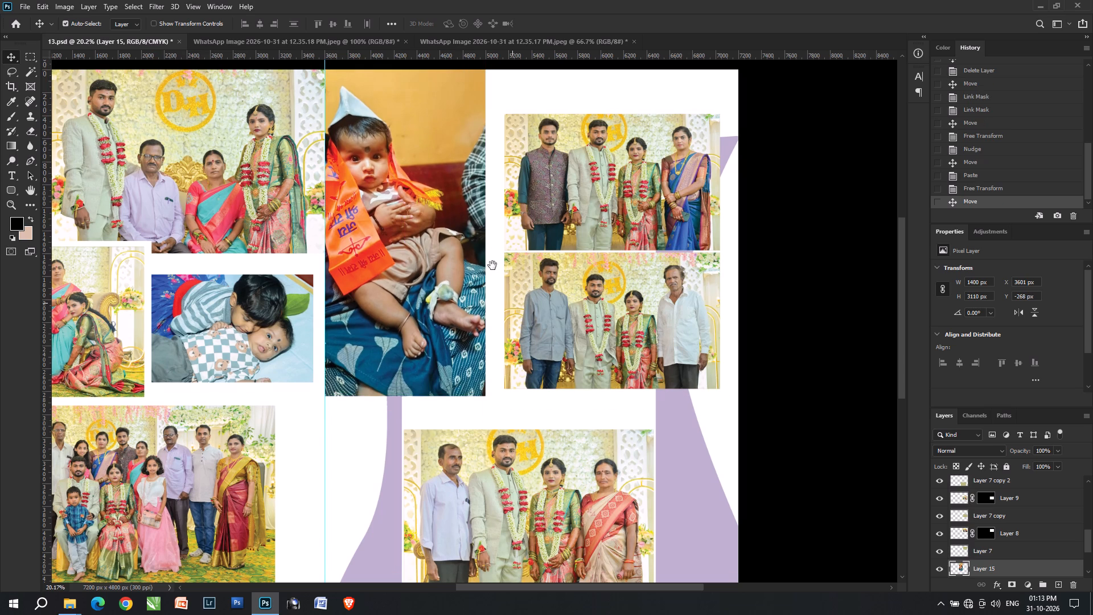
pyautogui.moveTo(492, 265); pyautogui.dragTo(467, 223)
pyautogui.rightClick(447, 408)
pyautogui.keyDown('shift'); pyautogui.doubleClick(467, 421); pyautogui.keyUp('shift')
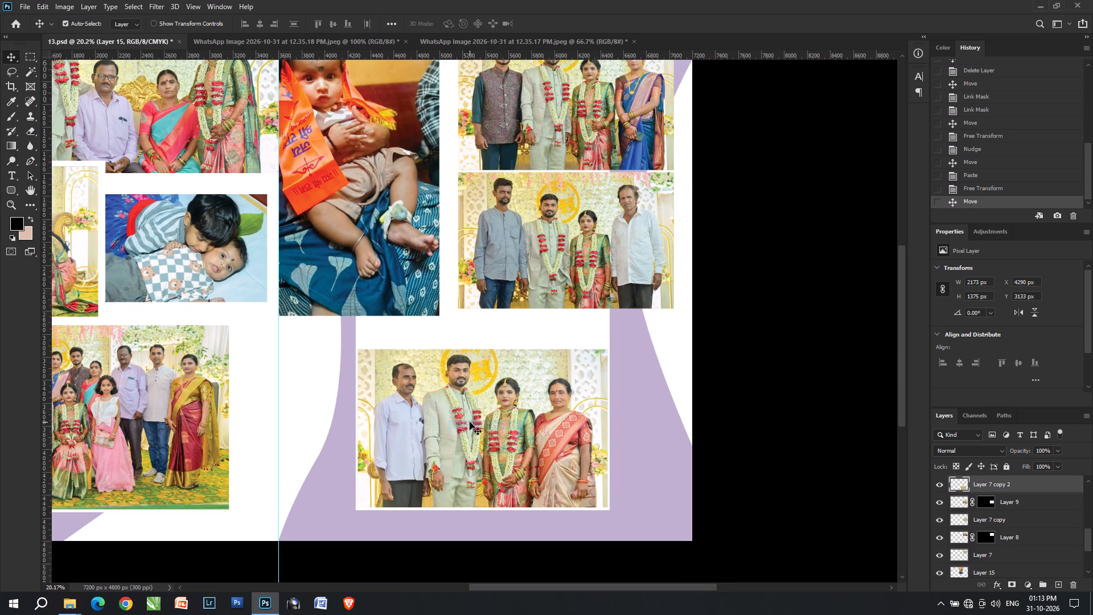
pyautogui.scroll(4, 1049, 534)
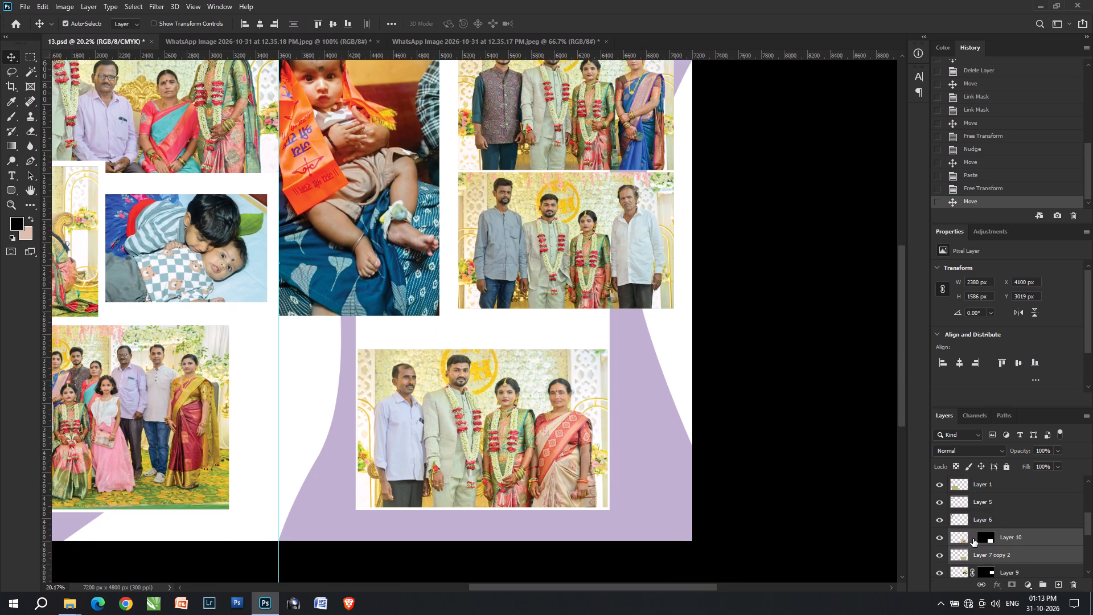
pyautogui.click(973, 539)
# Enlarge the bottom couple photo and its backing to about 119%, nudge them down, and enlarge them again to about 104%.
pyautogui.hotkey('ctrl', 't')
pyautogui.moveTo(474, 333); pyautogui.dragTo(479, 301)
pyautogui.press('Return')
pyautogui.press('Down')
pyautogui.press('Down')
pyautogui.press('Down')
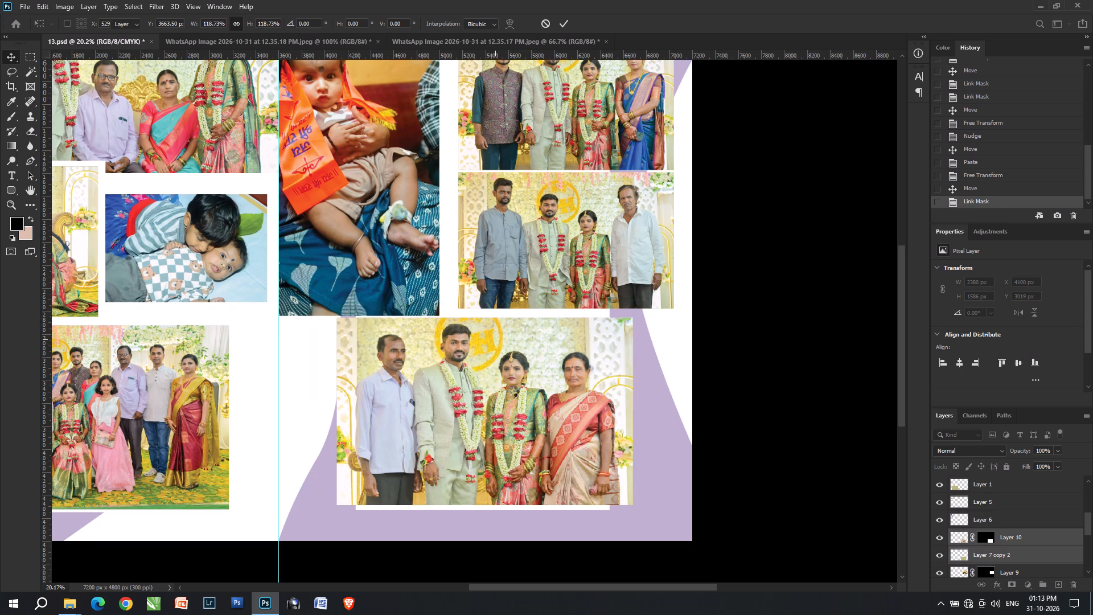
pyautogui.press('Down')
pyautogui.press('Down')
pyautogui.press('Down')
pyautogui.hotkey('ctrl', 't')
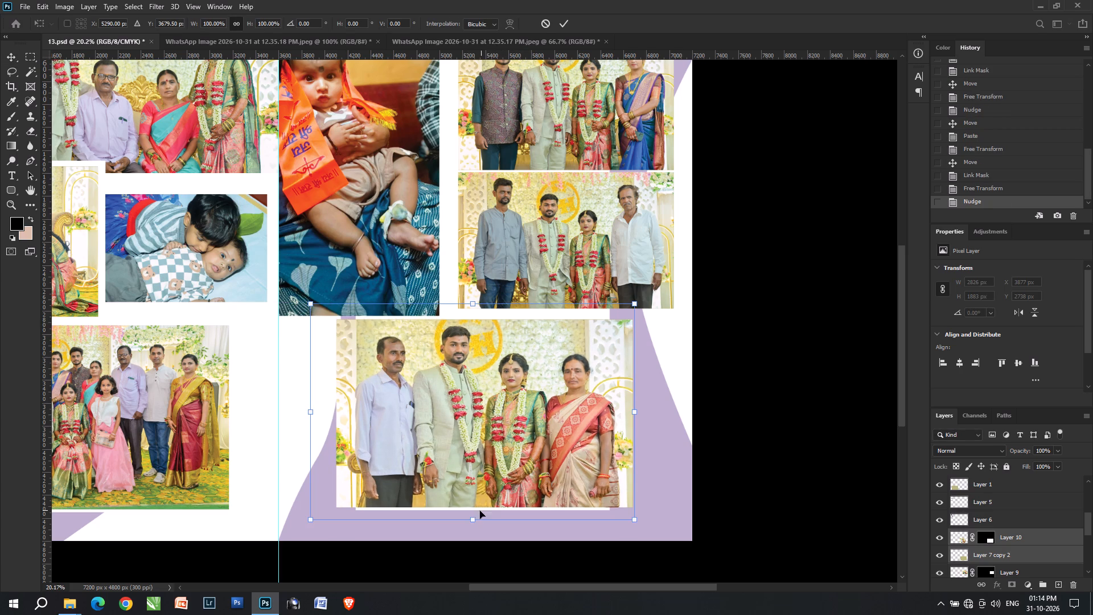
pyautogui.moveTo(473, 520); pyautogui.dragTo(474, 530)
pyautogui.press('Return')
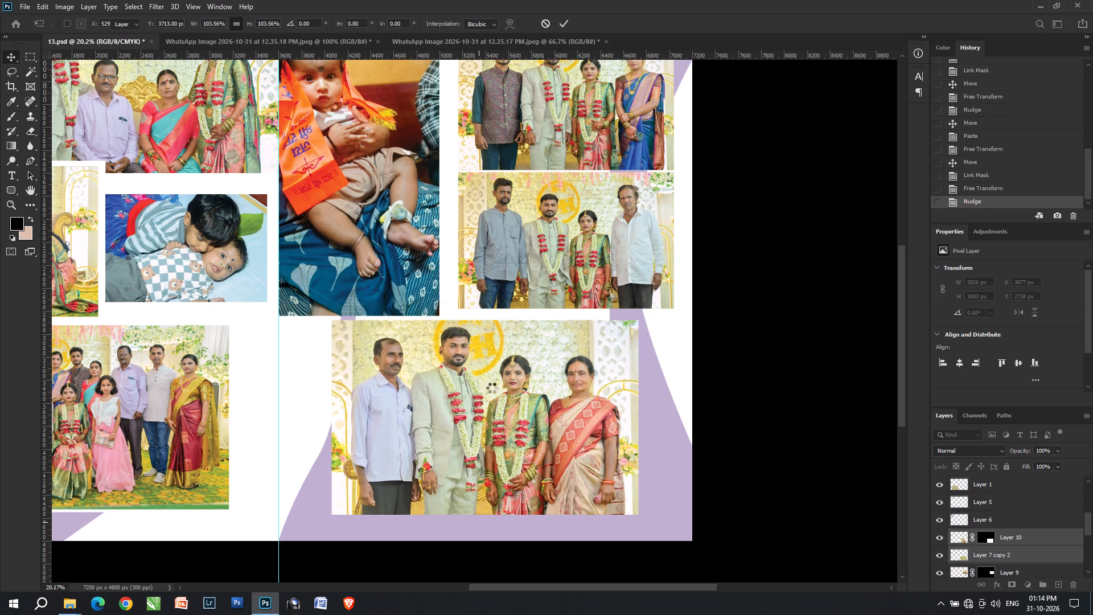
# Select the top and middle photos (Layers 8 and 9) with Layer 7 and Layer 7 copy, and move them to about X 4963, Y 292 px.
pyautogui.press('space')
pyautogui.press('space')
pyautogui.press('space')
pyautogui.press('space')
pyautogui.press('space')
pyautogui.press('space')
pyautogui.press('space')
pyautogui.press('space')
pyautogui.press('space')
pyautogui.moveTo(484, 341); pyautogui.dragTo(494, 441)
pyautogui.click(511, 348)
pyautogui.rightClick(511, 348)
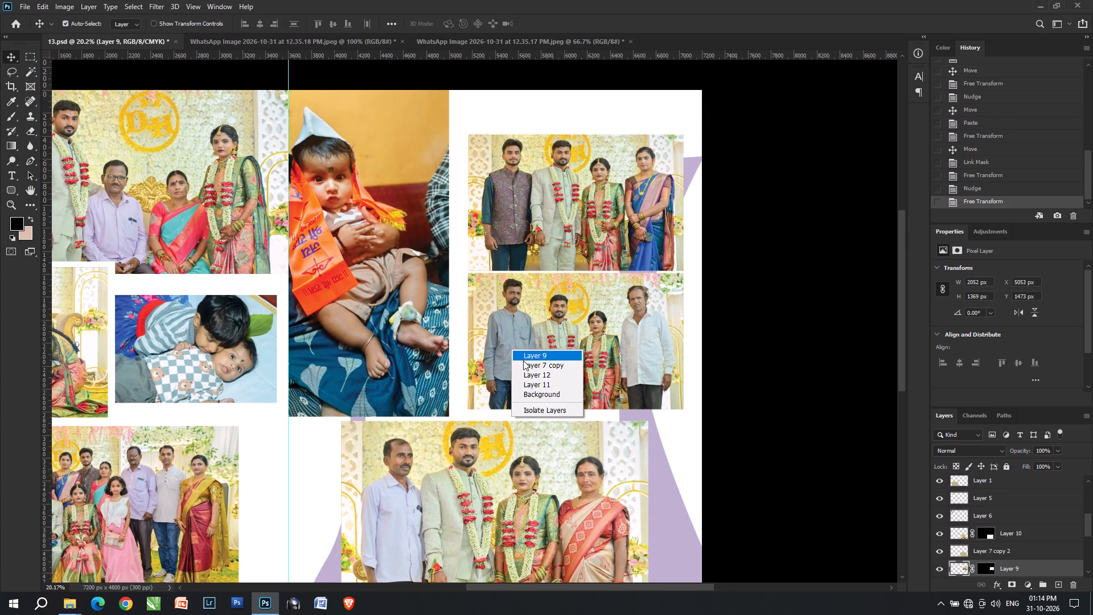
pyautogui.keyDown('shift'); pyautogui.click(525, 362); pyautogui.keyUp('shift')
pyautogui.keyDown('shift'); pyautogui.click(528, 358); pyautogui.keyUp('shift')
pyautogui.keyDown('shift'); pyautogui.rightClick(540, 239); pyautogui.keyUp('shift')
pyautogui.keyDown('shift'); pyautogui.moveTo(544, 245); pyautogui.dragTo(551, 251); pyautogui.keyUp('shift')
pyautogui.keyDown('shift'); pyautogui.click(556, 235); pyautogui.keyUp('shift')
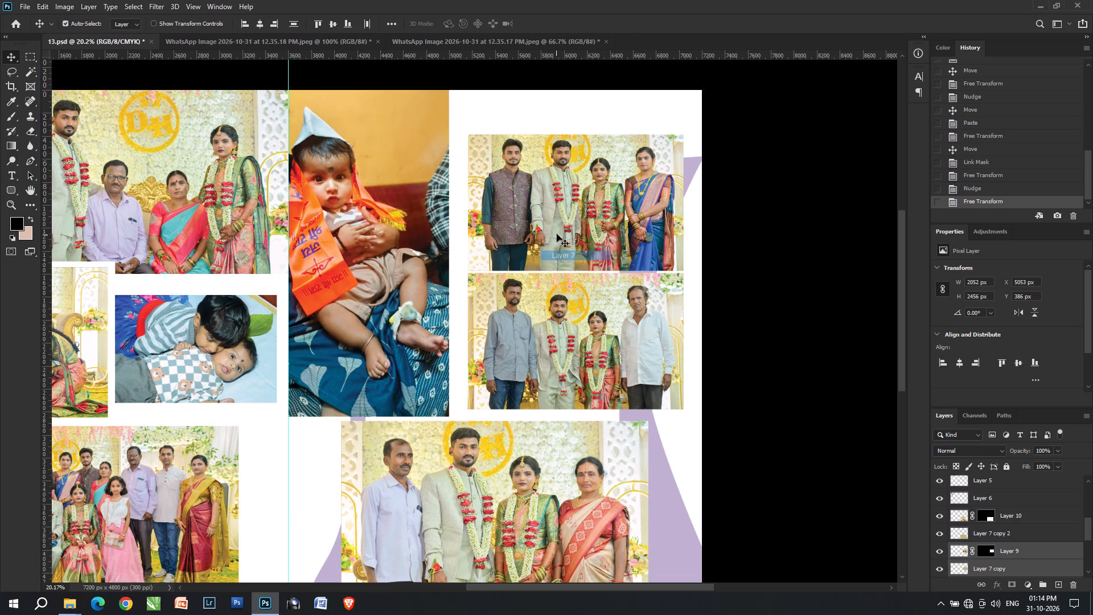
pyautogui.scroll(-5, 1027, 496)
pyautogui.scroll(3, 1024, 511)
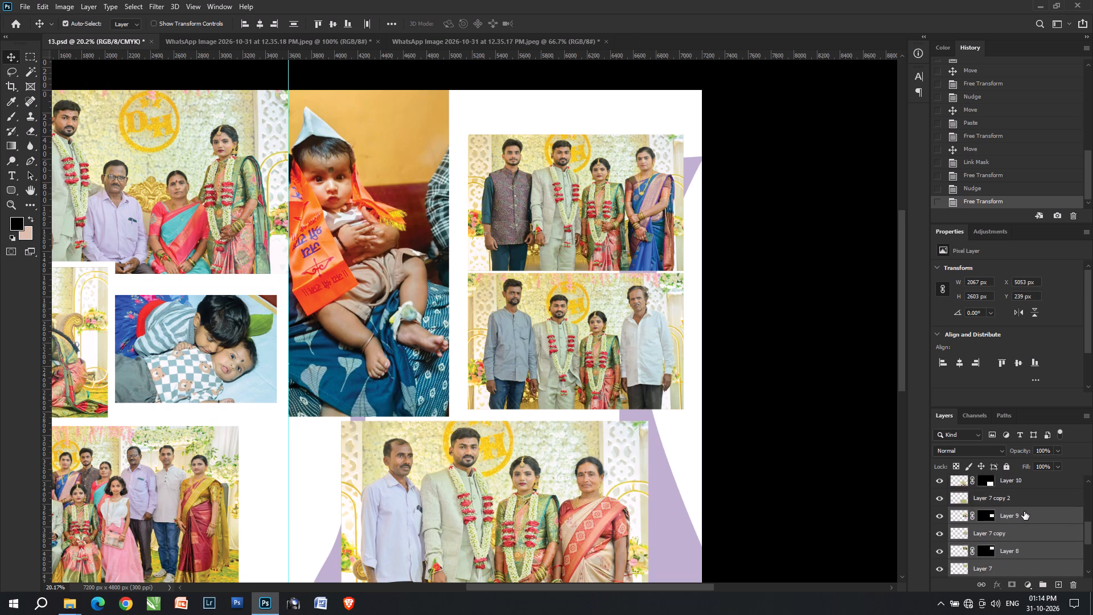
pyautogui.scroll(20, 1024, 511)
pyautogui.scroll(-20, 1024, 511)
pyautogui.scroll(-2, 1024, 511)
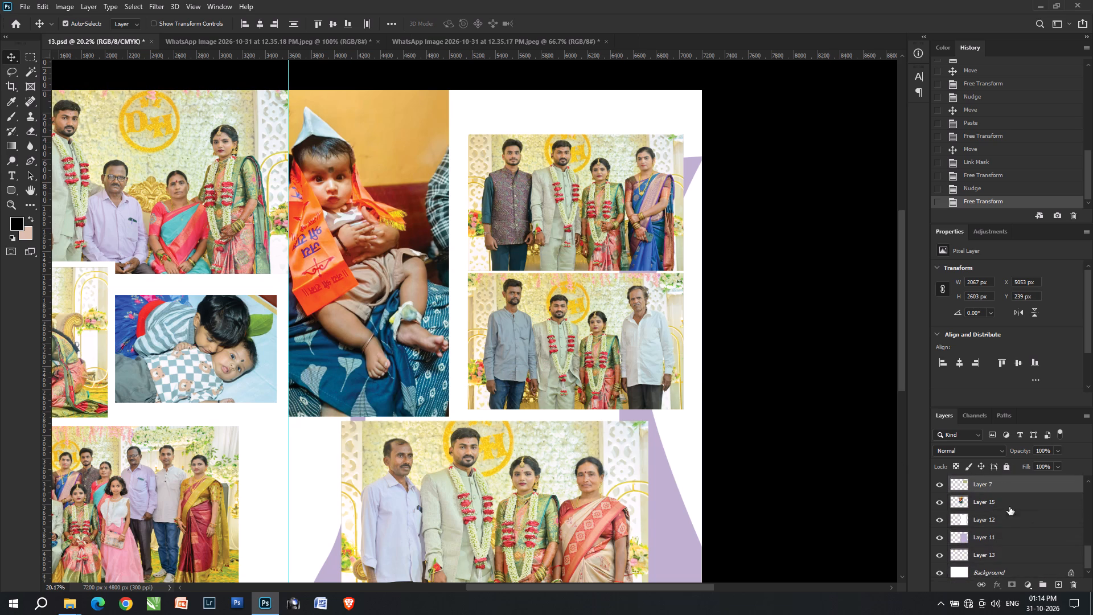
pyautogui.keyDown('shift'); pyautogui.click(584, 235); pyautogui.keyUp('shift')
pyautogui.scroll(11, 906, 477)
pyautogui.scroll(4, 1013, 527)
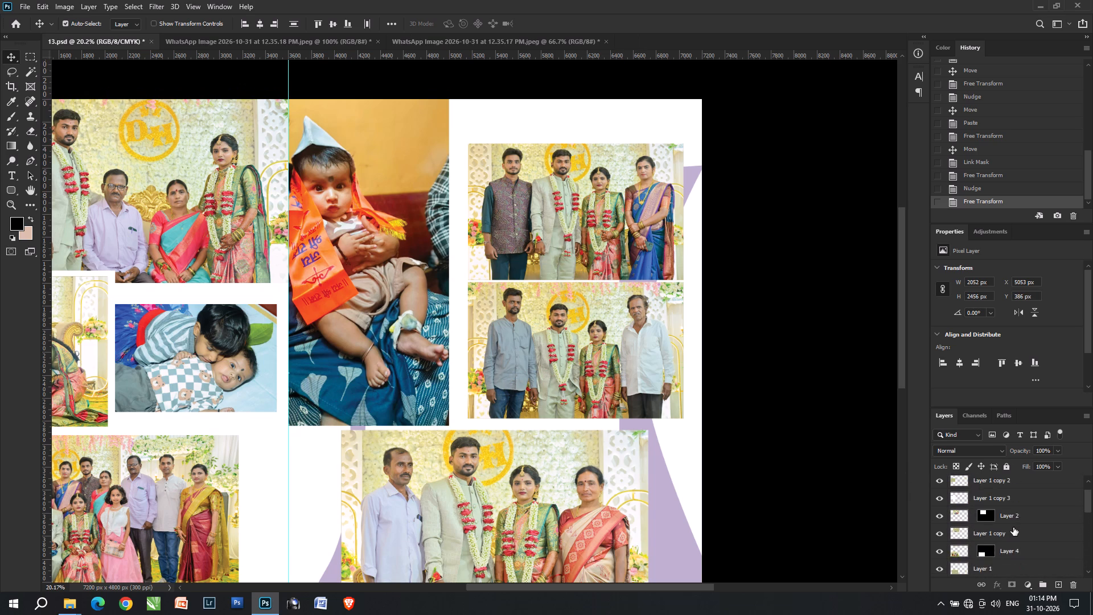
pyautogui.scroll(7, 1013, 527)
pyautogui.click(921, 441)
pyautogui.rightClick(598, 313)
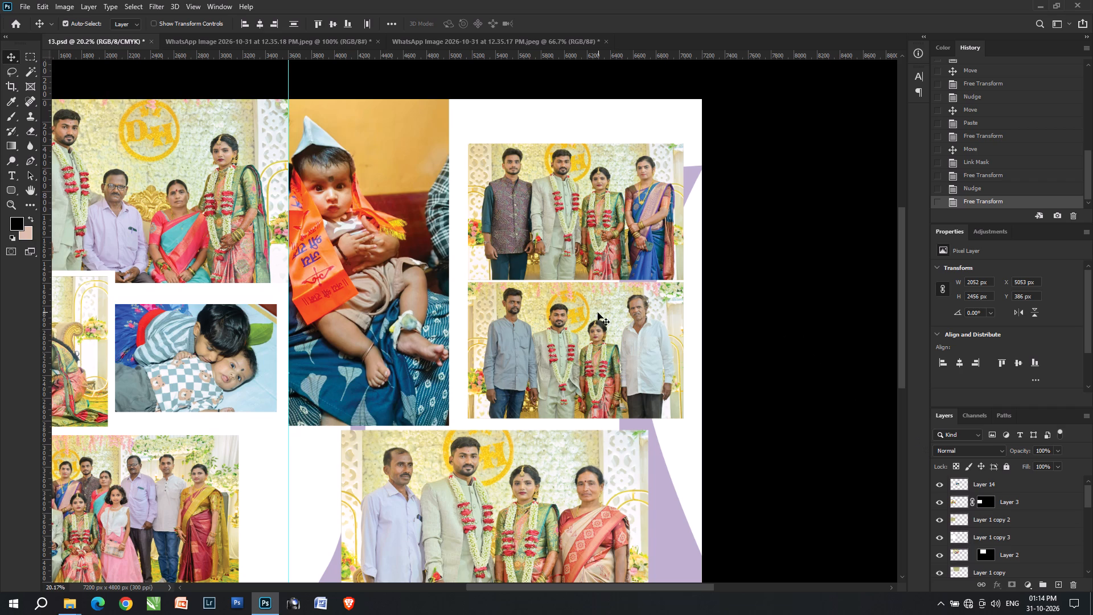
pyautogui.click(615, 319)
pyautogui.keyDown('shift'); pyautogui.click(597, 248); pyautogui.keyUp('shift')
pyautogui.scroll(-5, 938, 486)
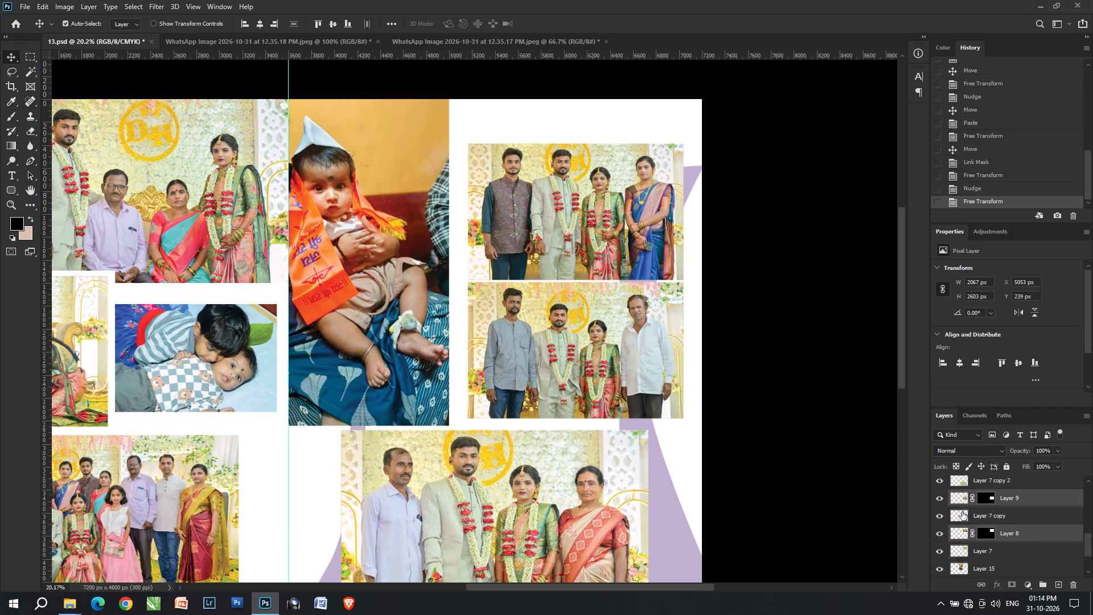
pyautogui.scroll(2, 967, 515)
pyautogui.keyDown('shift'); pyautogui.rightClick(544, 253); pyautogui.keyUp('shift')
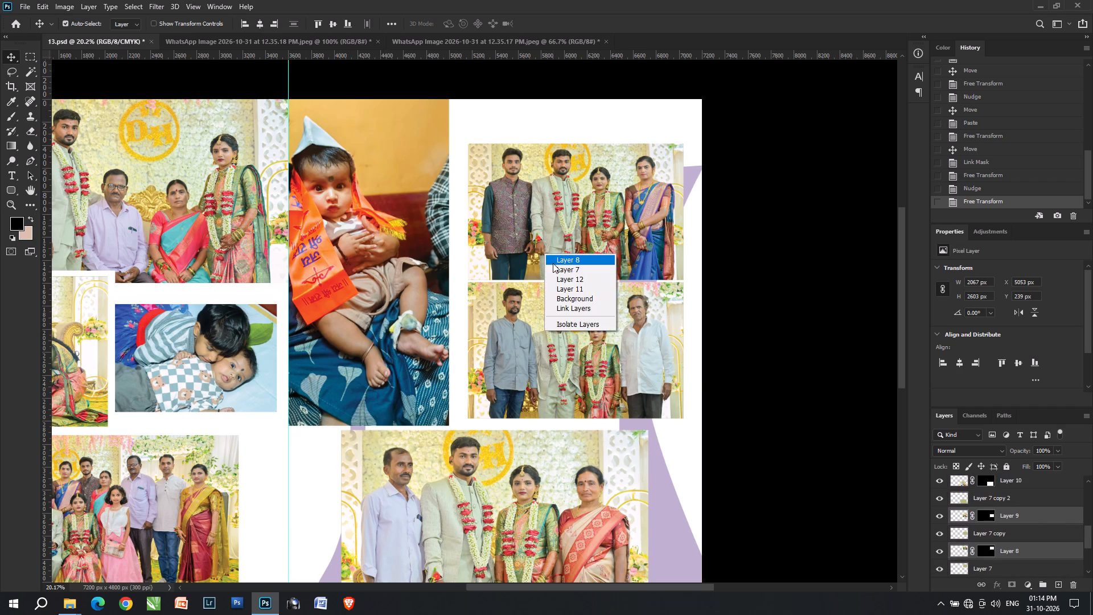
pyautogui.keyDown('shift'); pyautogui.click(558, 267); pyautogui.keyUp('shift')
pyautogui.keyDown('shift'); pyautogui.rightClick(582, 339); pyautogui.keyUp('shift')
pyautogui.keyDown('shift'); pyautogui.click(606, 355); pyautogui.keyUp('shift')
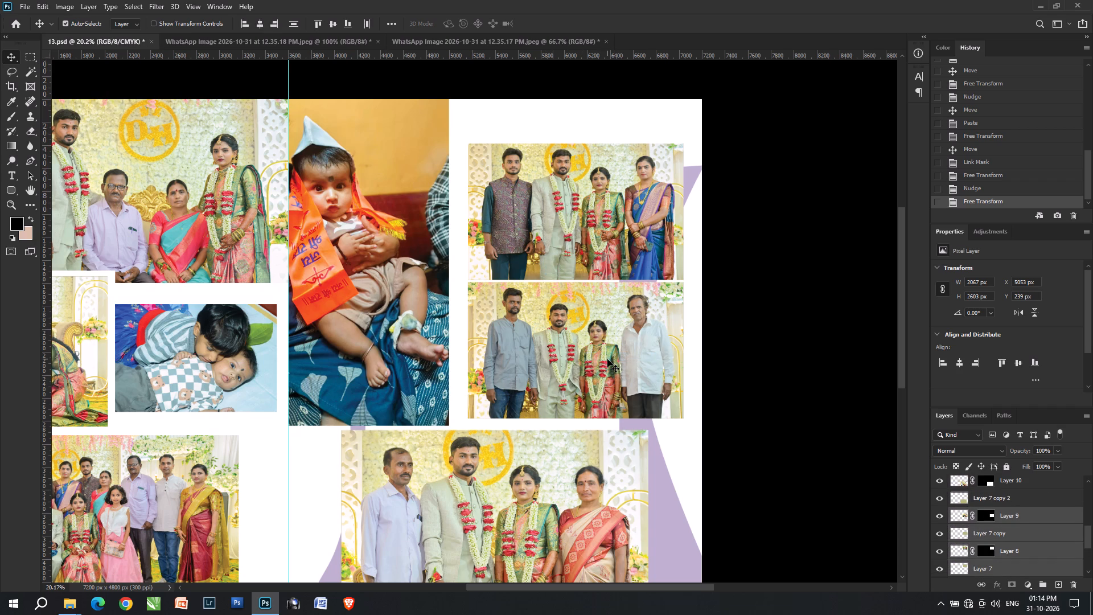
pyautogui.moveTo(605, 359); pyautogui.dragTo(591, 364)
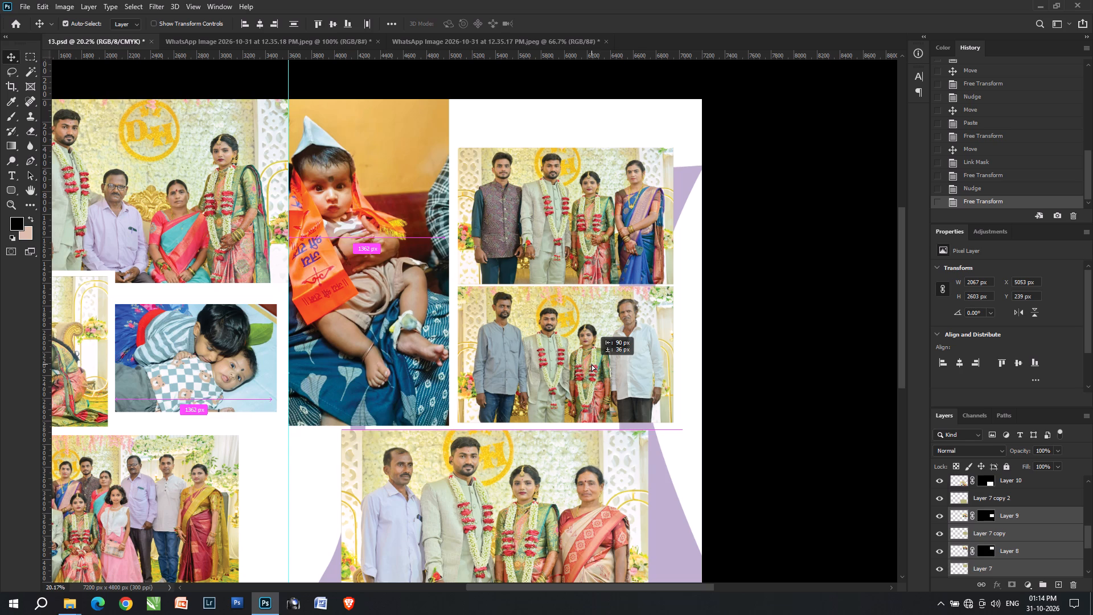
pyautogui.moveTo(591, 364); pyautogui.dragTo(591, 366)
# Align the two stacked photos' lower edge with the baby photo's, leaving a narrow gap between them, at about X 4921, Y 302 px.
pyautogui.keyDown('alt'); pyautogui.scroll(15, 474, 386); pyautogui.keyUp('alt')
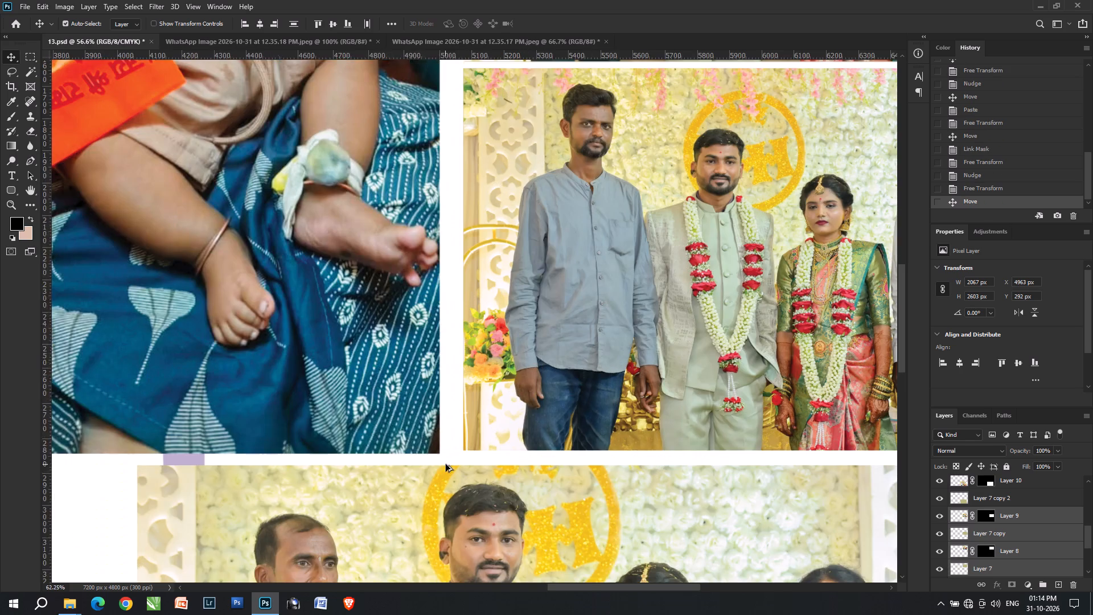
pyautogui.keyDown('alt'); pyautogui.scroll(13, 446, 464); pyautogui.keyUp('alt')
pyautogui.moveTo(556, 399); pyautogui.dragTo(533, 413)
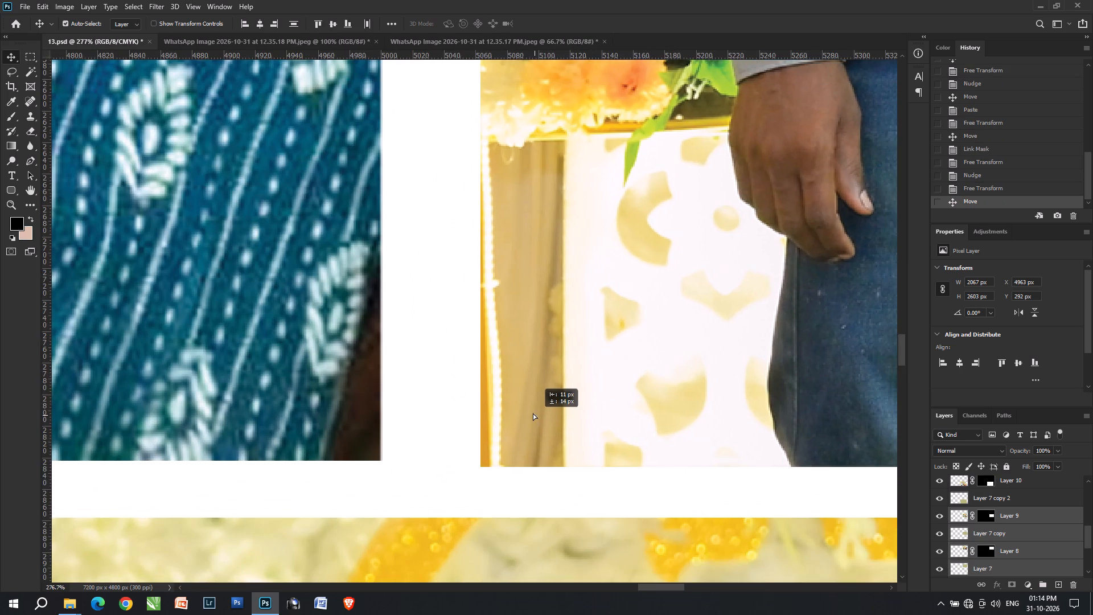
pyautogui.moveTo(533, 413); pyautogui.dragTo(453, 407)
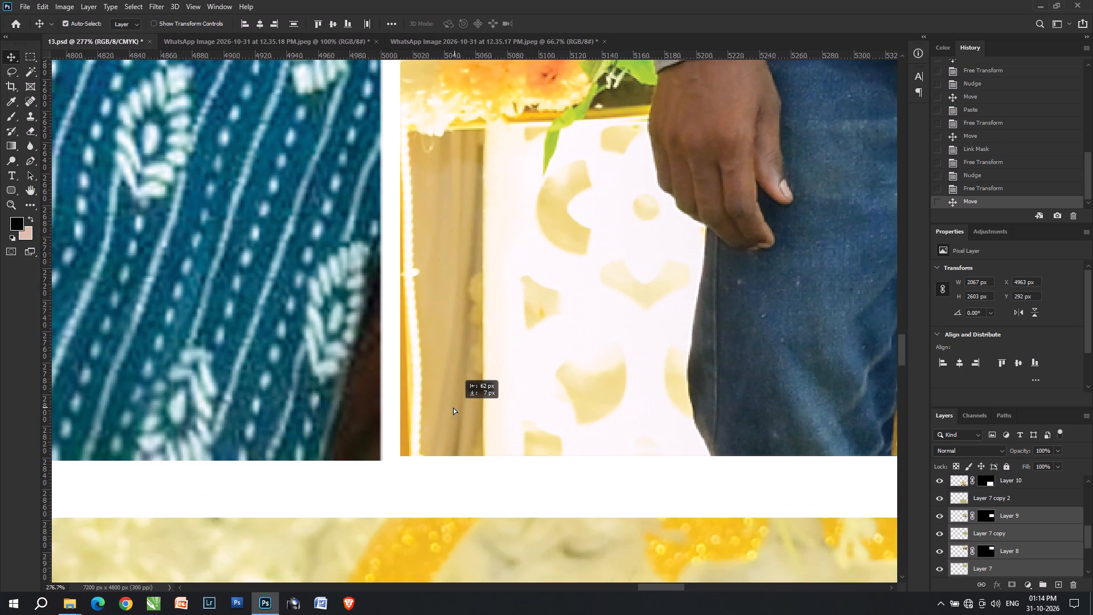
pyautogui.moveTo(453, 407); pyautogui.dragTo(446, 415)
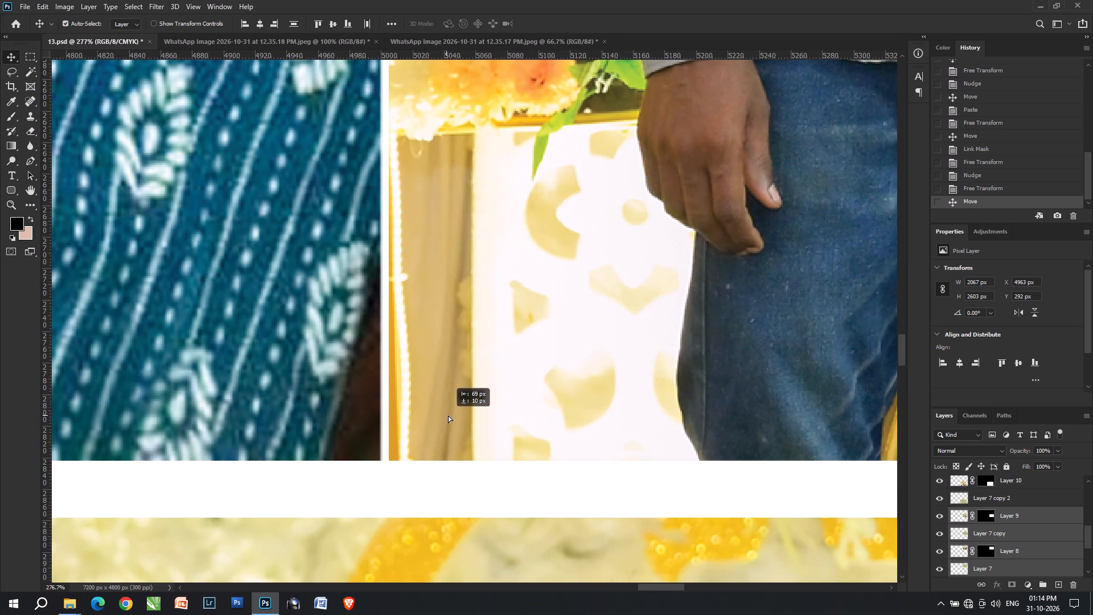
pyautogui.press('Up')
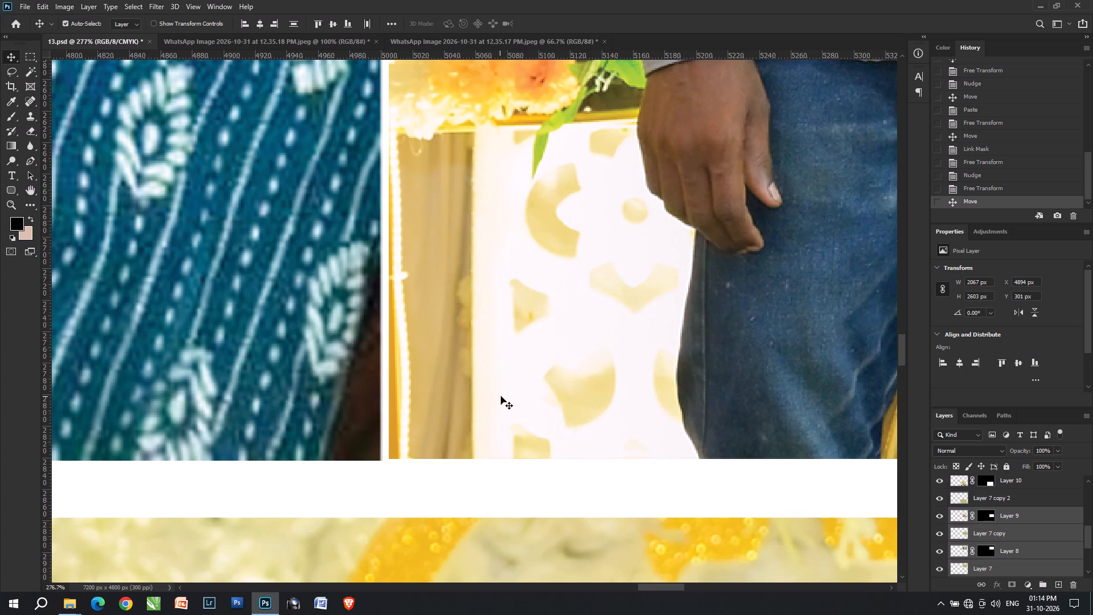
pyautogui.press('Down')
pyautogui.keyDown('alt'); pyautogui.scroll(-16, 494, 430); pyautogui.keyUp('alt')
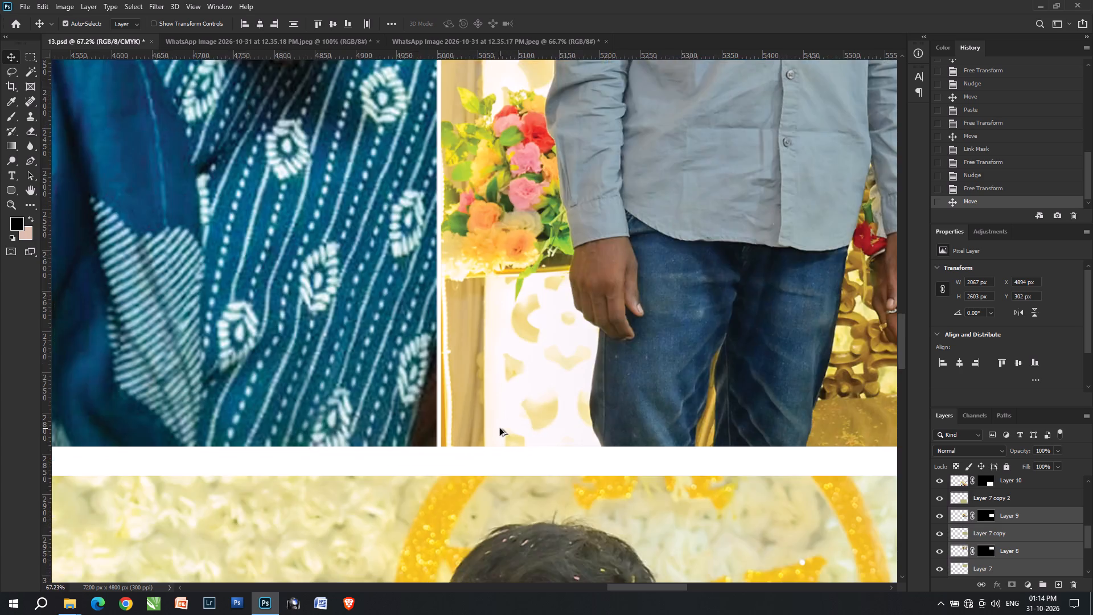
pyautogui.keyDown('shift'); pyautogui.click(513, 401); pyautogui.keyUp('shift')
pyautogui.keyDown('shift'); pyautogui.moveTo(513, 401); pyautogui.dragTo(519, 400); pyautogui.keyUp('shift')
pyautogui.keyDown('alt'); pyautogui.scroll(-6, 529, 408); pyautogui.keyUp('alt')
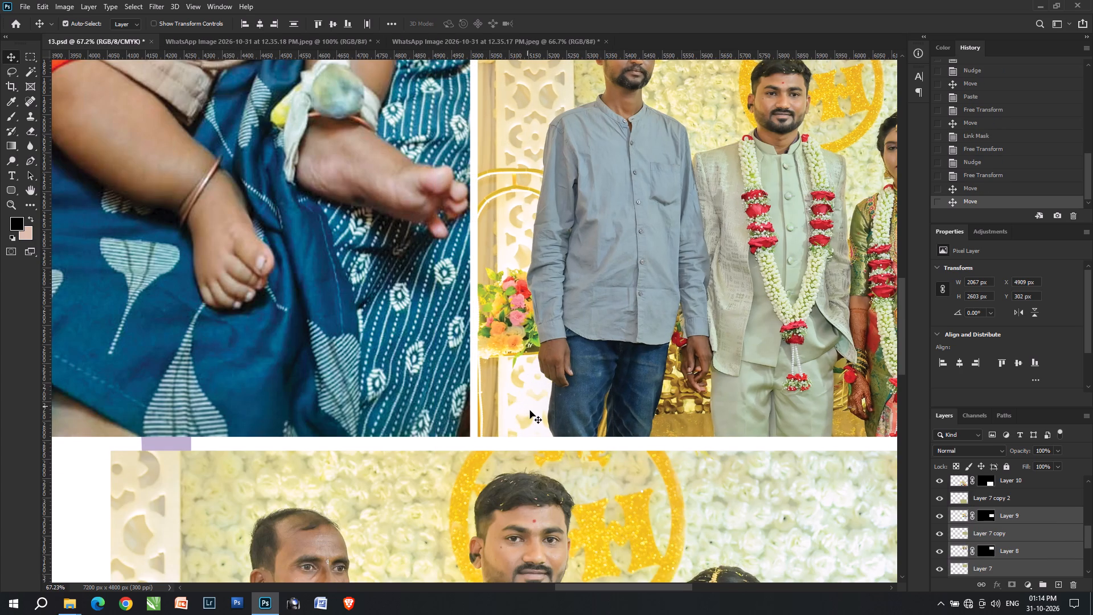
pyautogui.keyDown('alt'); pyautogui.scroll(-7, 530, 411); pyautogui.keyUp('alt')
pyautogui.press('Right')
pyautogui.press('Right')
pyautogui.press('Right')
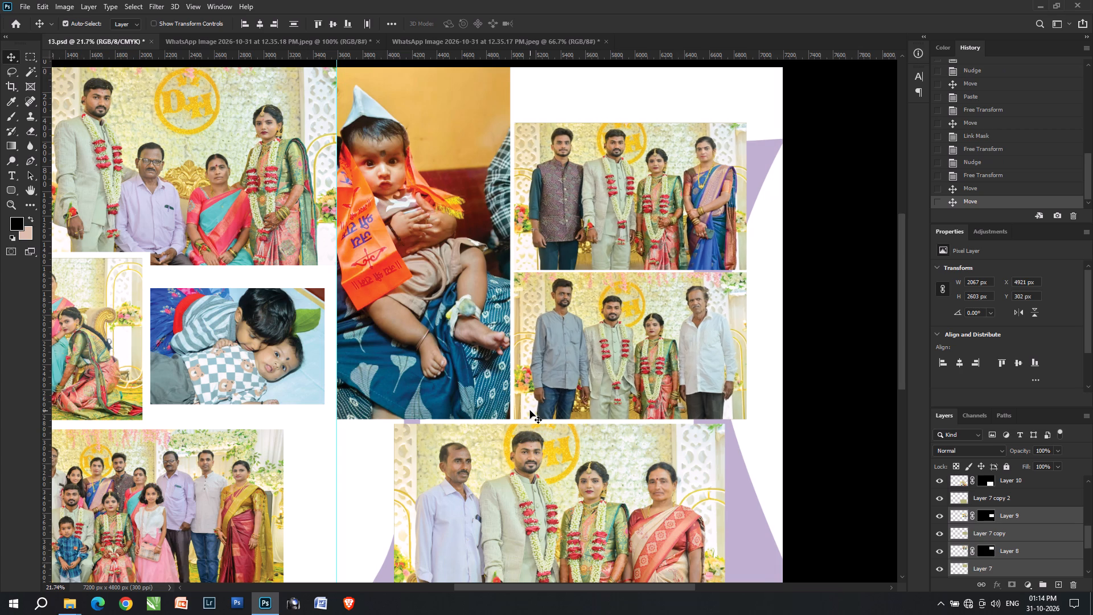
# Enlarge the bottom couple photo and its backing, Layer 7 copy 2, to about 3094 by 2062 px and nudge them up.
pyautogui.keyDown('alt'); pyautogui.scroll(-4, 504, 334); pyautogui.keyUp('alt')
pyautogui.press('space')
pyautogui.press('space')
pyautogui.moveTo(563, 449); pyautogui.dragTo(560, 421)
pyautogui.click(650, 422)
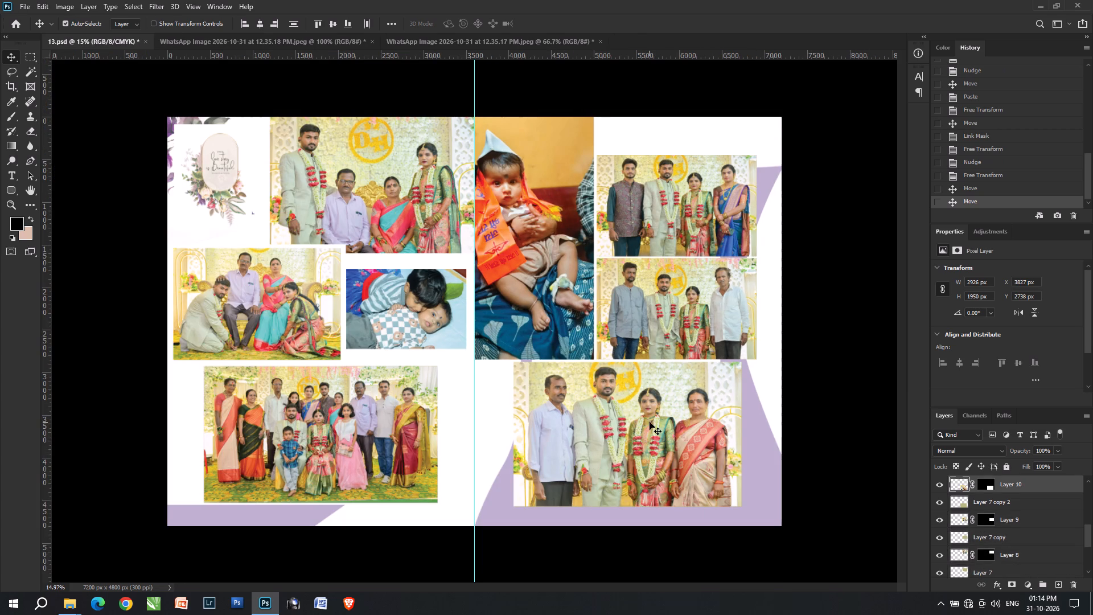
pyautogui.rightClick(618, 424)
pyautogui.keyDown('shift'); pyautogui.click(635, 434); pyautogui.keyUp('shift')
pyautogui.keyDown('shift'); pyautogui.click(638, 437); pyautogui.keyUp('shift')
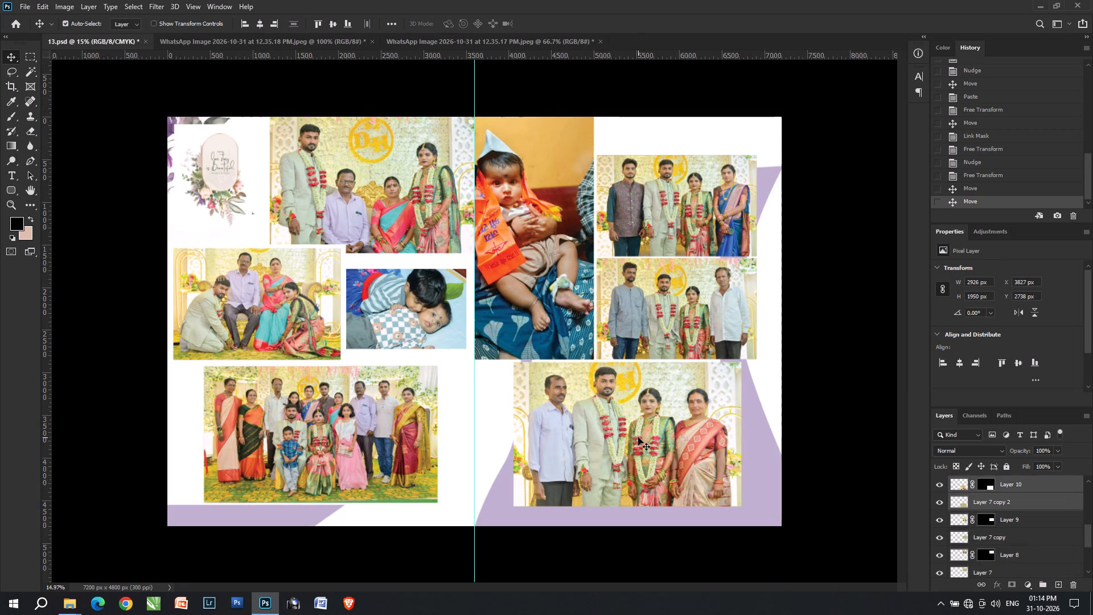
pyautogui.hotkey('ctrl', 't')
pyautogui.moveTo(618, 516); pyautogui.dragTo(620, 523)
pyautogui.press('Return')
pyautogui.press('Up')
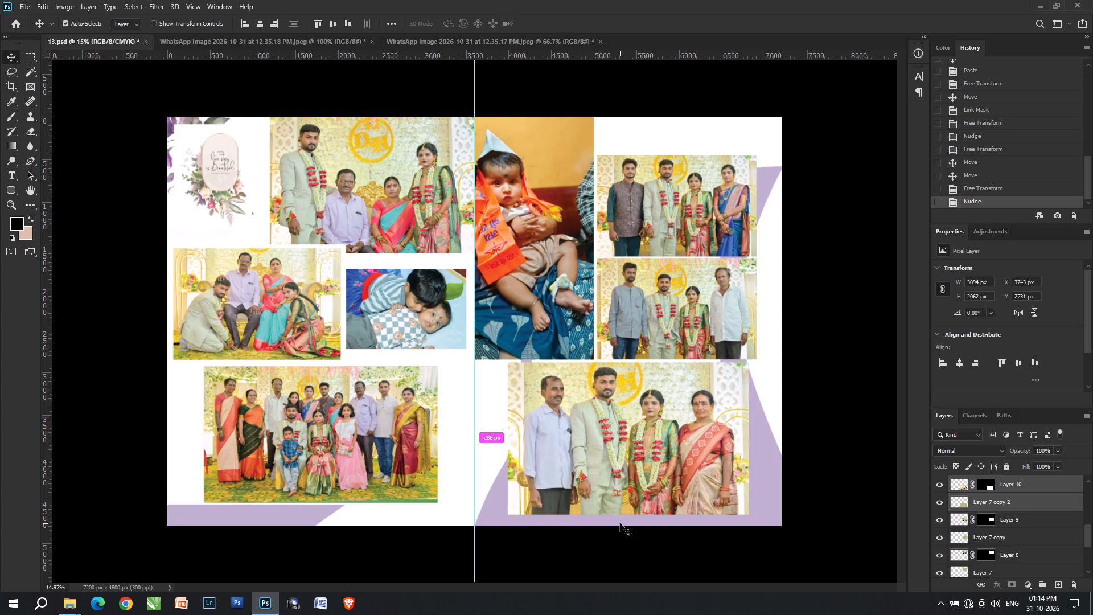
pyautogui.hotkey('ctrl', 'z')
pyautogui.hotkey('ctrl', 'shift', 'z')
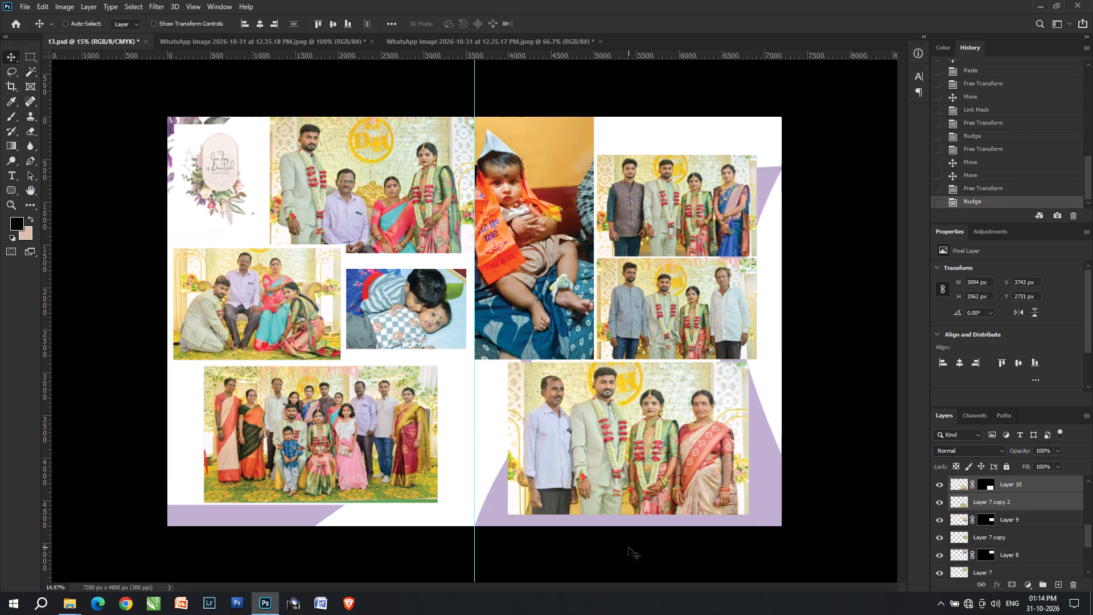
# Undo the last nudge of the bottom couple photo.
pyautogui.hotkey('ctrl', 'z')
# Select the right page's photos and backings without the lilac shape, Layer 11, and nudge them up together to about Y -422 px.
pyautogui.moveTo(639, 551); pyautogui.dragTo(577, 177)
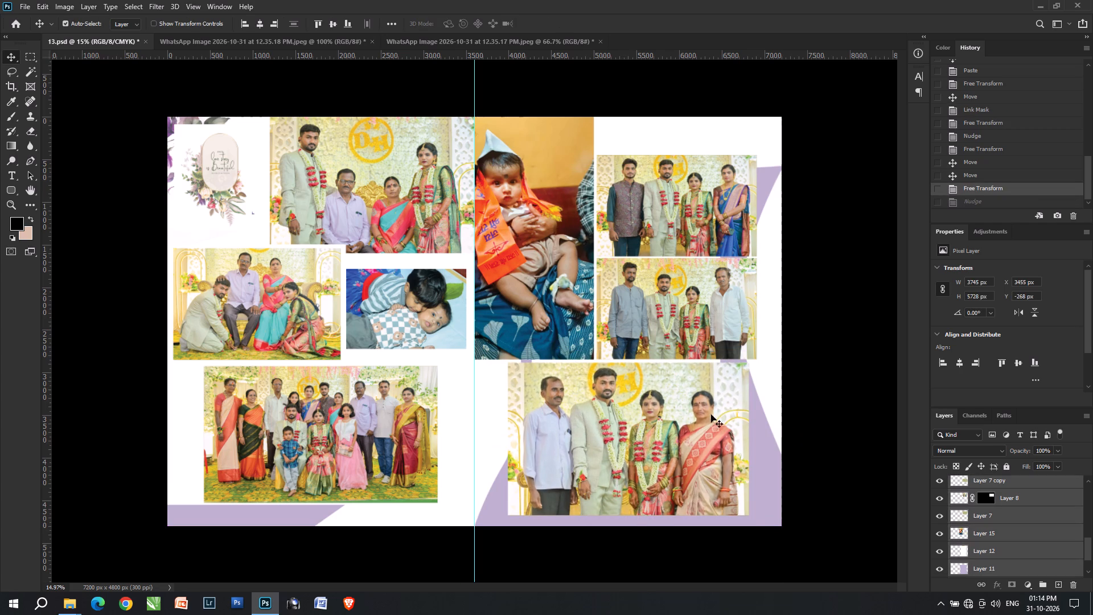
pyautogui.keyDown('shift'); pyautogui.click(758, 469); pyautogui.keyUp('shift')
pyautogui.scroll(5, 1020, 536)
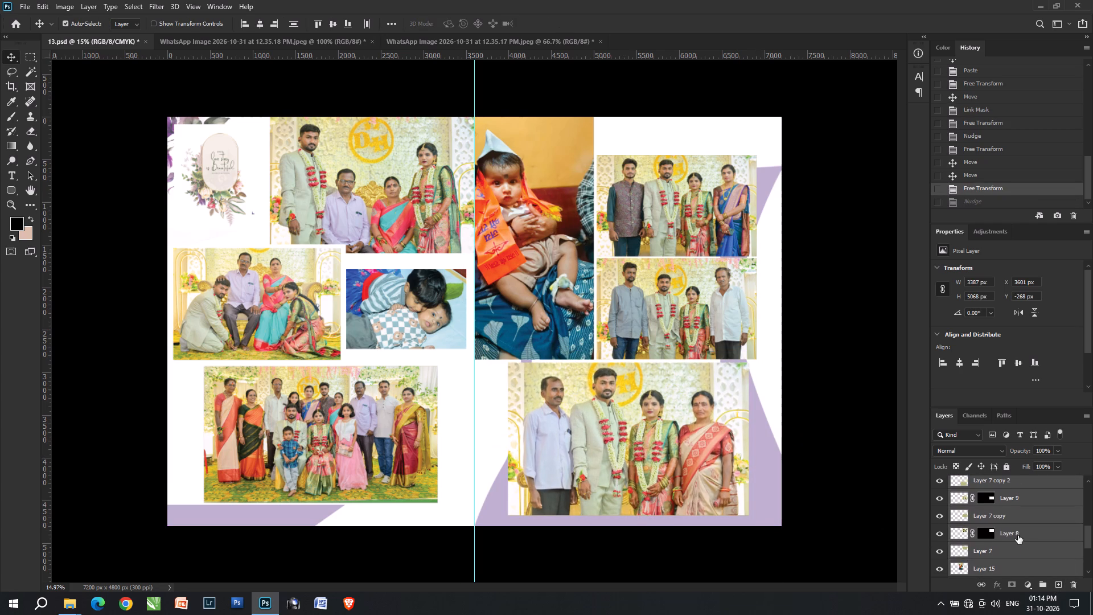
pyautogui.scroll(2, 1018, 535)
pyautogui.press('Up')
pyautogui.press('Up')
pyautogui.press('Up')
pyautogui.press('Up')
pyautogui.press('Up')
pyautogui.press('Up')
pyautogui.press('Up')
pyautogui.press('Up')
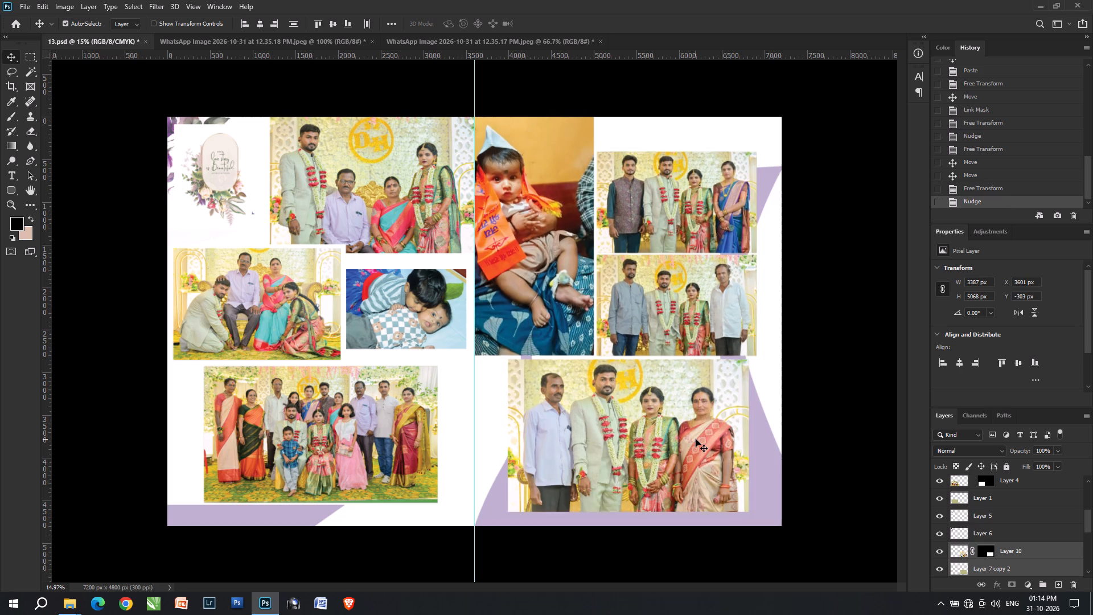
pyautogui.press('Up')
pyautogui.press('Up')
pyautogui.press('Up')
pyautogui.press('Up')
pyautogui.press('Up')
pyautogui.press('Up')
pyautogui.press('Up')
pyautogui.press('Up')
pyautogui.press('Up')
pyautogui.press('Up')
pyautogui.press('Up')
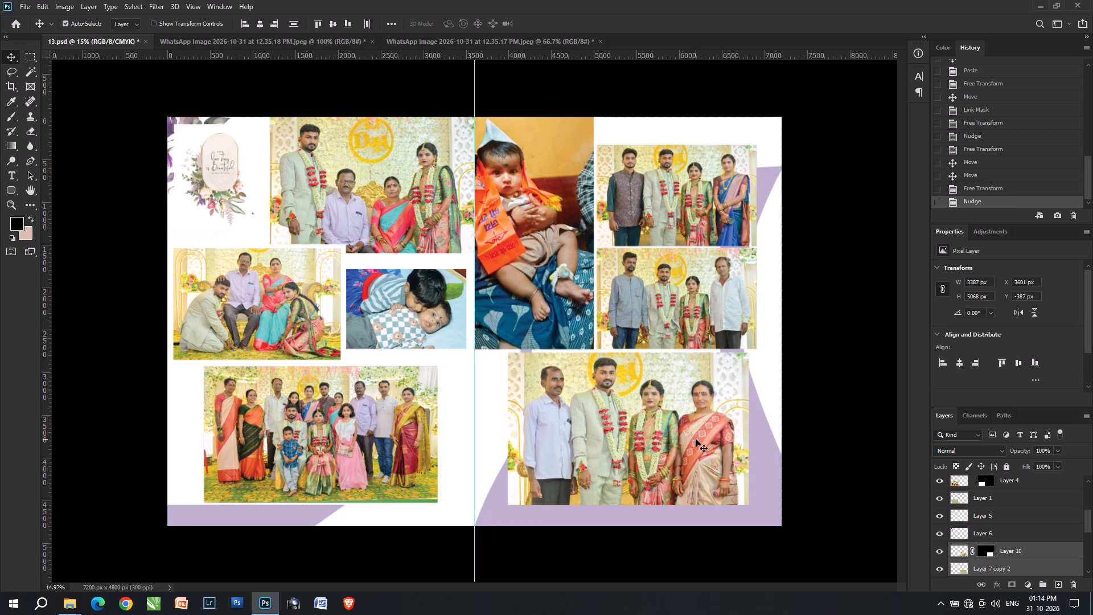
pyautogui.press('Up')
pyautogui.press('Up')
pyautogui.press('Up')
pyautogui.press('Up')
pyautogui.press('Up')
# Duplicate the baby photo, Layer 15, beneath itself, fill the copy with the background colour, and clip the photo to it.
pyautogui.rightClick(467, 241)
pyautogui.rightClick(499, 230)
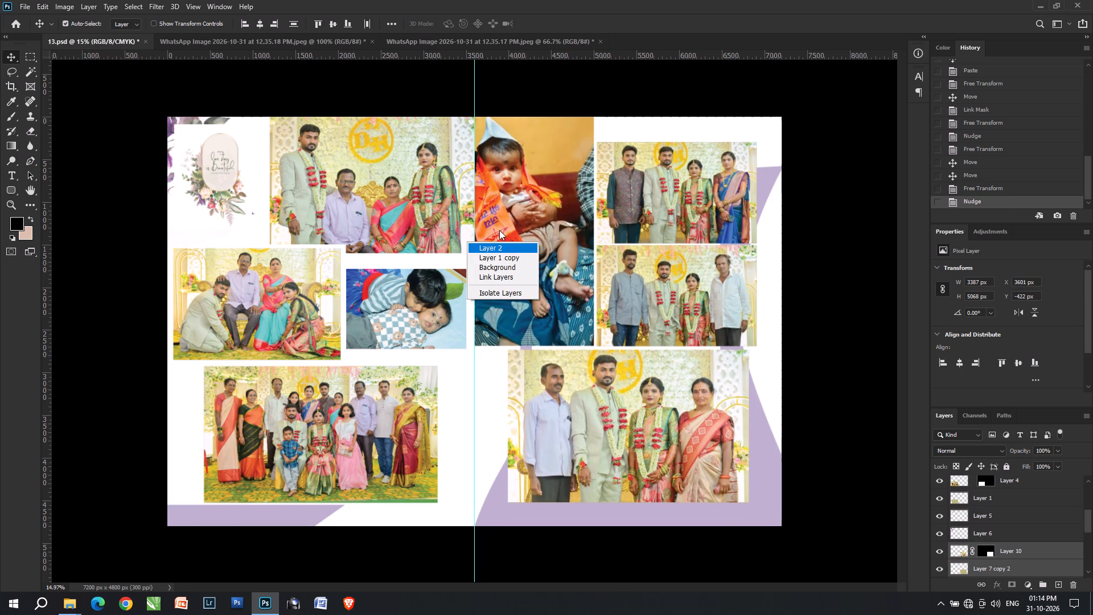
pyautogui.click(522, 248)
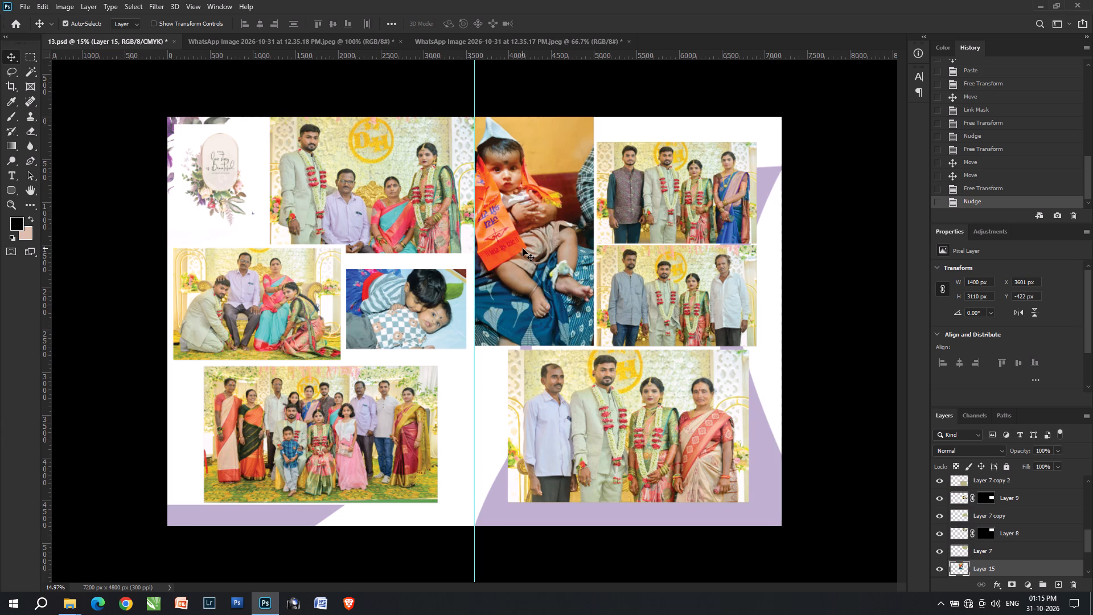
pyautogui.hotkey('ctrl', 'j')
pyautogui.hotkey('ctrl', '[')
pyautogui.hotkey('ctrl', 'shift', 'BackSpace')
pyautogui.click(523, 248)
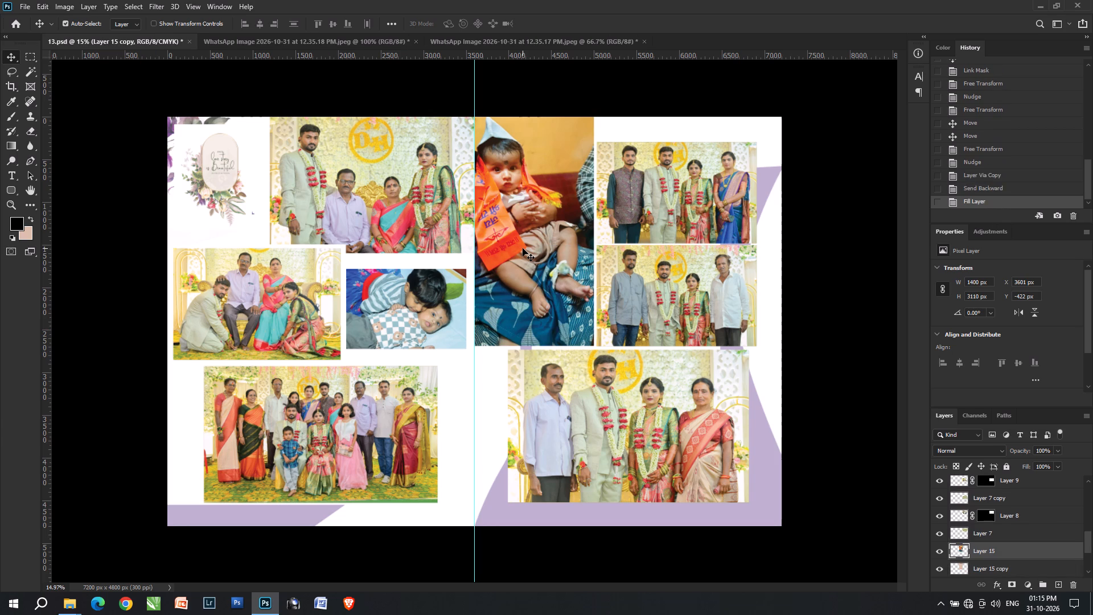
pyautogui.hotkey('ctrl', 'alt', 'g')
# Move the clipped baby photo down within its frame to about Y -226 px and save the document.
pyautogui.hotkey('ctrl', 't')
pyautogui.keyDown('shift'); pyautogui.moveTo(541, 232); pyautogui.dragTo(543, 247); pyautogui.keyUp('shift')
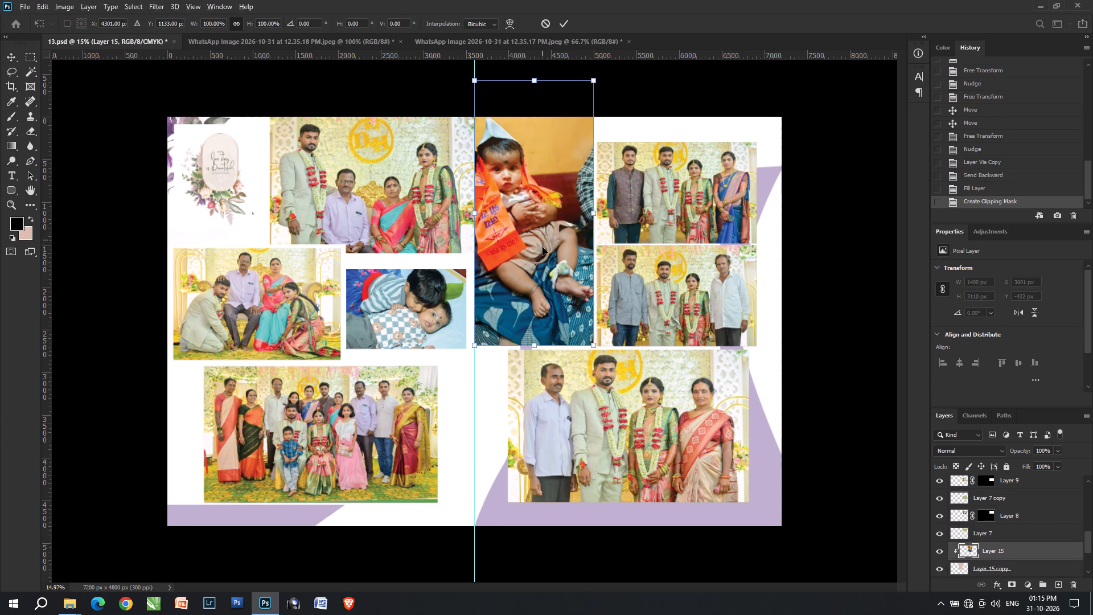
pyautogui.keyDown('shift'); pyautogui.moveTo(543, 247); pyautogui.dragTo(543, 248); pyautogui.keyUp('shift')
pyautogui.keyDown('shift'); pyautogui.doubleClick(543, 248); pyautogui.keyUp('shift')
pyautogui.hotkey('ctrl', 's')
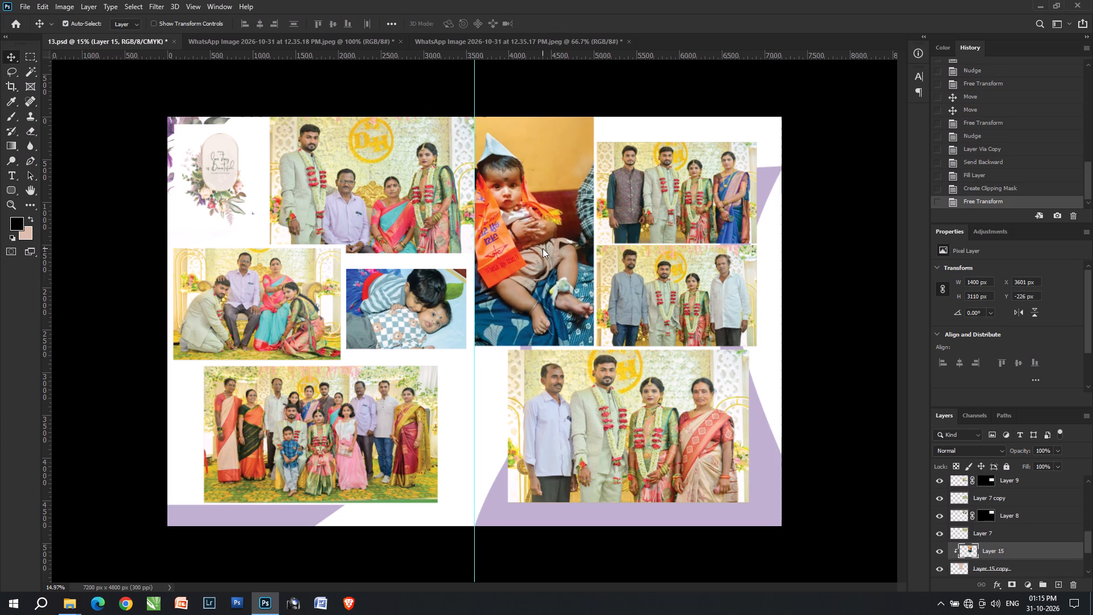
pyautogui.hotkey('ctrl', 's')
pyautogui.hotkey('ctrl', 's')
pyautogui.hotkey('ctrl', 's')
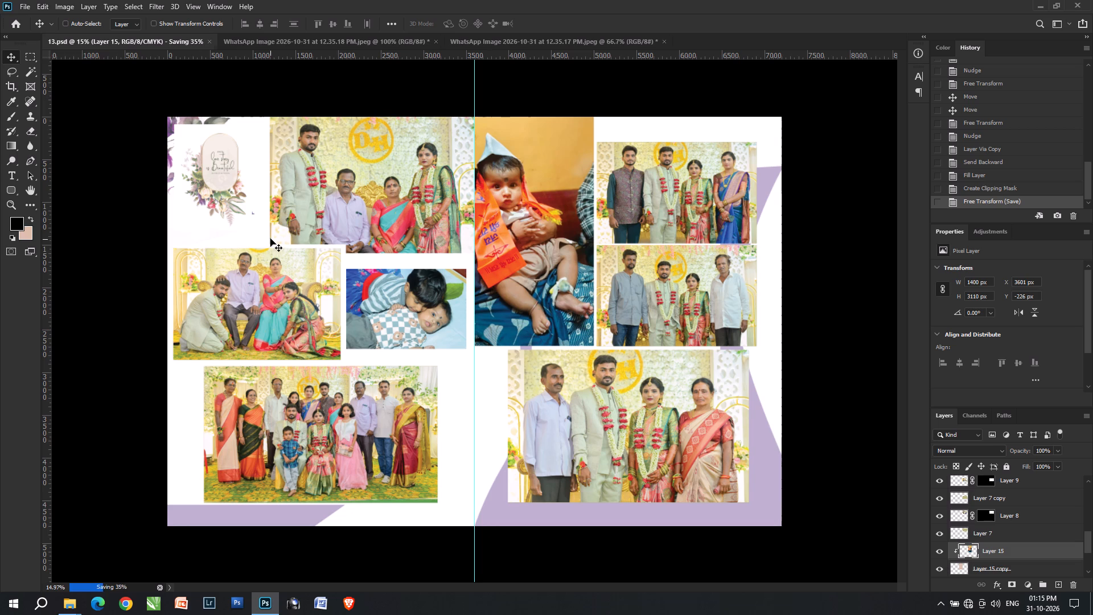
# Move the floral decoration, Layer 6, from the left page's outer corner to the right page's upper outer corner, and save.
pyautogui.click(172, 153)
pyautogui.rightClick(171, 155)
pyautogui.click(174, 158)
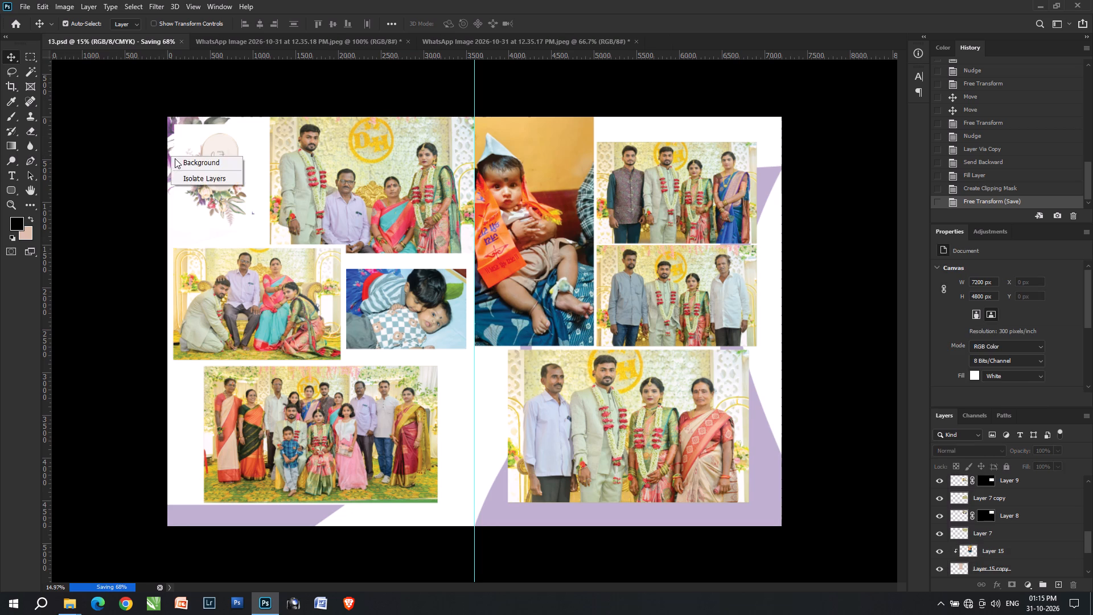
pyautogui.click(167, 156)
pyautogui.click(167, 158)
pyautogui.moveTo(169, 159); pyautogui.dragTo(723, 98)
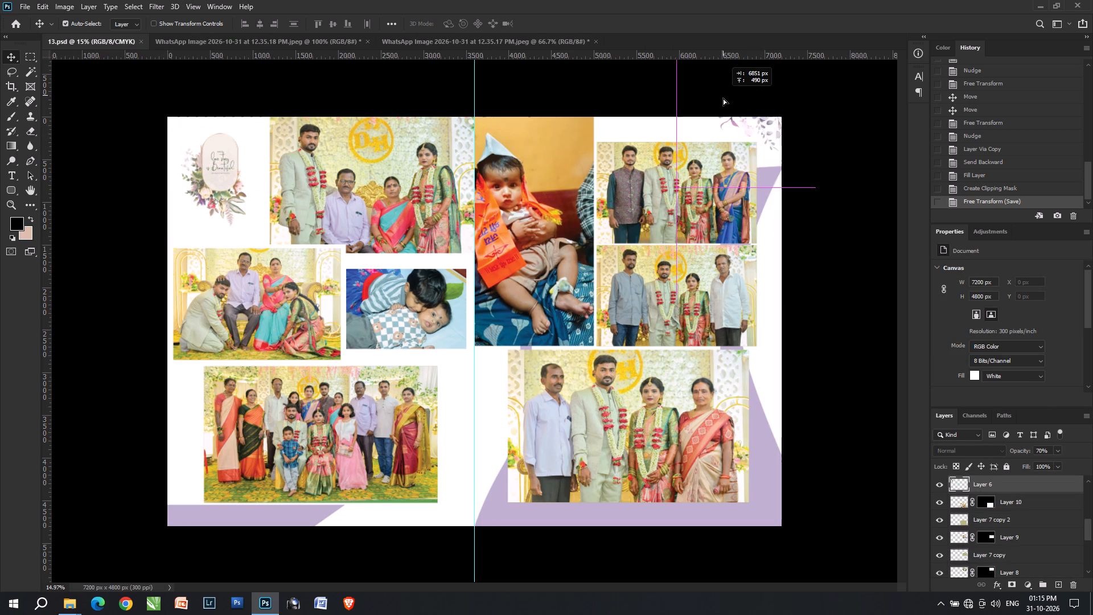
pyautogui.moveTo(723, 98); pyautogui.dragTo(717, 101)
pyautogui.click(827, 274)
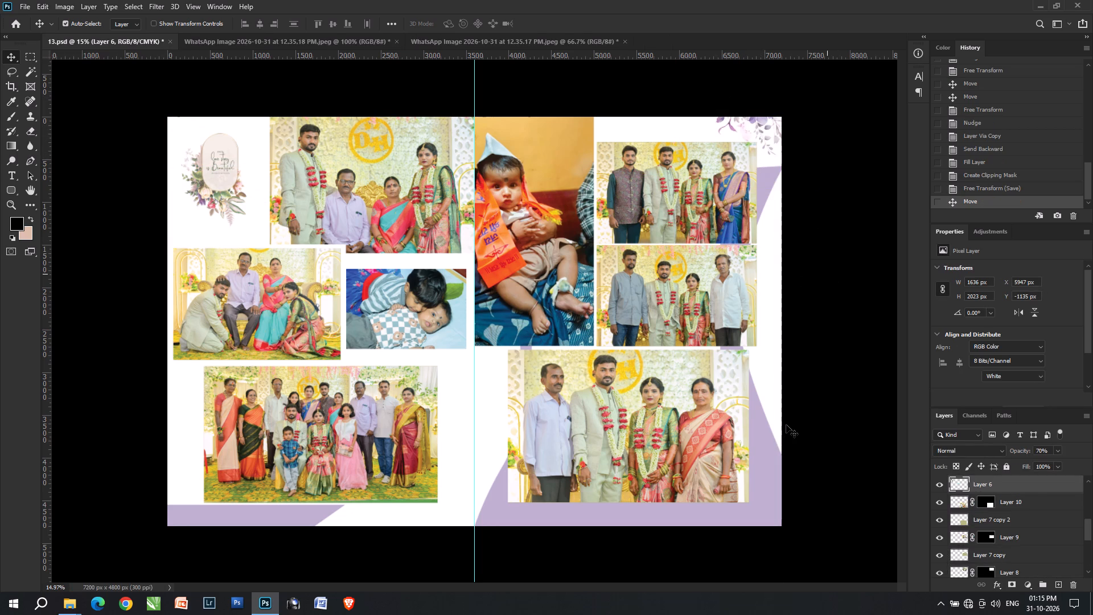
pyautogui.hotkey('ctrl', 's')
pyautogui.hotkey('ctrl', 's')
pyautogui.hotkey('ctrl', 's')
pyautogui.hotkey('ctrl', 's')
pyautogui.hotkey('ctrl', 's')
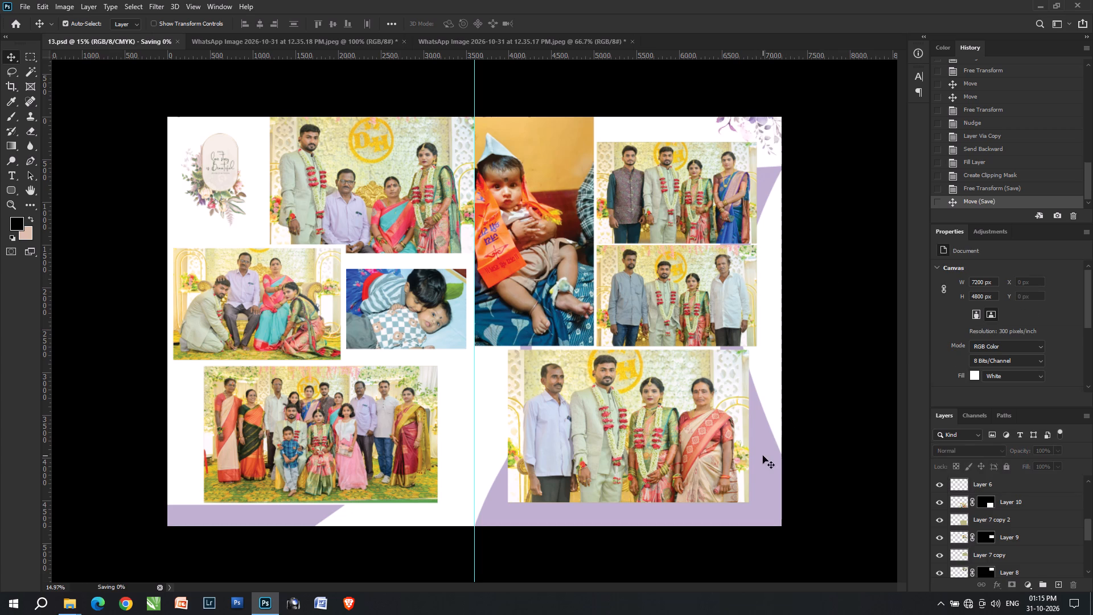
# Select the bottom couple photo with Layer 7 copy 2 and nudge them to Y 2577 px, closer to the photos above.
pyautogui.rightClick(671, 428)
pyautogui.click(696, 445)
pyautogui.keyDown('alt'); pyautogui.scroll(5, 696, 445); pyautogui.keyUp('alt')
pyautogui.press('space')
pyautogui.press('space')
pyautogui.moveTo(696, 442); pyautogui.dragTo(642, 401)
pyautogui.keyDown('shift'); pyautogui.click(567, 356); pyautogui.keyUp('shift')
pyautogui.press('Up')
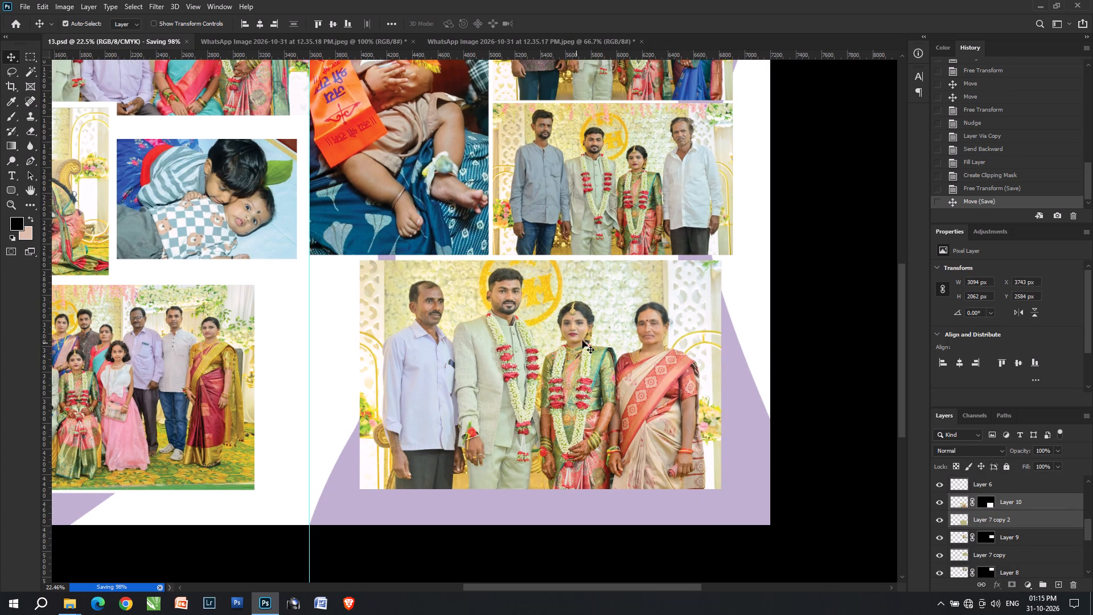
pyautogui.press('Up')
pyautogui.press('Up')
pyautogui.press('Up')
pyautogui.press('Up')
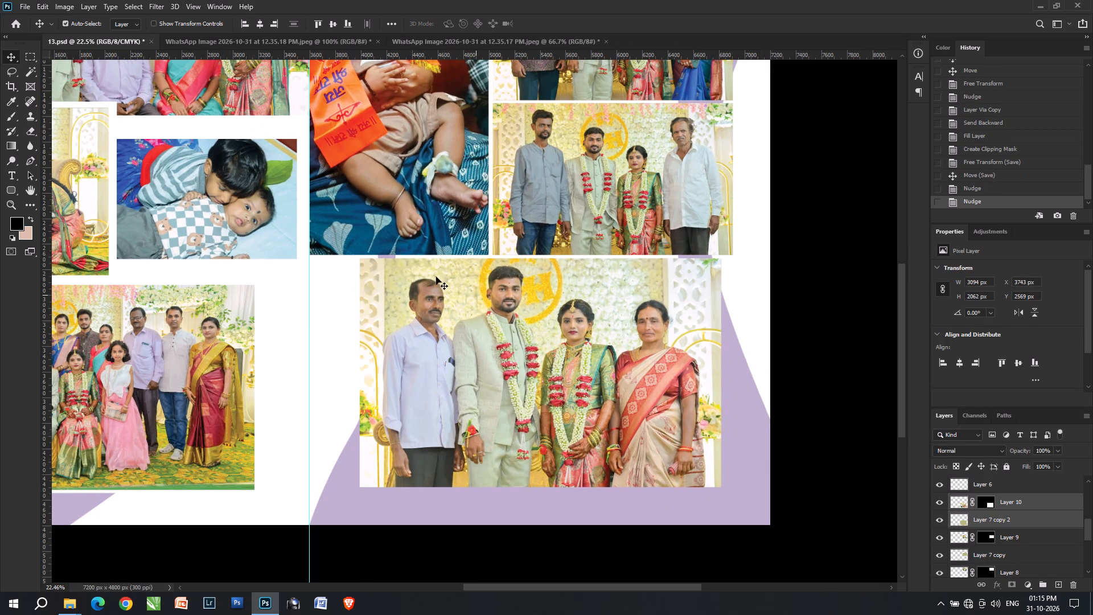
pyautogui.press('Down')
pyautogui.press('Down')
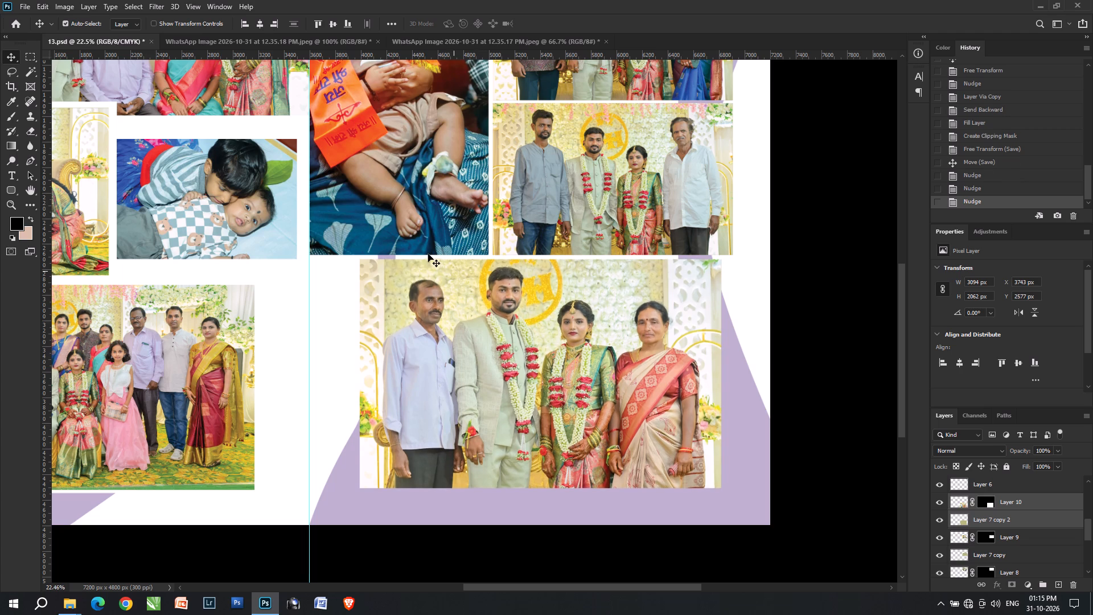
# Shorten the white panel, Layer 12, to about 3150 px high and move it behind the bottom photo at about X 4635, Y 1391 px.
pyautogui.click(424, 256)
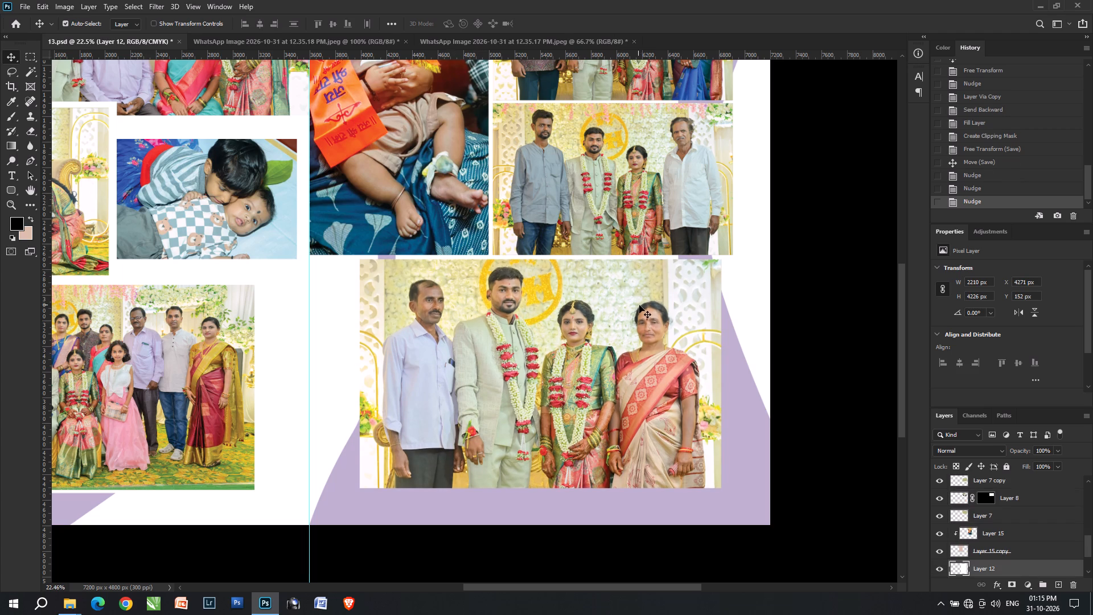
pyautogui.hotkey('ctrl', 't')
pyautogui.moveTo(614, 293); pyautogui.dragTo(662, 334)
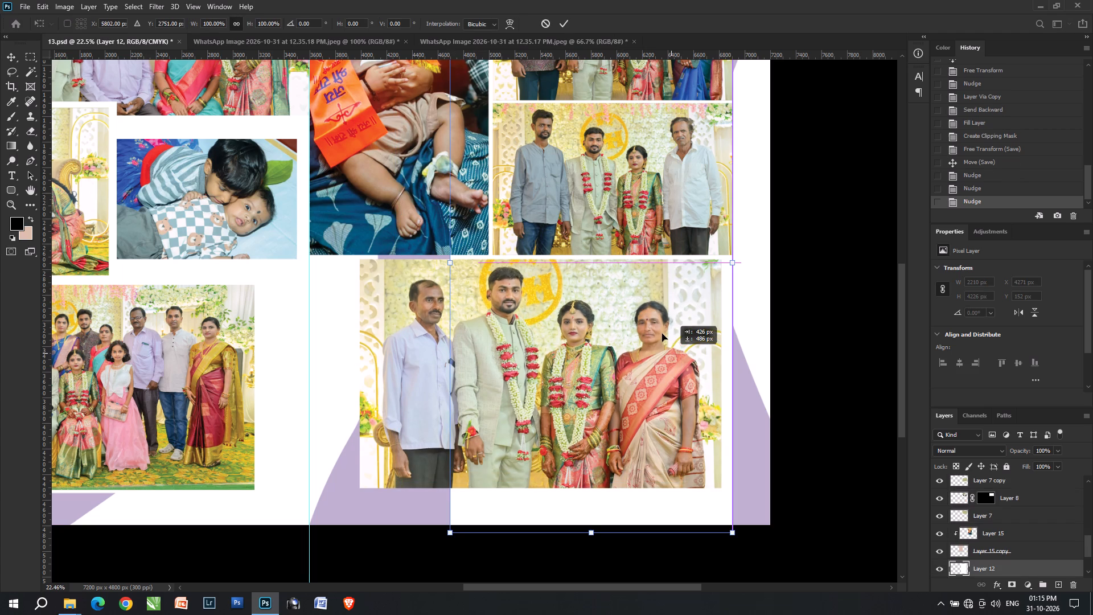
pyautogui.moveTo(662, 334); pyautogui.dragTo(660, 333)
pyautogui.keyDown('alt'); pyautogui.keyDown('shift'); pyautogui.moveTo(580, 508); pyautogui.dragTo(587, 444); pyautogui.keyUp('shift'); pyautogui.keyUp('alt')
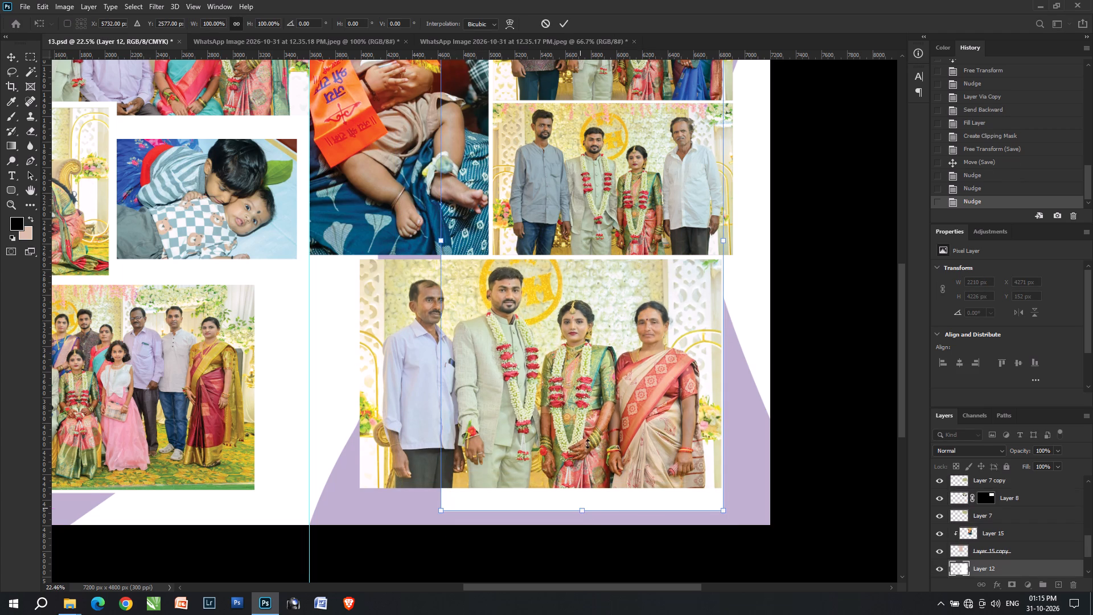
pyautogui.keyDown('alt'); pyautogui.keyDown('shift'); pyautogui.moveTo(587, 444); pyautogui.dragTo(587, 439); pyautogui.keyUp('shift'); pyautogui.keyUp('alt')
pyautogui.moveTo(628, 310); pyautogui.dragTo(635, 345)
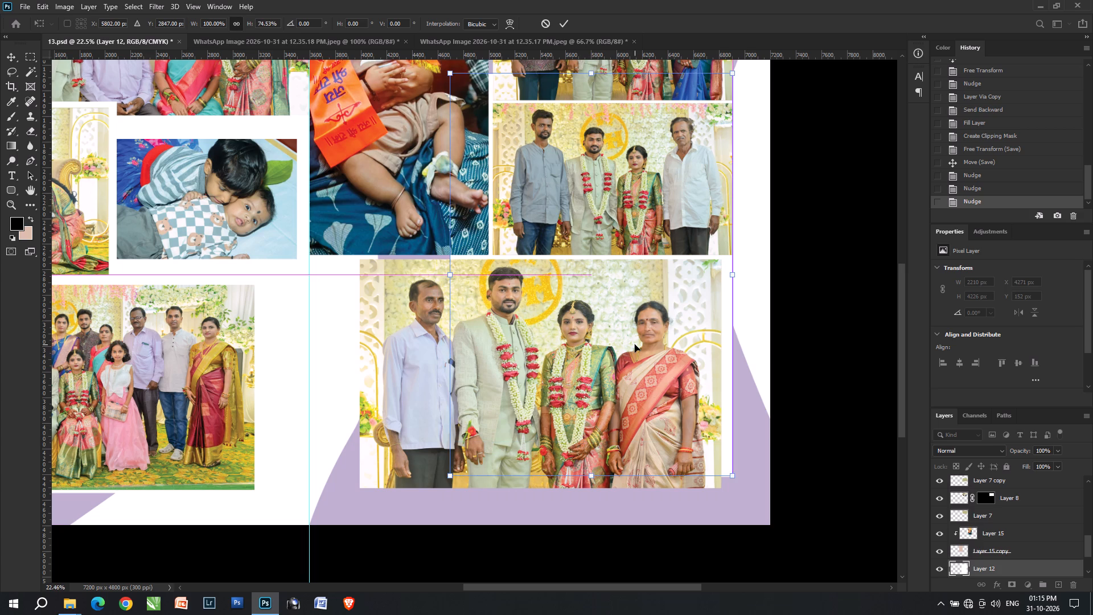
pyautogui.press('Return')
pyautogui.moveTo(728, 401); pyautogui.dragTo(720, 417)
pyautogui.press('Right')
pyautogui.press('Up')
pyautogui.press('Right')
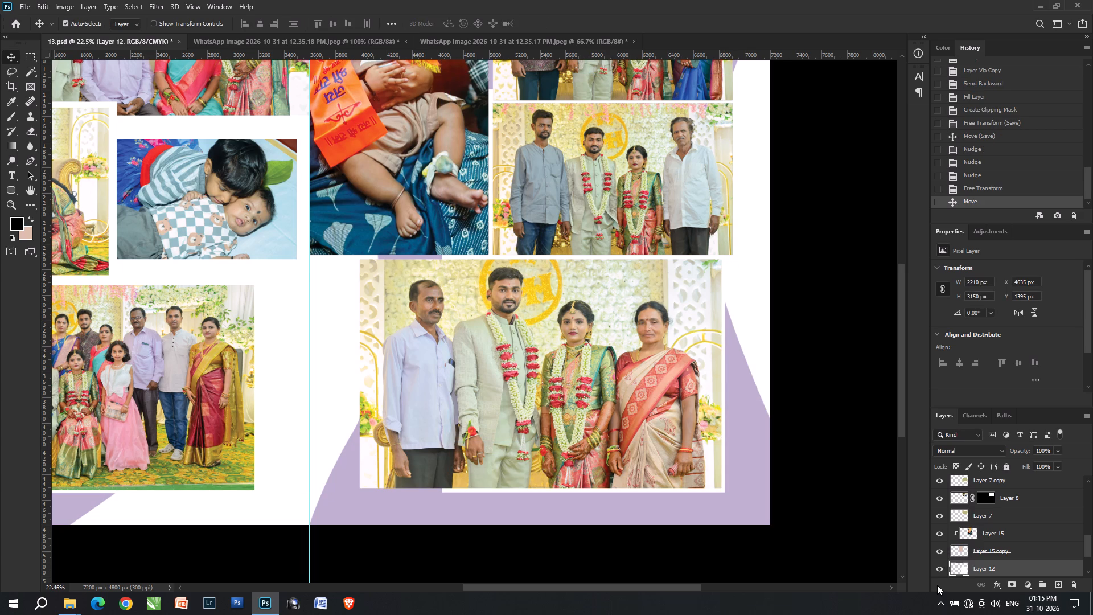
pyautogui.keyDown('alt'); pyautogui.scroll(3, 414, 477); pyautogui.keyUp('alt')
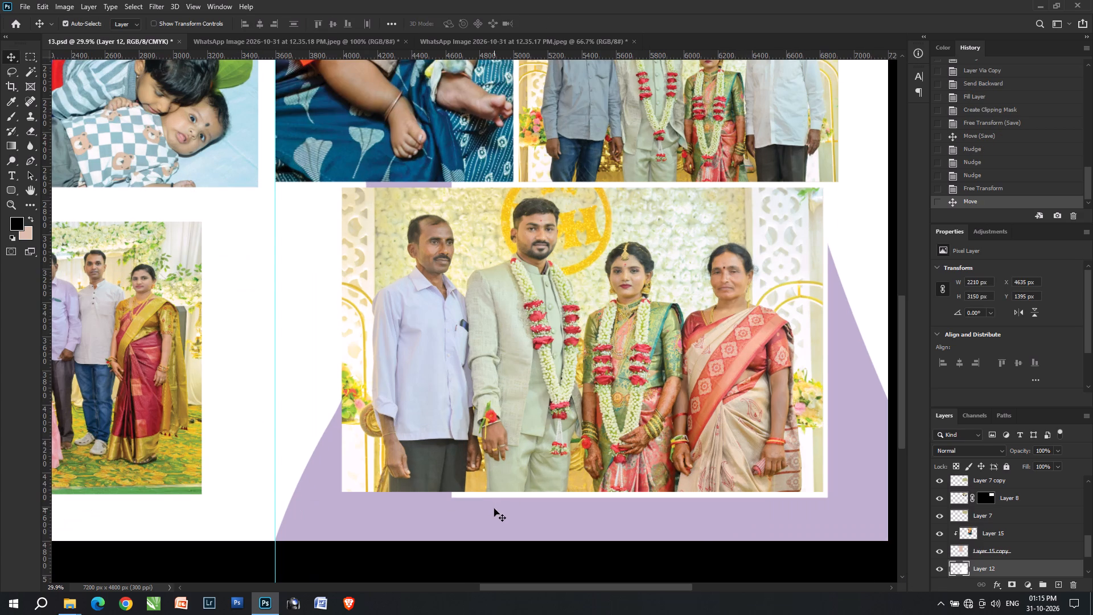
pyautogui.press('Up')
# Widen the white panel to about 130% so it forms a narrow white border past the bottom photo's left edge.
pyautogui.hotkey('ctrl', 't')
pyautogui.keyDown('shift'); pyautogui.moveTo(450, 321); pyautogui.dragTo(333, 332); pyautogui.keyUp('shift')
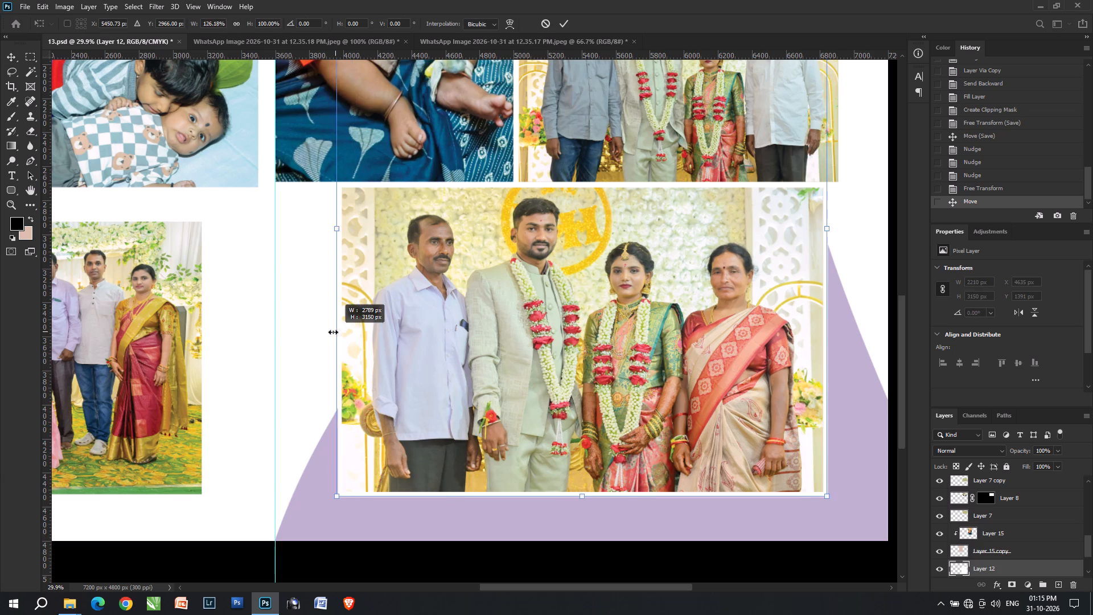
pyautogui.keyDown('shift'); pyautogui.moveTo(333, 332); pyautogui.dragTo(338, 334); pyautogui.keyUp('shift')
pyautogui.keyDown('alt'); pyautogui.scroll(5, 356, 489); pyautogui.keyUp('alt')
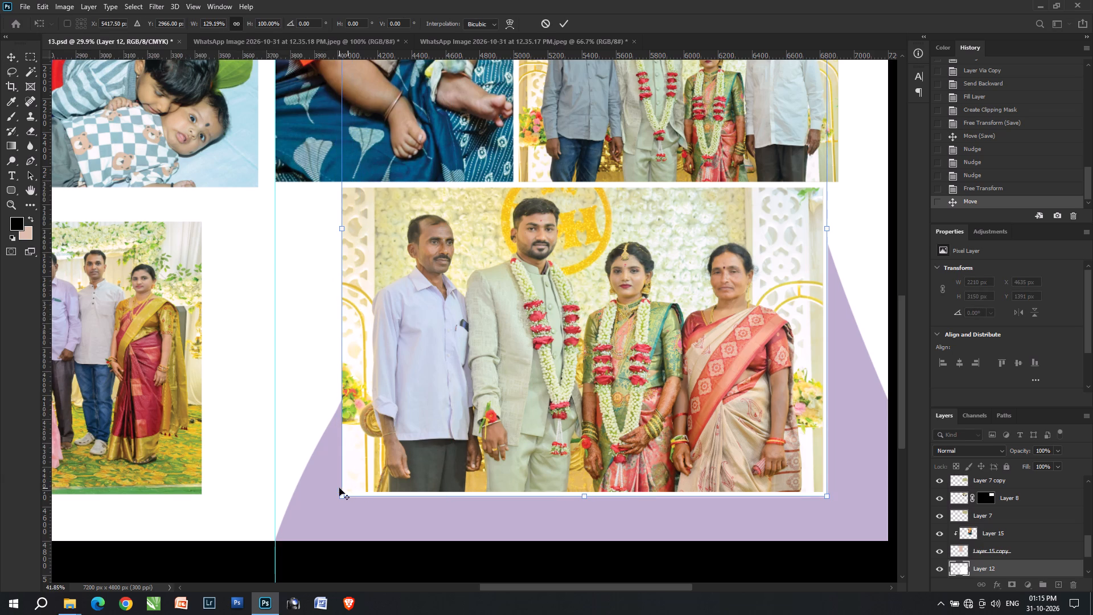
pyautogui.keyDown('alt'); pyautogui.scroll(7, 339, 488); pyautogui.keyUp('alt')
pyautogui.click(334, 410)
pyautogui.keyDown('shift'); pyautogui.click(330, 399); pyautogui.keyUp('shift')
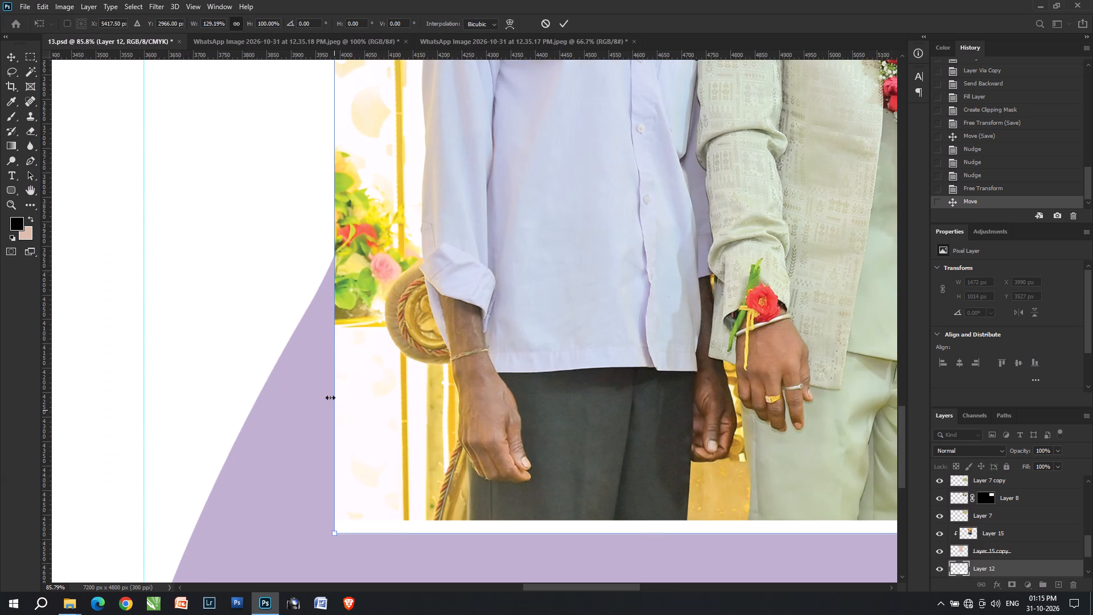
pyautogui.keyDown('shift'); pyautogui.moveTo(331, 392); pyautogui.dragTo(322, 388); pyautogui.keyUp('shift')
pyautogui.keyDown('shift'); pyautogui.doubleClick(368, 388); pyautogui.keyUp('shift')
pyautogui.keyDown('alt'); pyautogui.scroll(-7, 376, 472); pyautogui.keyUp('alt')
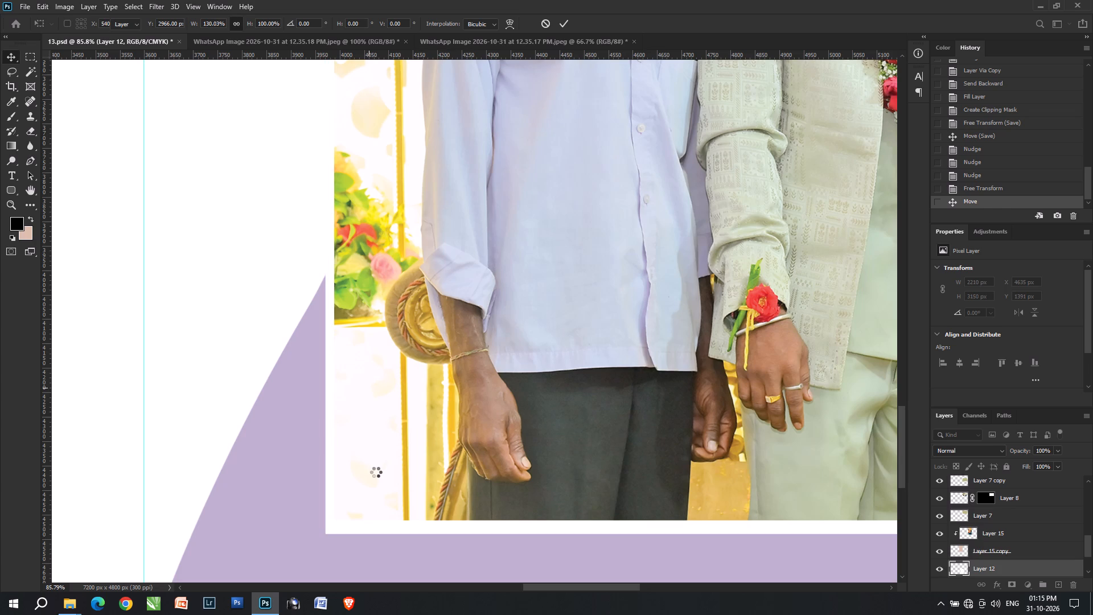
pyautogui.keyDown('alt'); pyautogui.scroll(-20, 376, 472); pyautogui.keyUp('alt')
pyautogui.keyDown('alt'); pyautogui.scroll(-2, 376, 472); pyautogui.keyUp('alt')
# Deselect the layers and save the layered sheet 13 file.
pyautogui.click(628, 554)
pyautogui.hotkey('ctrl', 's')
pyautogui.hotkey('ctrl', 's')
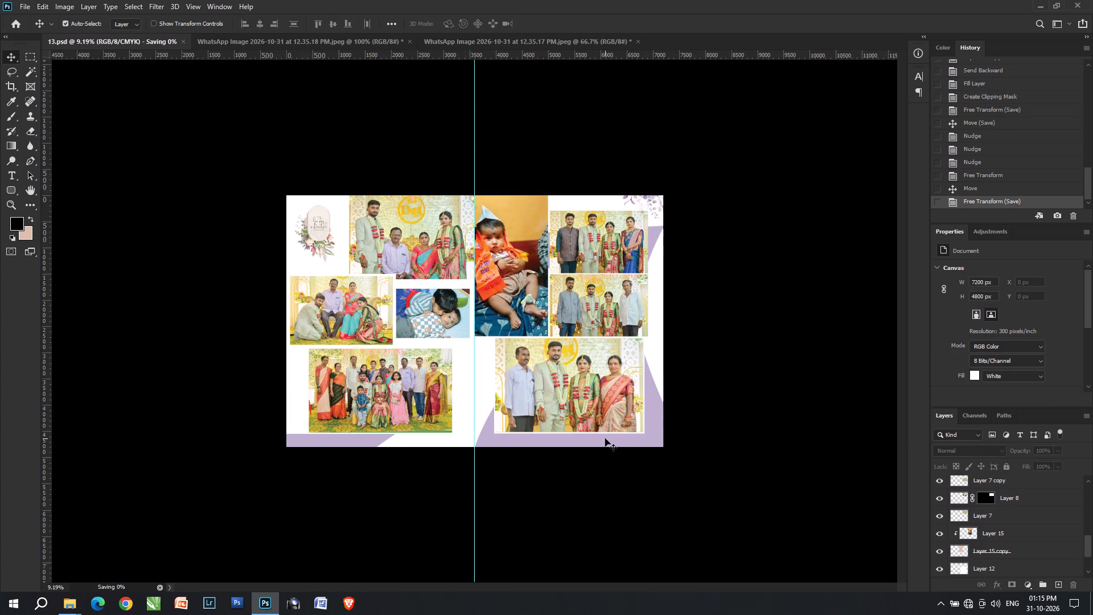
pyautogui.hotkey('ctrl', 's')
pyautogui.hotkey('ctrl', 's')
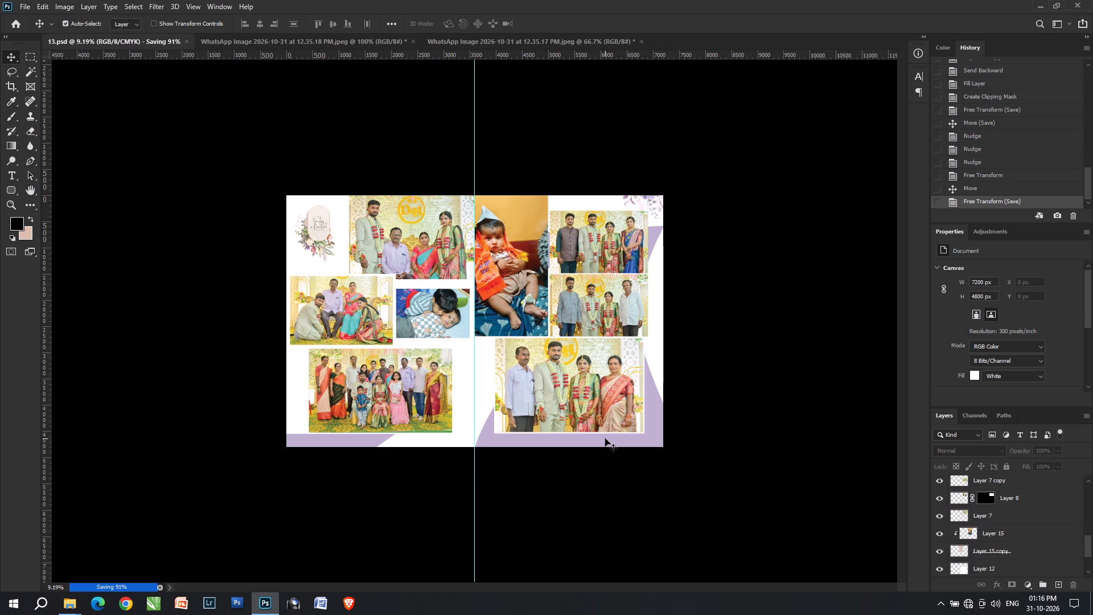
# Merge all of sheet 13's visible layers into one.
pyautogui.hotkey('ctrl', 'shift', 'e')
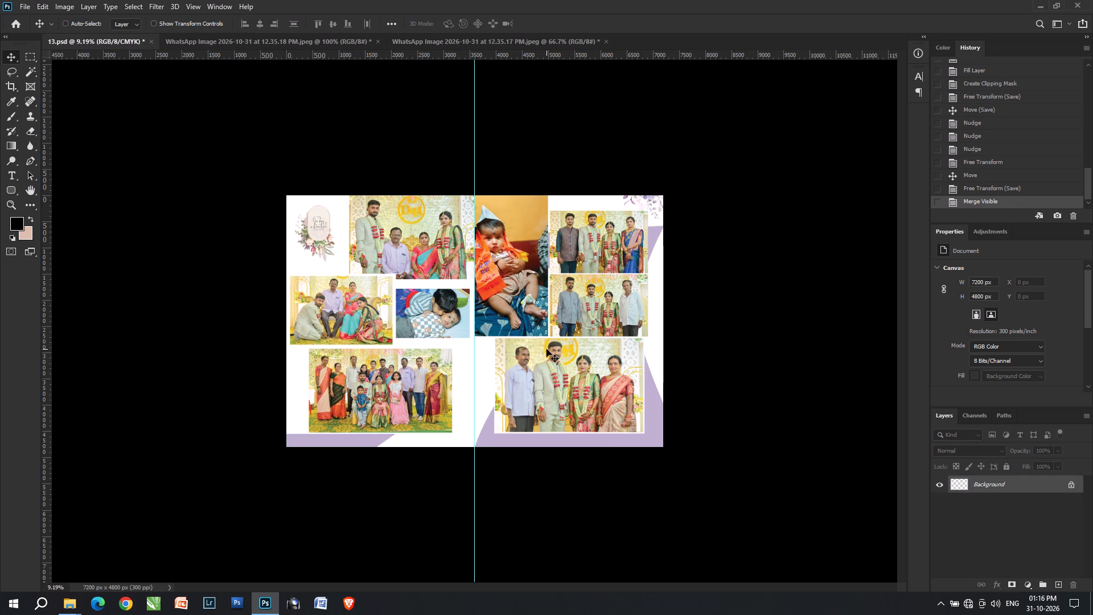
# Export the merged sheet 13 as a JPEG named 13 in the JPEG folder, replacing the existing file, and close the open documents.
pyautogui.hotkey('ctrl', 'shift', 's')
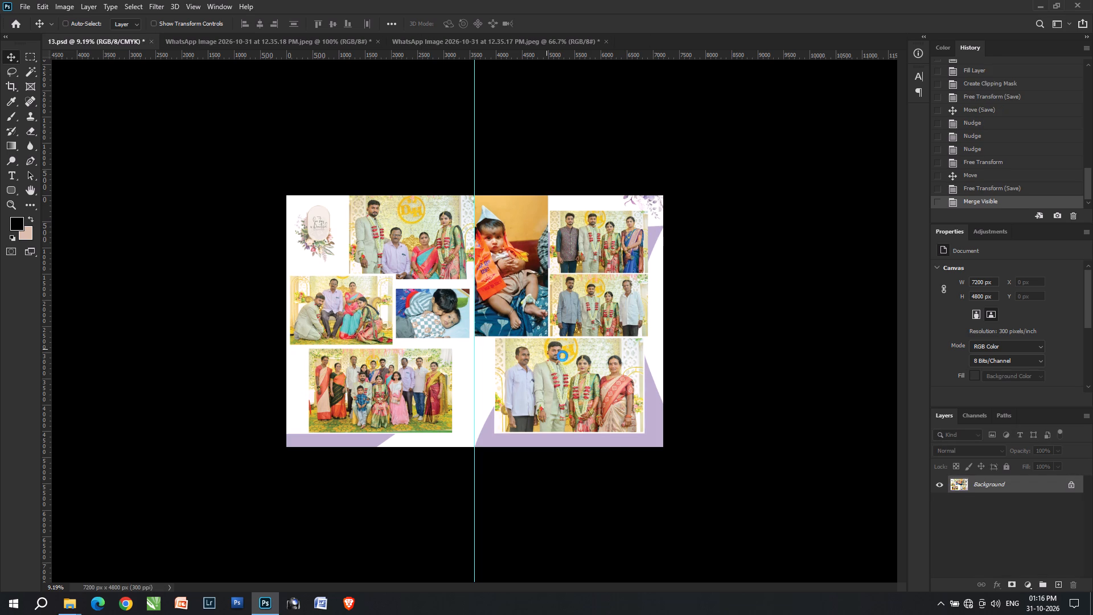
pyautogui.doubleClick(162, 100)
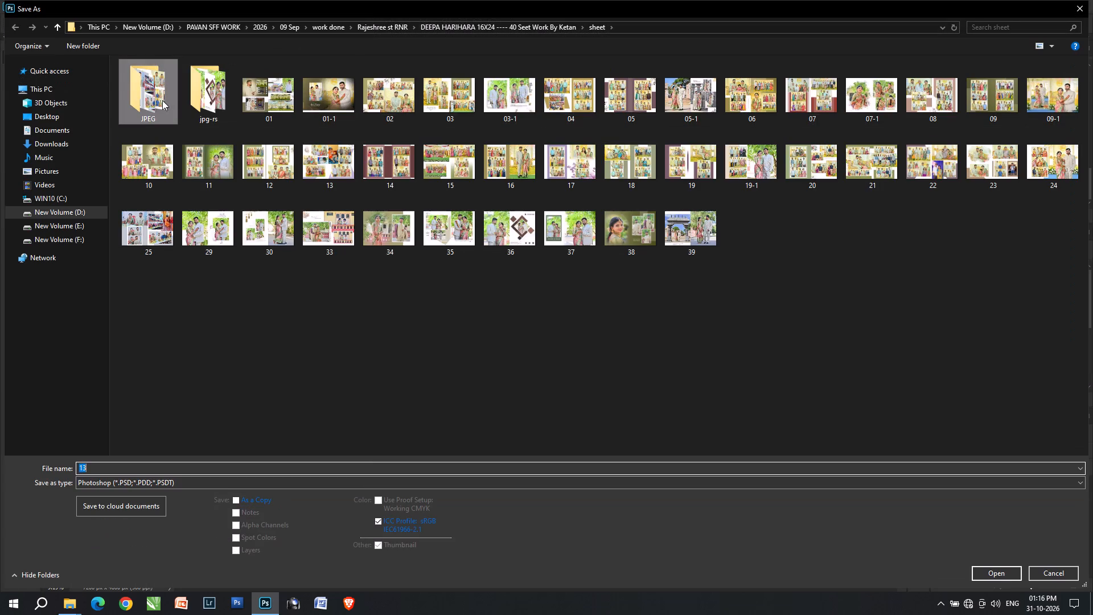
pyautogui.press('Tab')
pyautogui.press('Tab')
pyautogui.press('j')
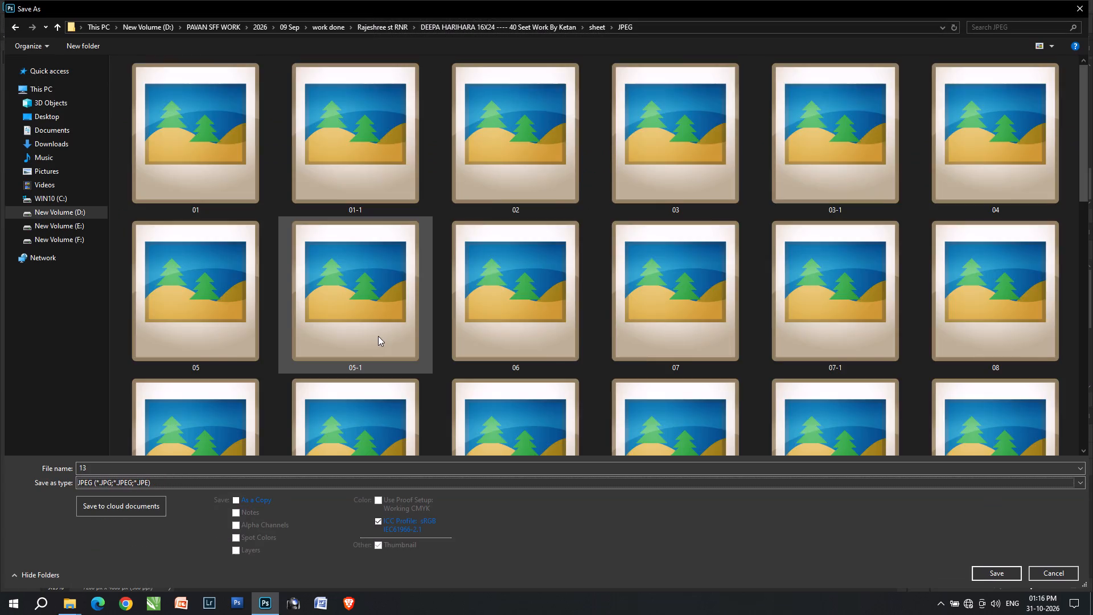
pyautogui.scroll(-11, 385, 338)
pyautogui.scroll(5, 388, 346)
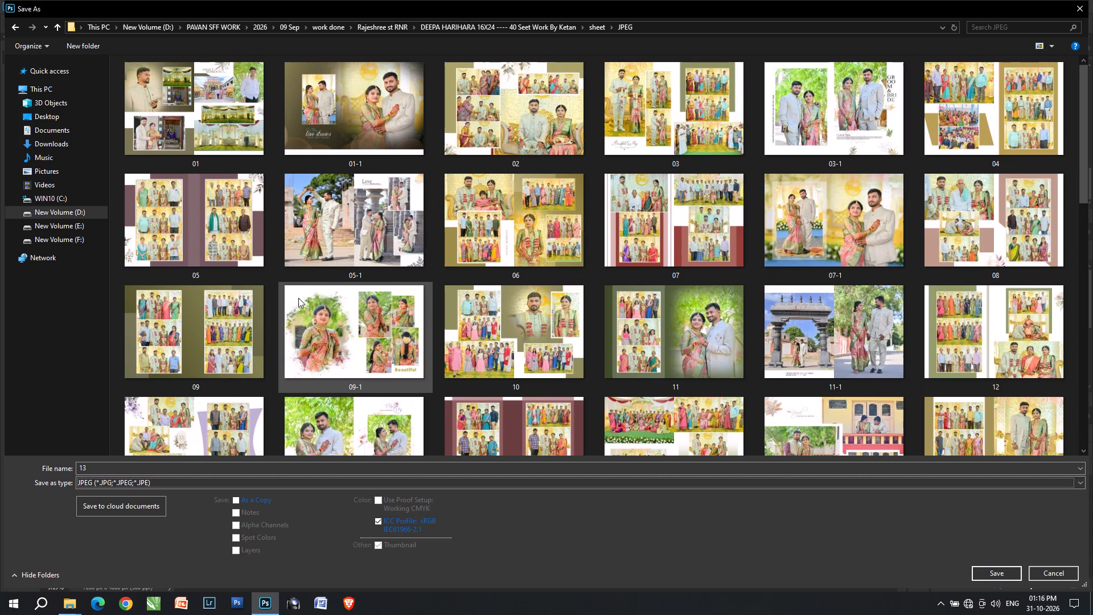
pyautogui.scroll(-1, 866, 371)
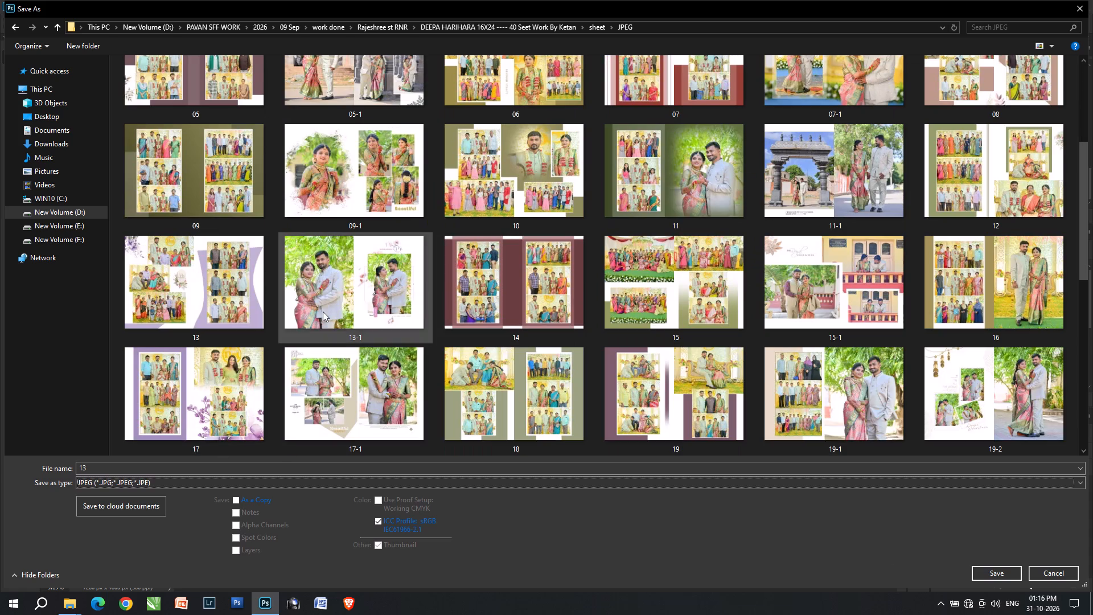
pyautogui.click(188, 310)
pyautogui.press('Return')
pyautogui.press('Left')
pyautogui.press('Return')
pyautogui.press('Return')
pyautogui.press('Return')
pyautogui.press('Return')
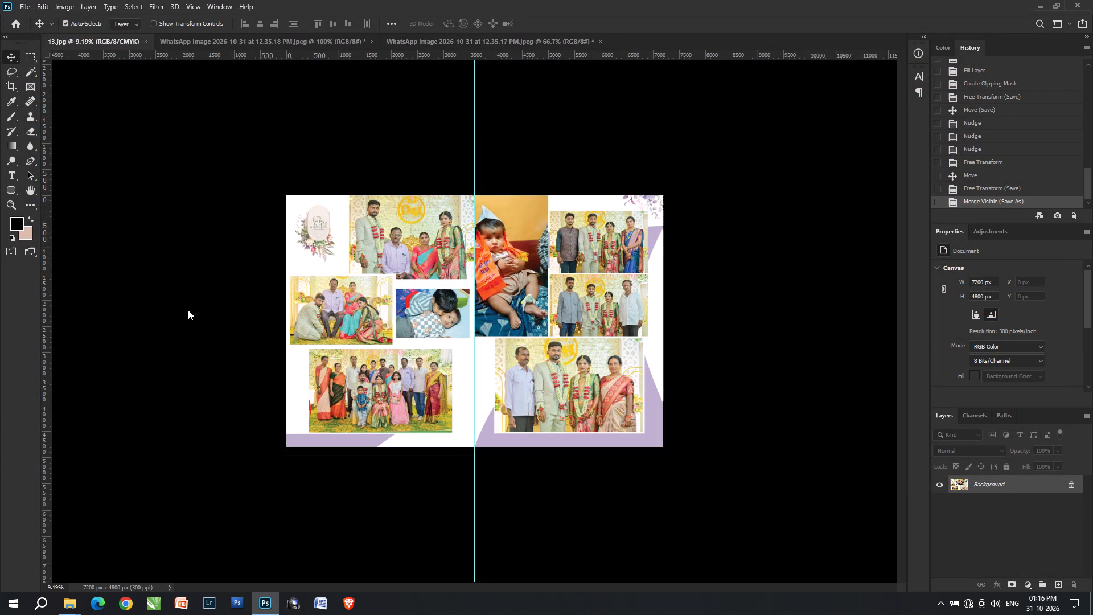
# Close the exported 13.jpg and both open WhatsApp image documents, discarding the changes to the WhatsApp images.
pyautogui.hotkey('ctrl', 'w')
pyautogui.hotkey('ctrl', 'w')
pyautogui.hotkey('ctrl', 'Tab')
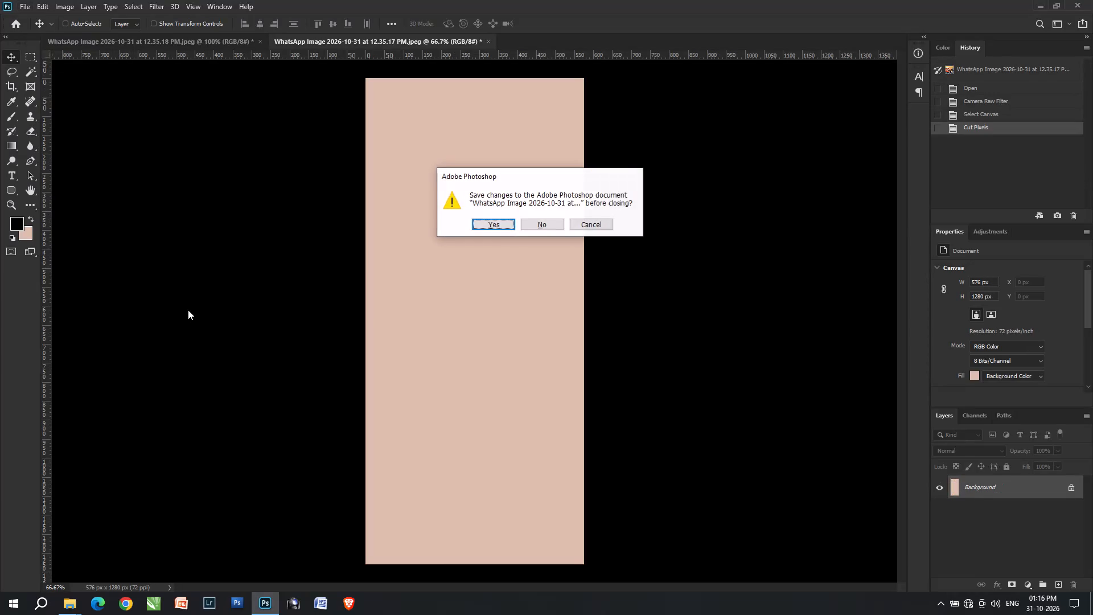
pyautogui.press('Return')
pyautogui.hotkey('ctrl', 'w')
pyautogui.press('Tab')
pyautogui.press('Return')
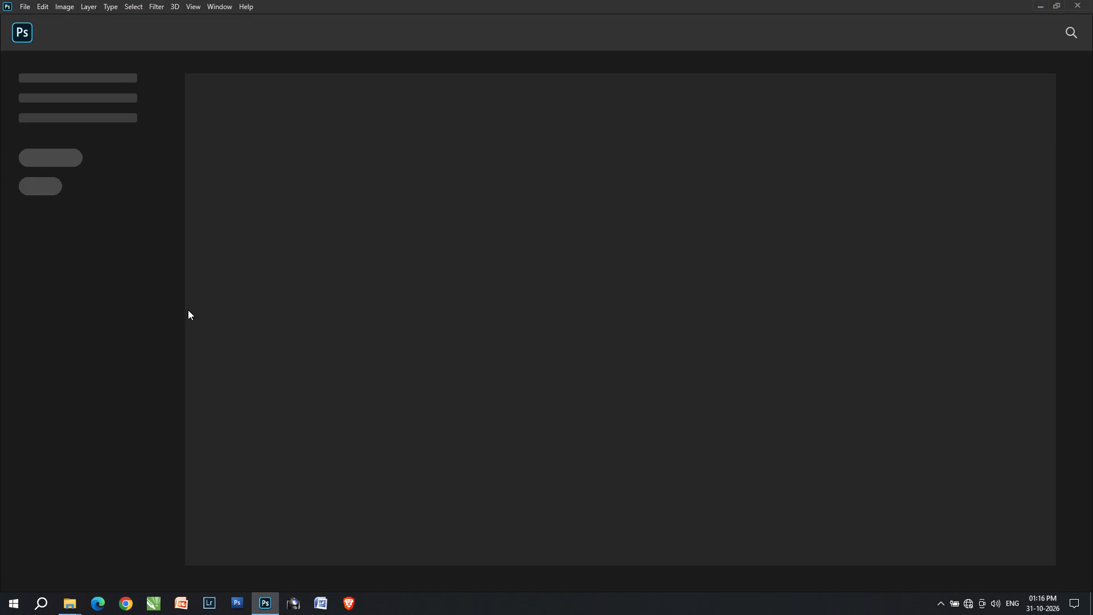
# Switch to File Explorer, open the album's sheet folder and look through the sheet thumbnails, including the updated sheet 13.
pyautogui.hotkey('alt', 'Tab')
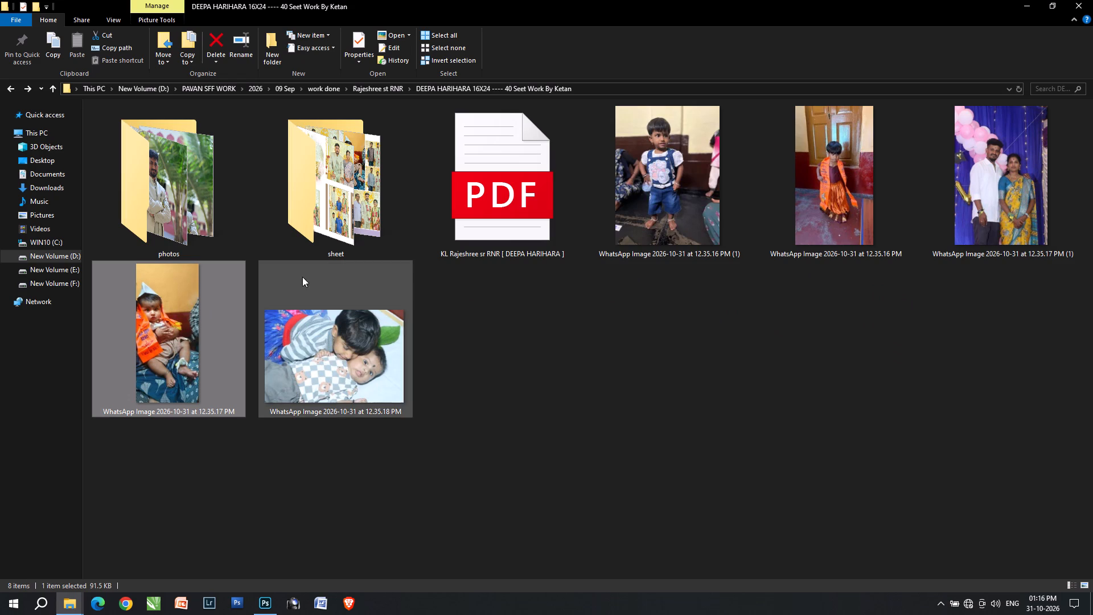
pyautogui.doubleClick(317, 237)
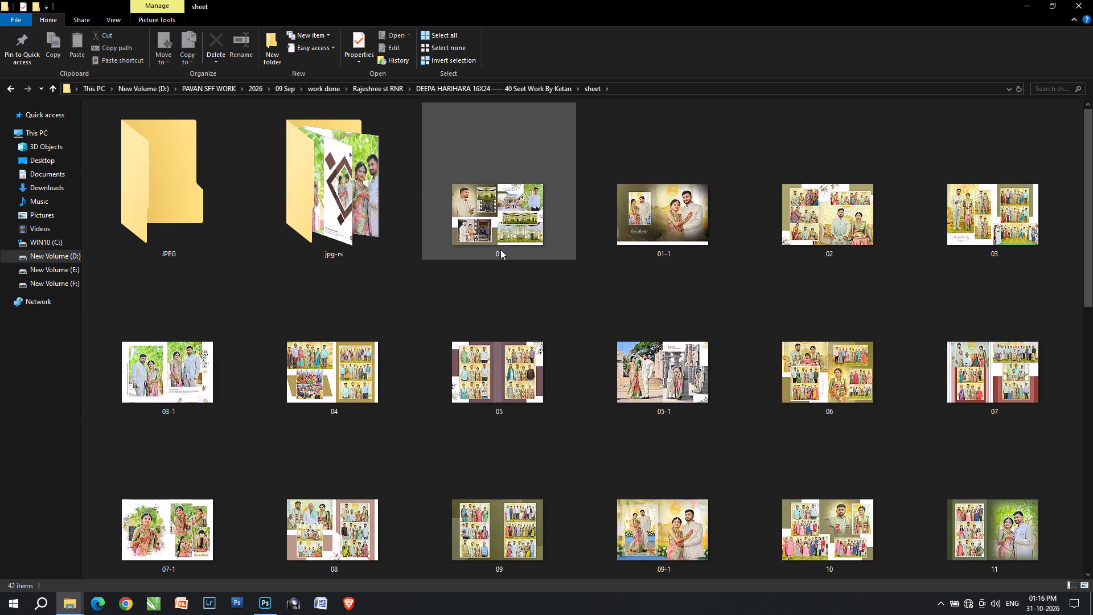
pyautogui.scroll(-2, 500, 249)
pyautogui.scroll(2, 251, 335)
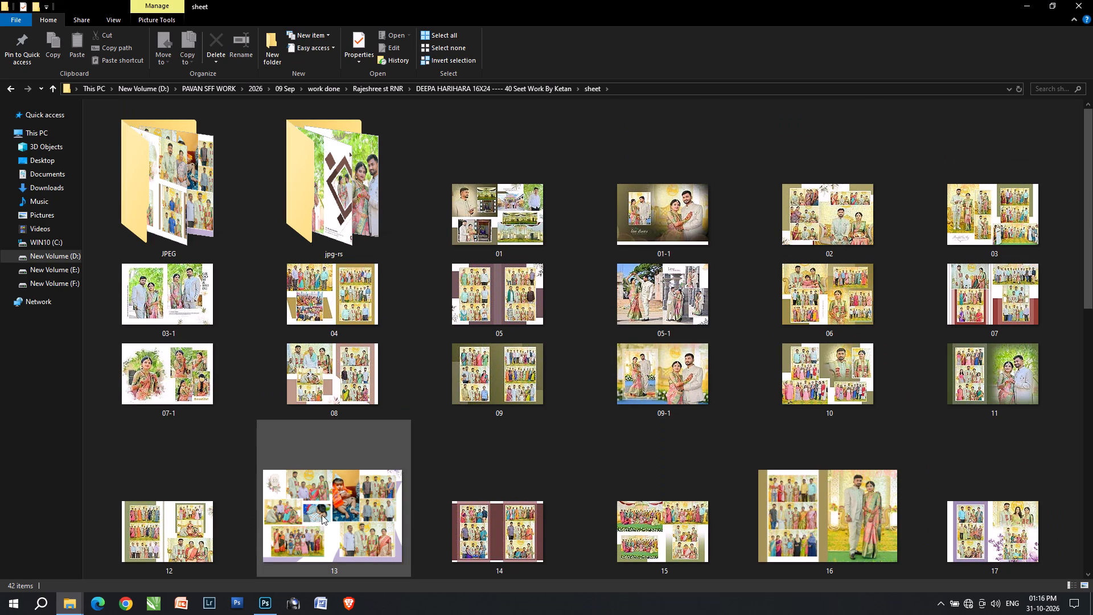
pyautogui.scroll(-1, 322, 515)
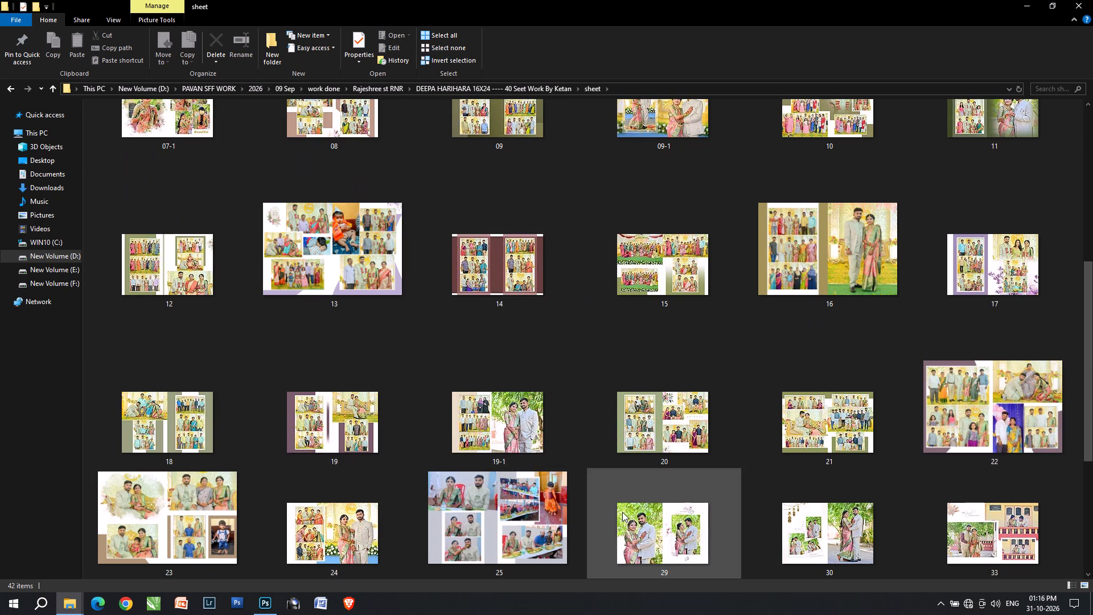
# Review the layered sheets in the sheet folder, checking sheets 13, 14, 16, 17, 22, 23 and 25.
pyautogui.scroll(-1, 469, 531)
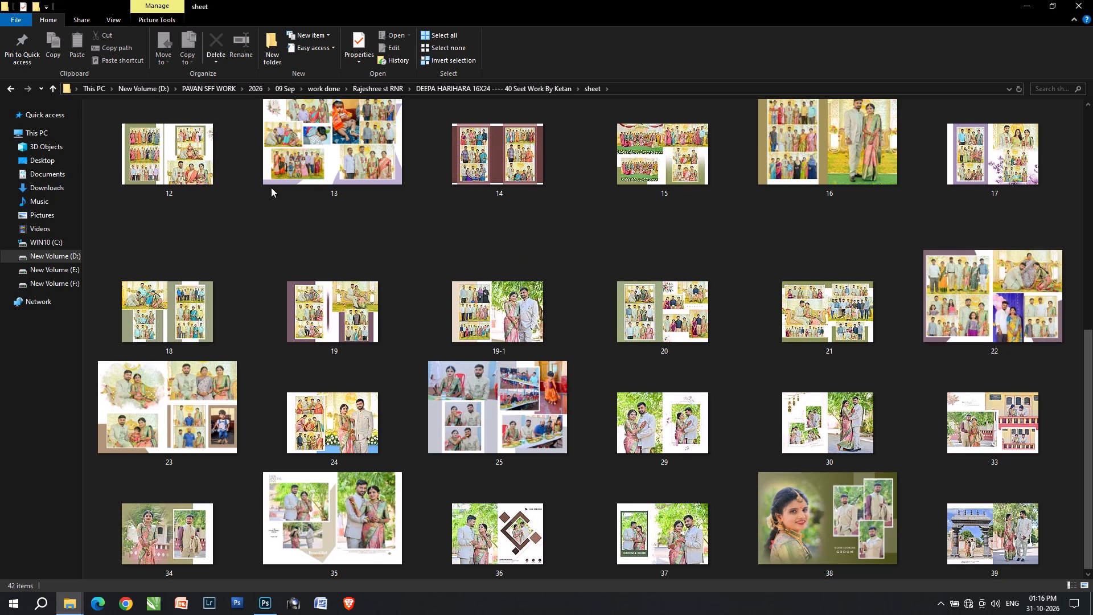
pyautogui.scroll(-1, 332, 228)
pyautogui.scroll(-1, 364, 279)
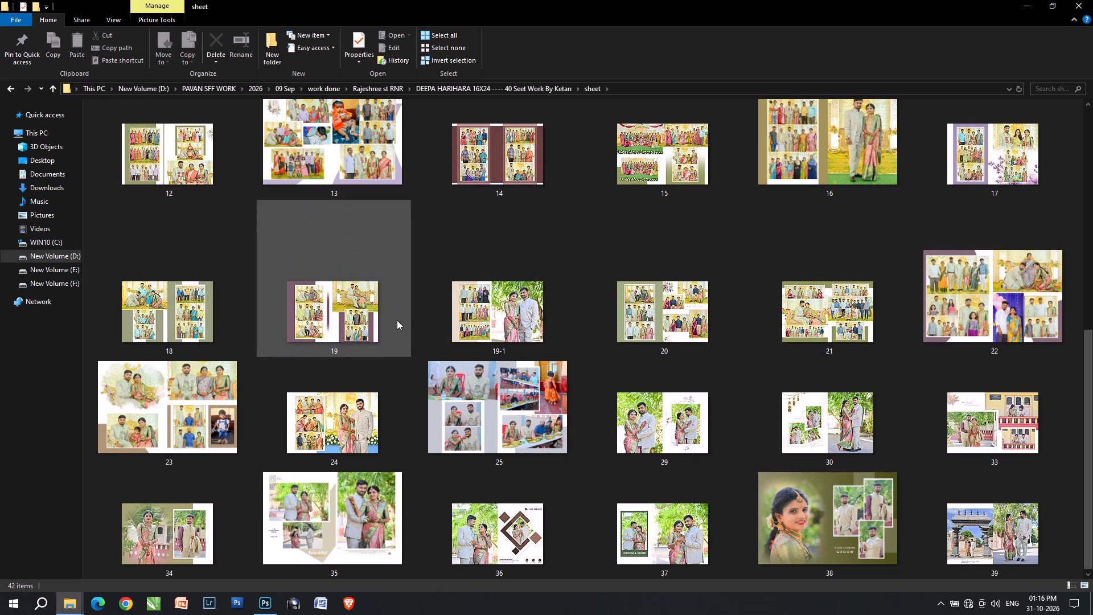
pyautogui.scroll(-3, 512, 420)
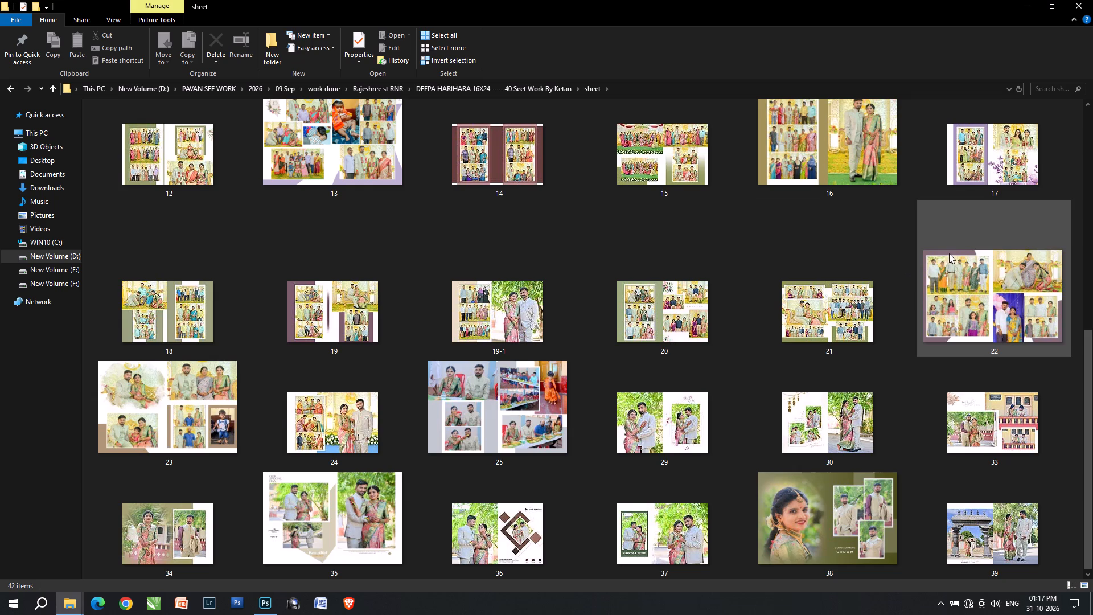
pyautogui.scroll(1, 949, 253)
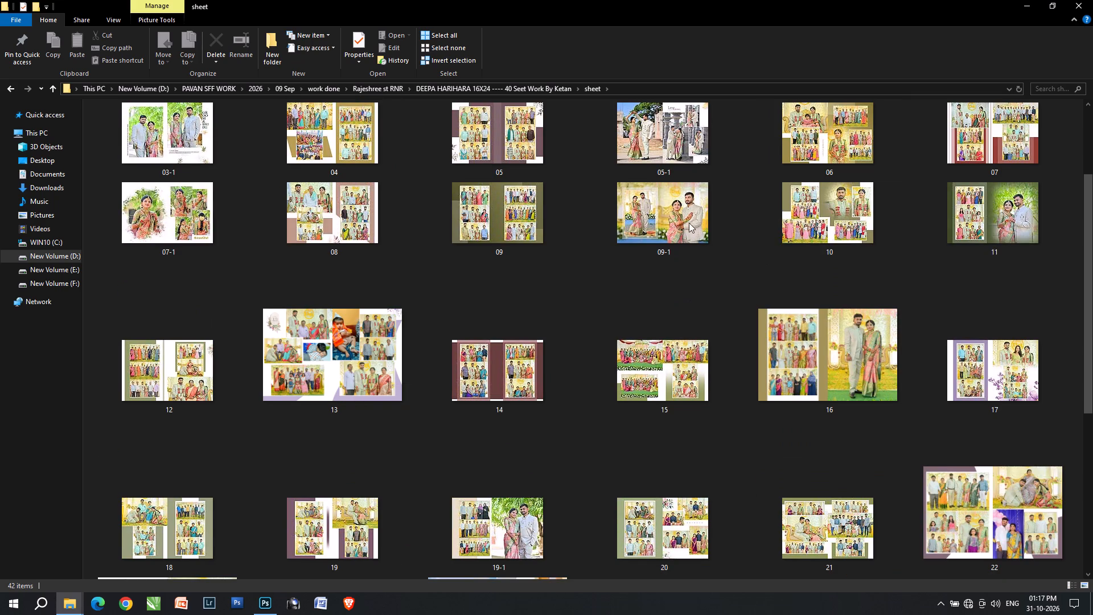
pyautogui.scroll(1, 629, 224)
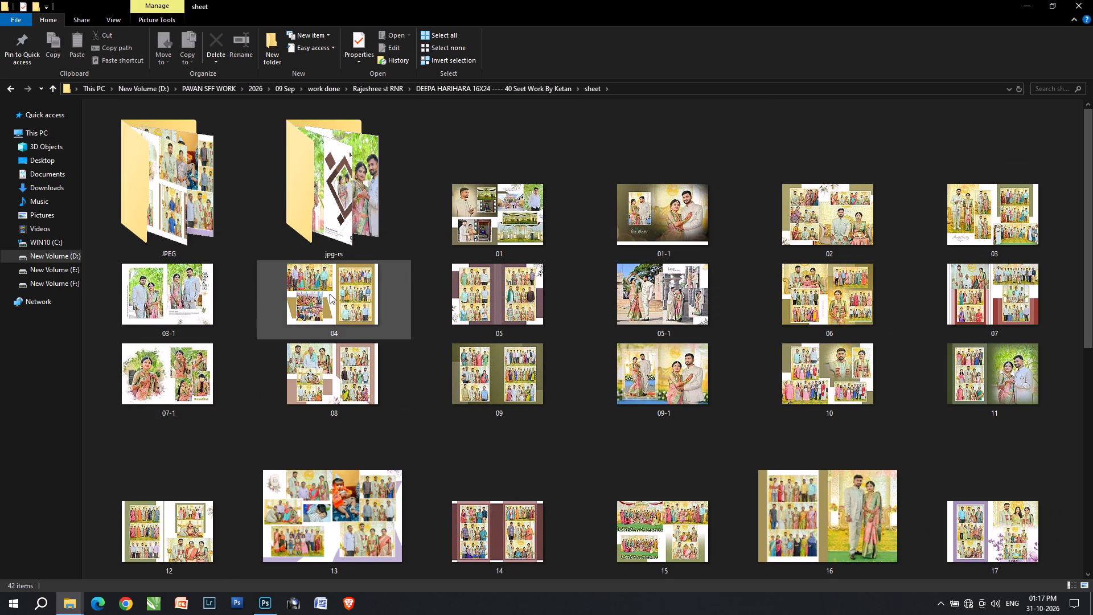
pyautogui.scroll(-1, 348, 313)
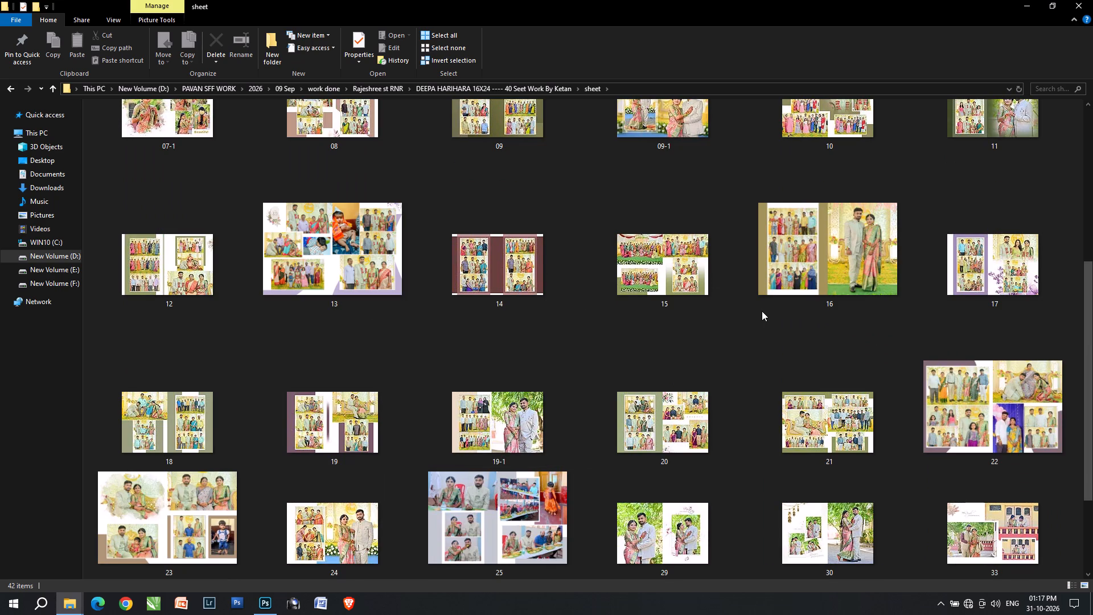
pyautogui.click(871, 290)
pyautogui.click(1009, 290)
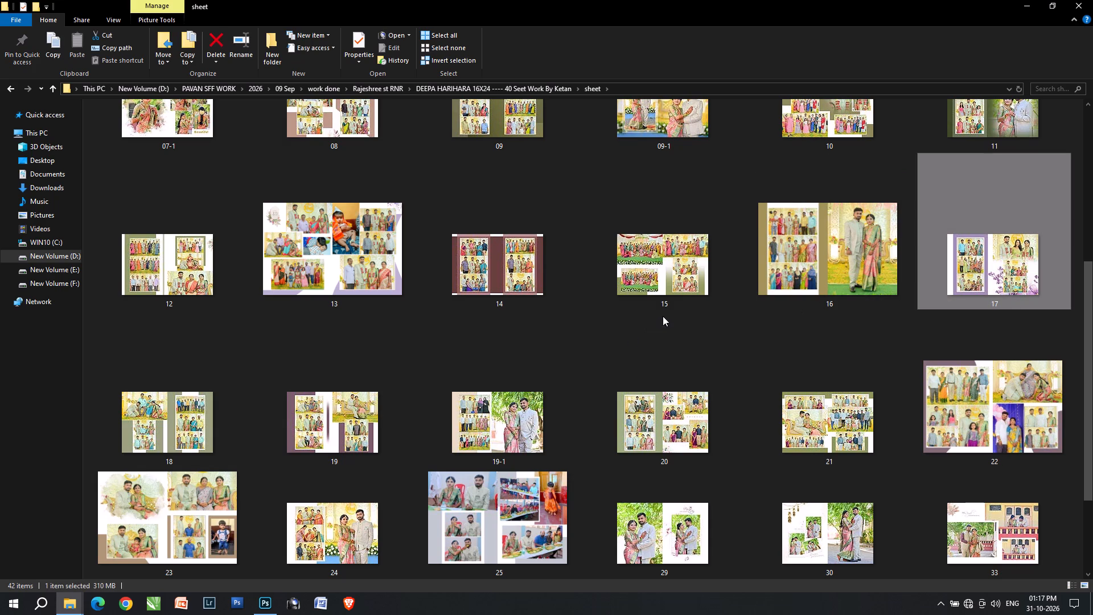
pyautogui.click(402, 280)
pyautogui.click(471, 278)
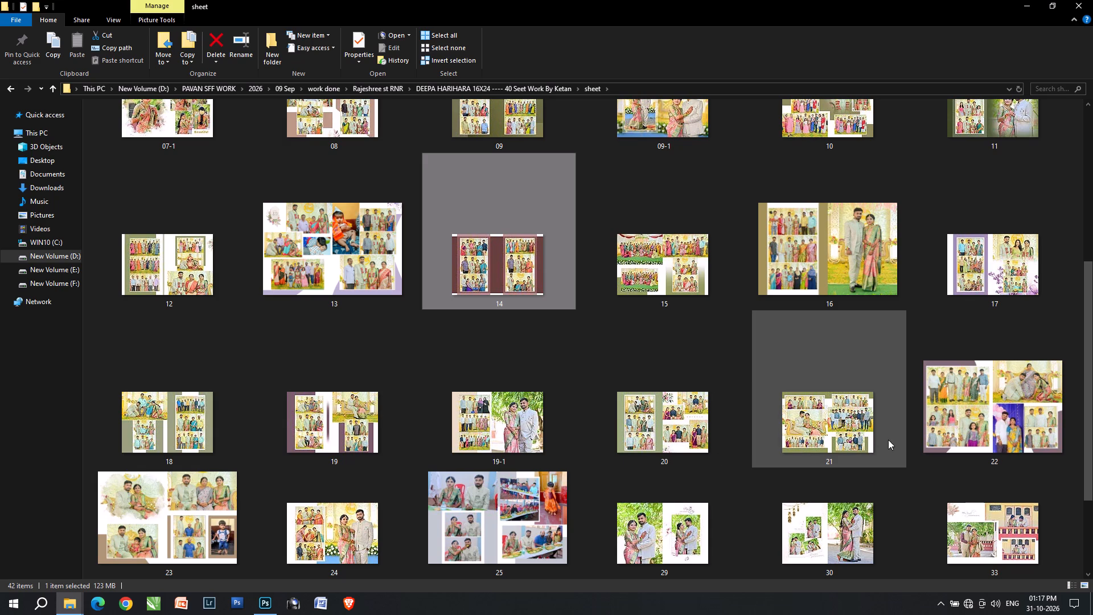
pyautogui.click(1015, 429)
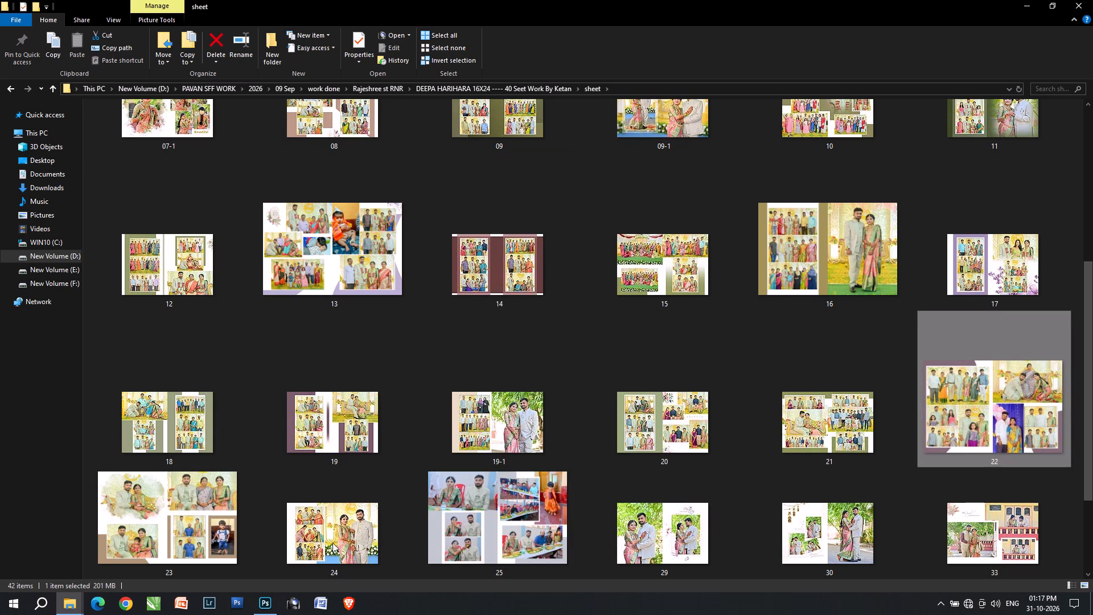
pyautogui.scroll(-4, 321, 543)
pyautogui.click(167, 405)
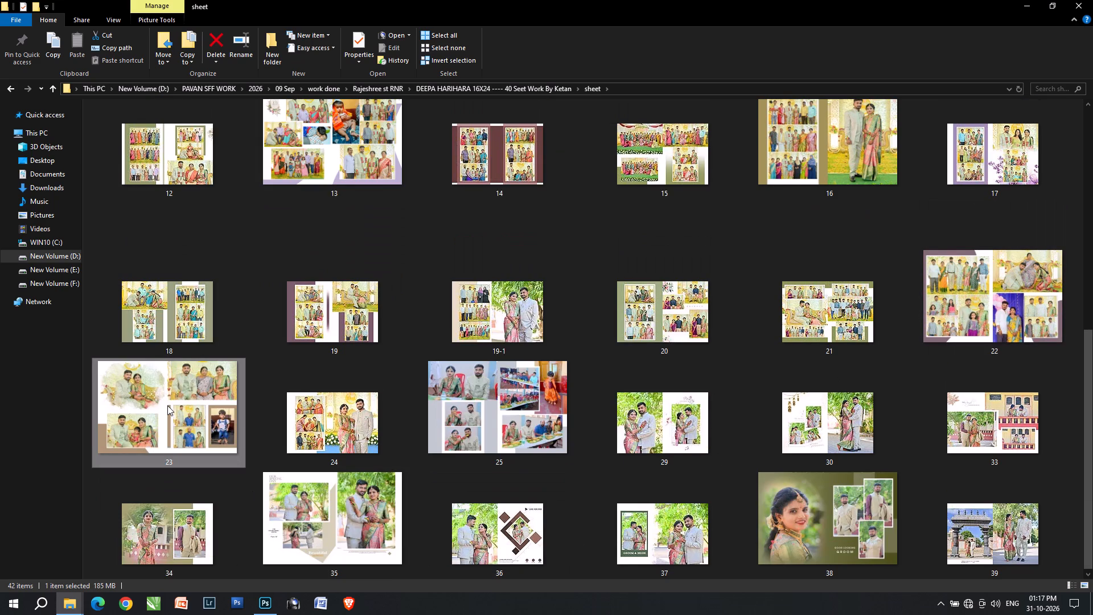
pyautogui.click(220, 419)
pyautogui.click(1055, 319)
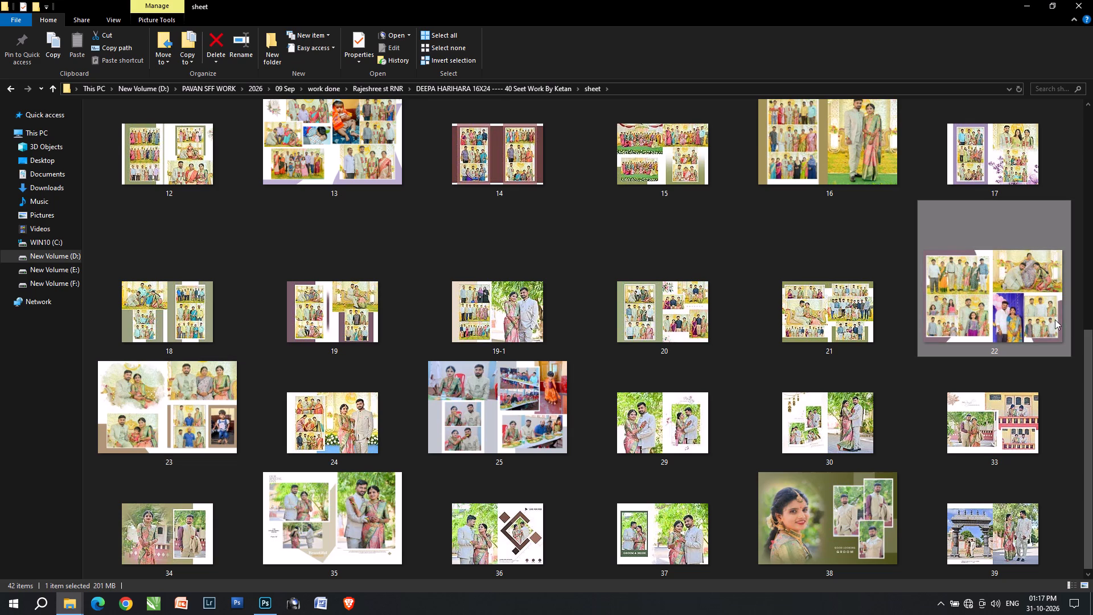
pyautogui.click(502, 436)
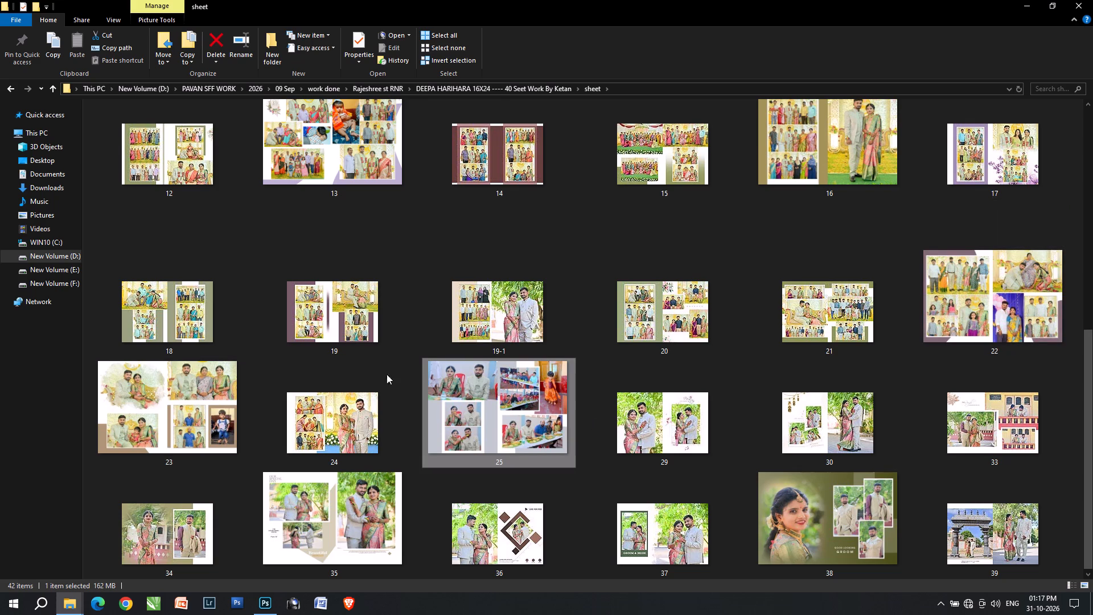
pyautogui.scroll(6, 393, 372)
# Open the JPEG folder, enlarge its thumbnails and look over the exported sheets.
pyautogui.doubleClick(192, 178)
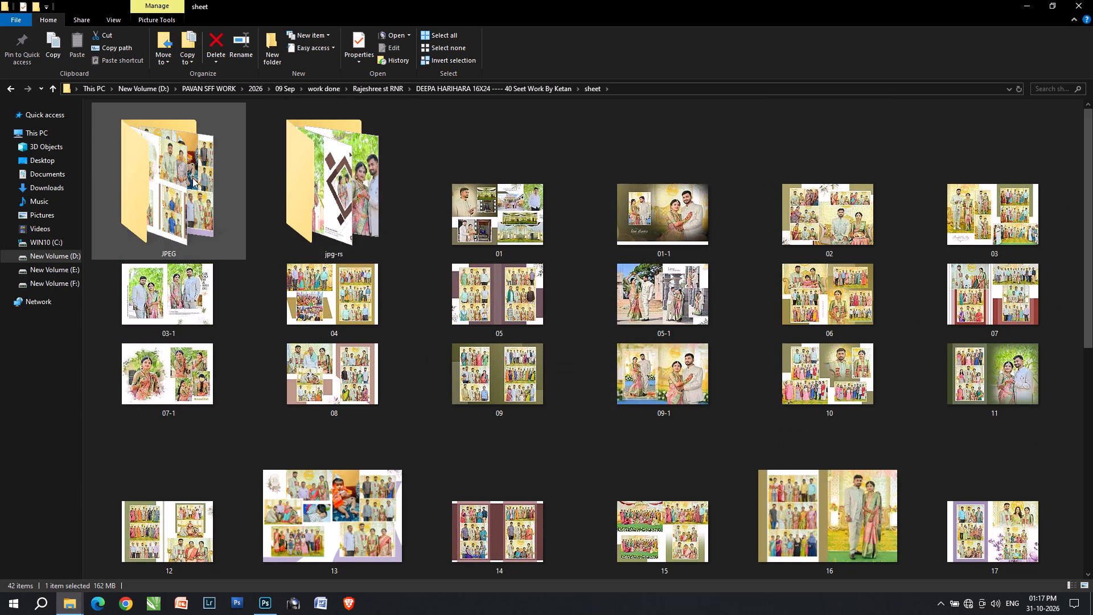
pyautogui.scroll(-3, 347, 324)
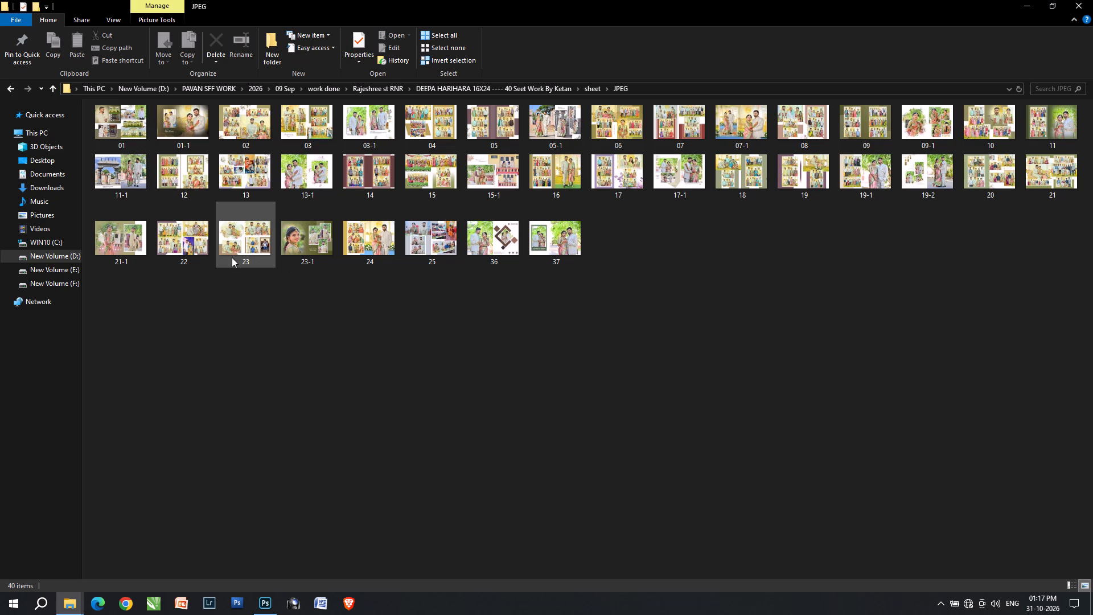
pyautogui.click(258, 255)
pyautogui.click(196, 254)
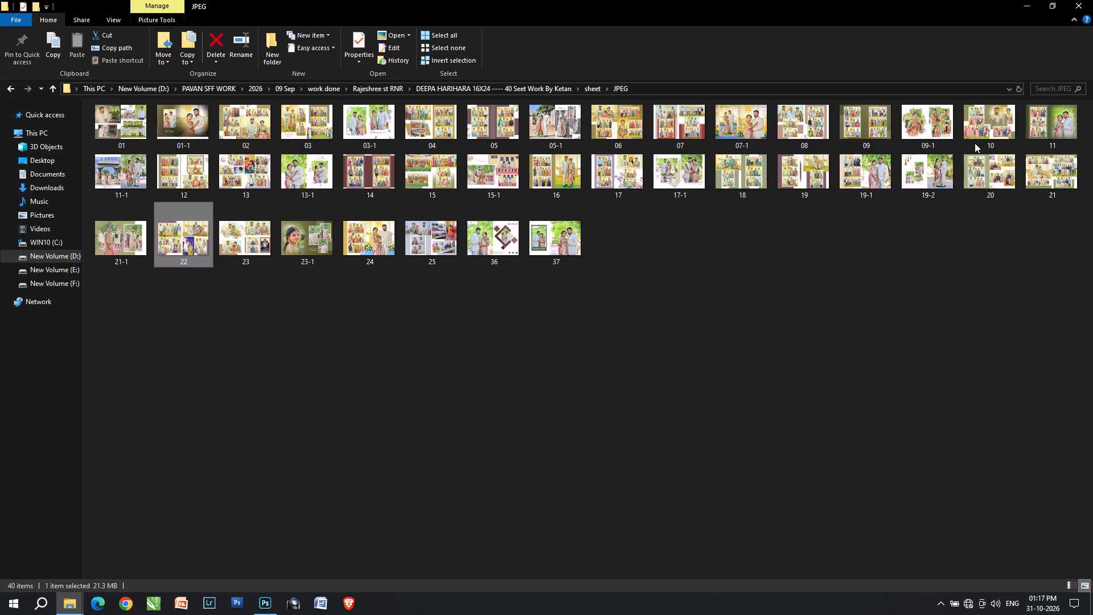
pyautogui.rightClick(578, 316)
pyautogui.moveTo(594, 322); pyautogui.dragTo(786, 322)
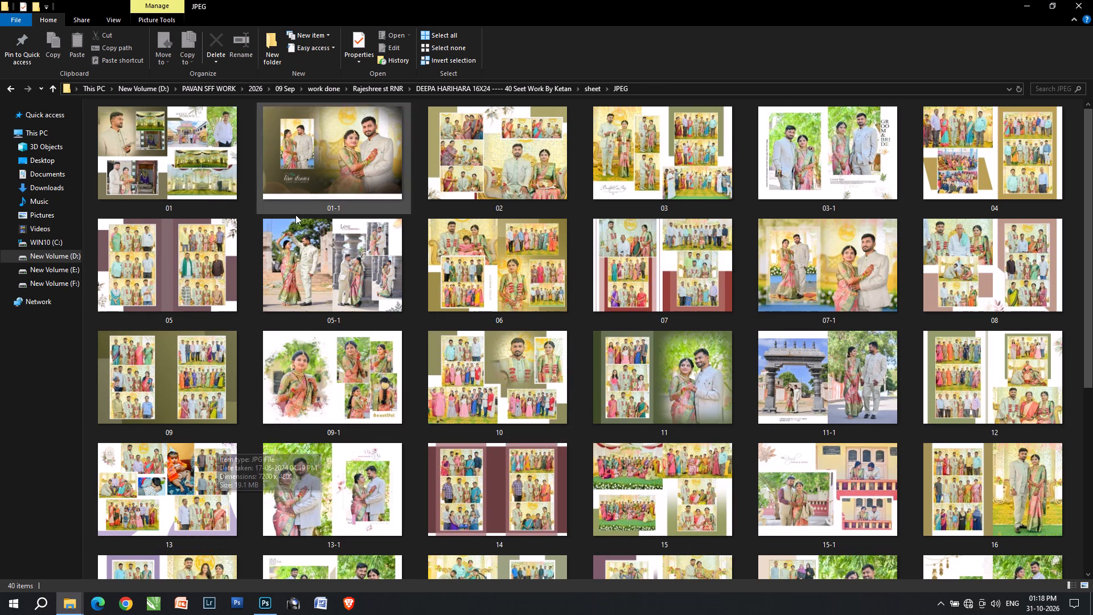
pyautogui.scroll(-2, 295, 222)
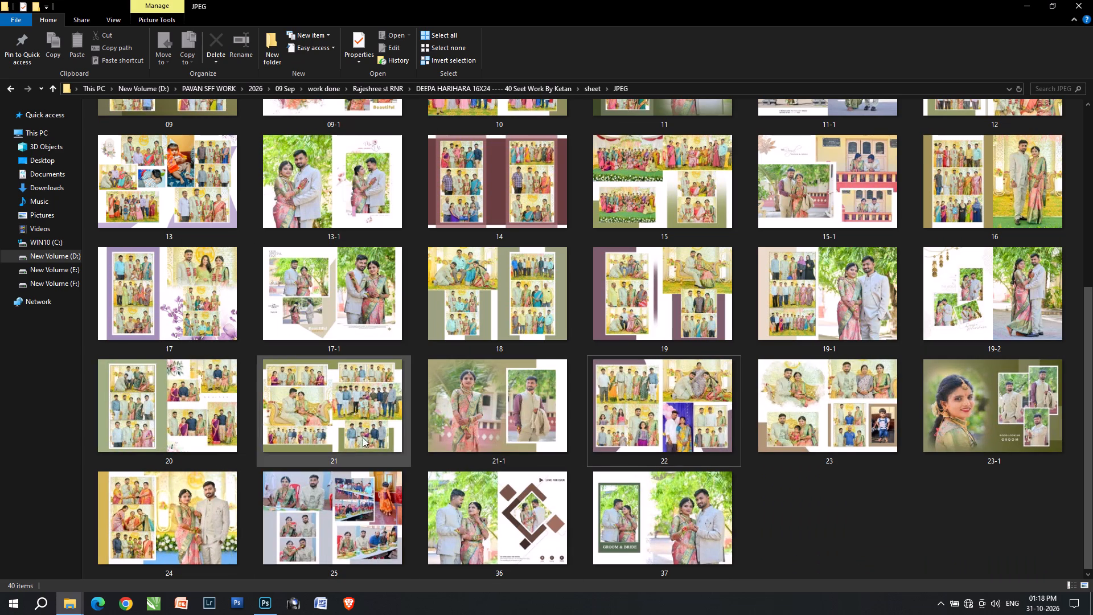
pyautogui.scroll(4, 282, 214)
pyautogui.scroll(1, 377, 179)
# Reopen the JPEG folder from the sheet folder and examine the exported sheets, especially 22, 23 and 13.
pyautogui.click(591, 83)
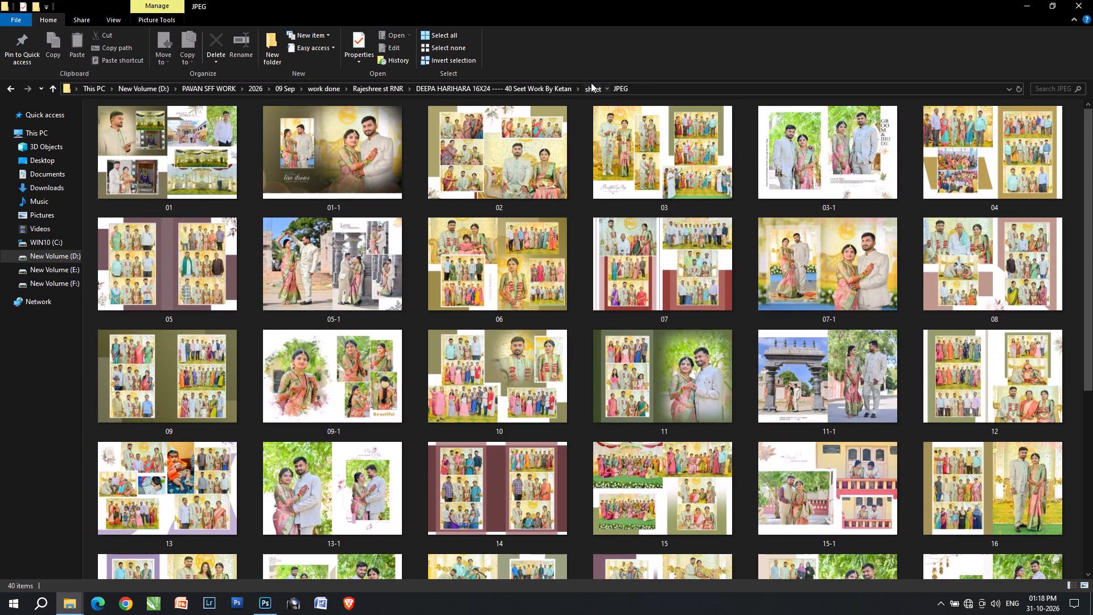
pyautogui.doubleClick(200, 216)
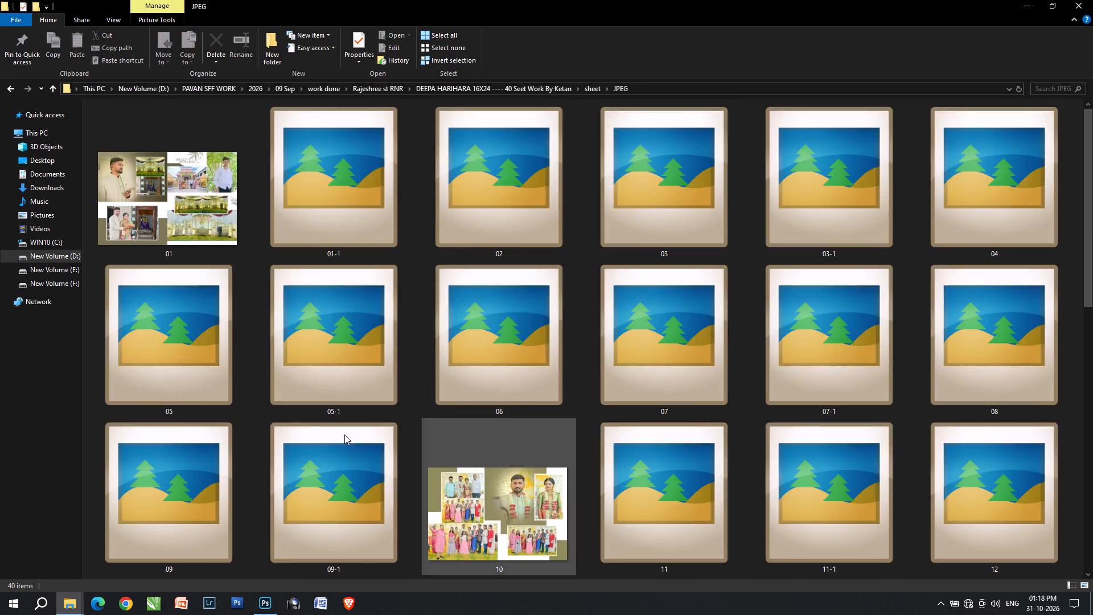
pyautogui.scroll(-6, 299, 416)
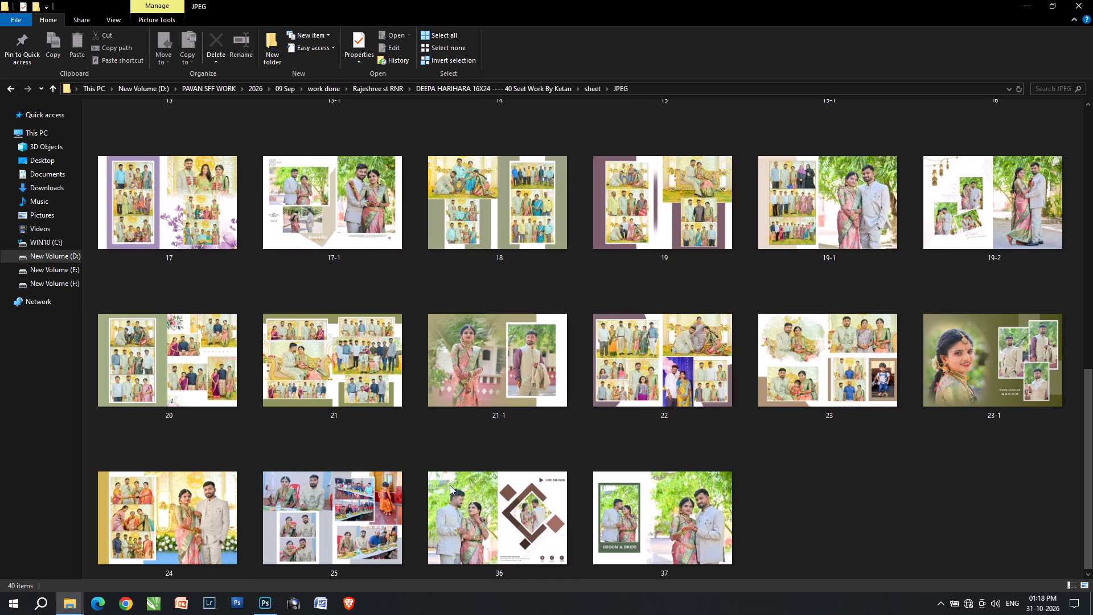
pyautogui.click(813, 402)
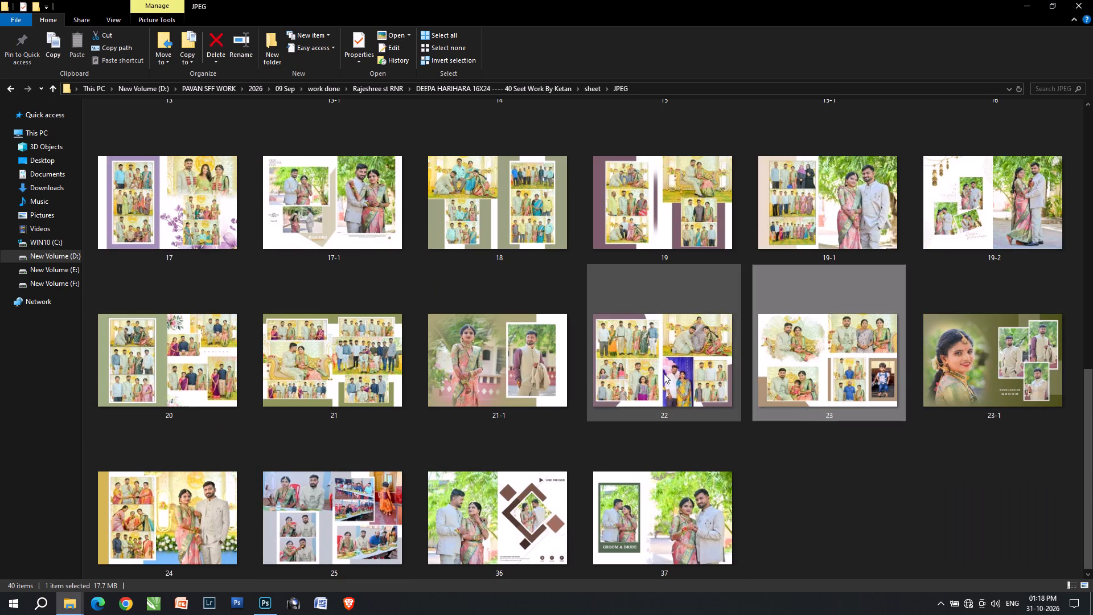
pyautogui.click(658, 372)
pyautogui.click(788, 372)
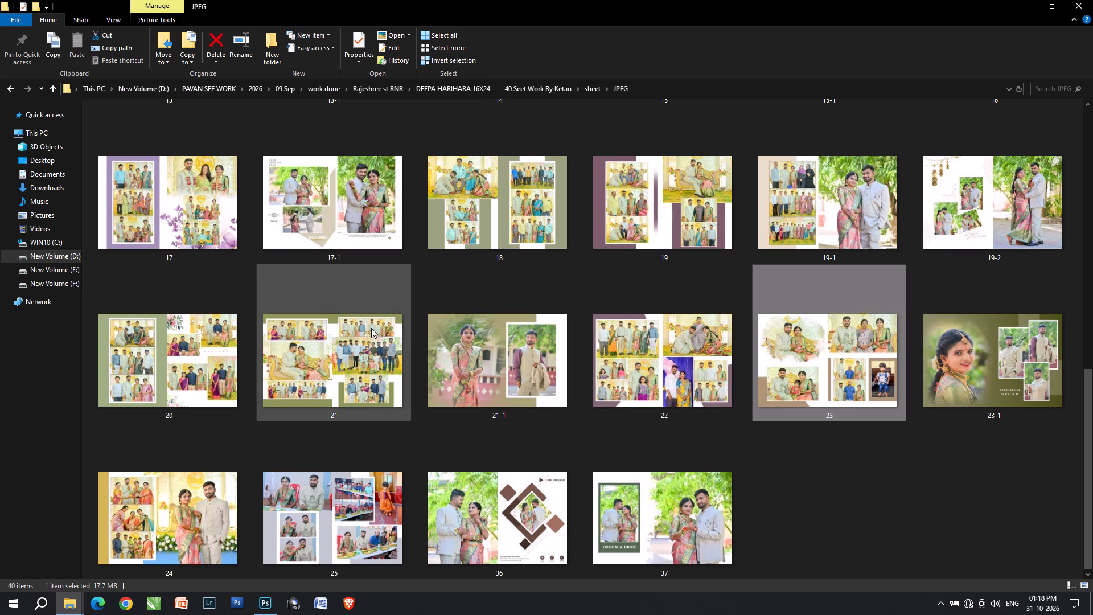
pyautogui.scroll(1, 368, 379)
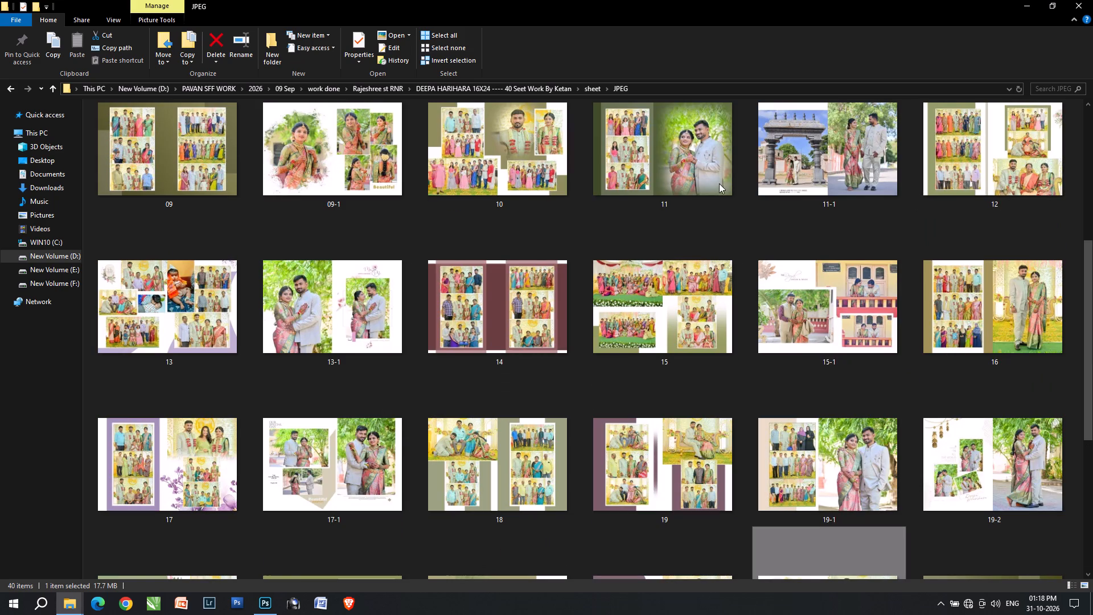
pyautogui.click(195, 333)
pyautogui.scroll(2, 195, 333)
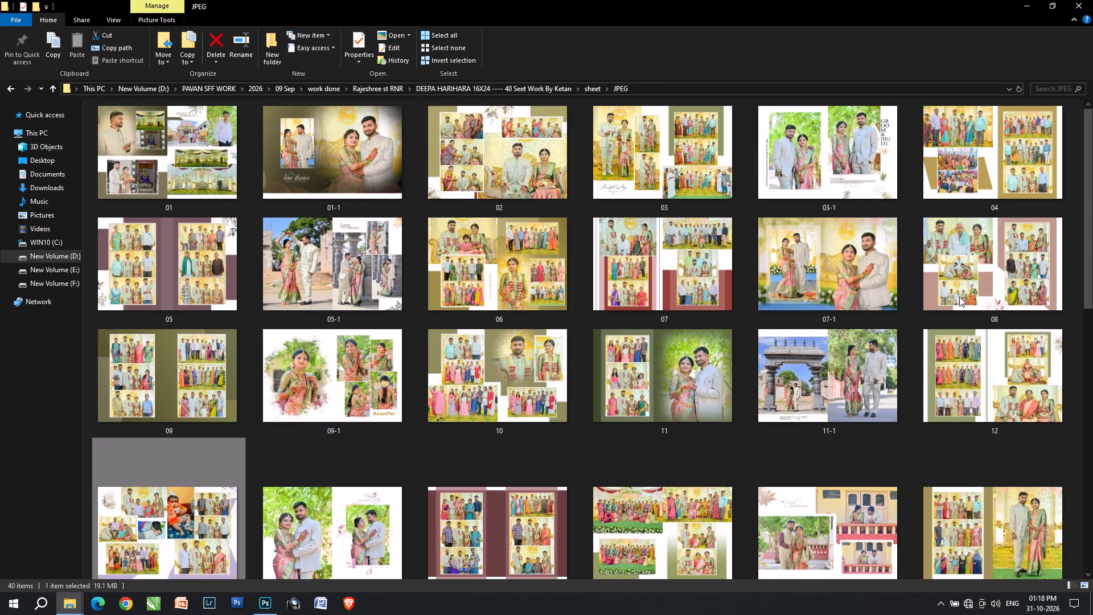
pyautogui.scroll(-1, 367, 385)
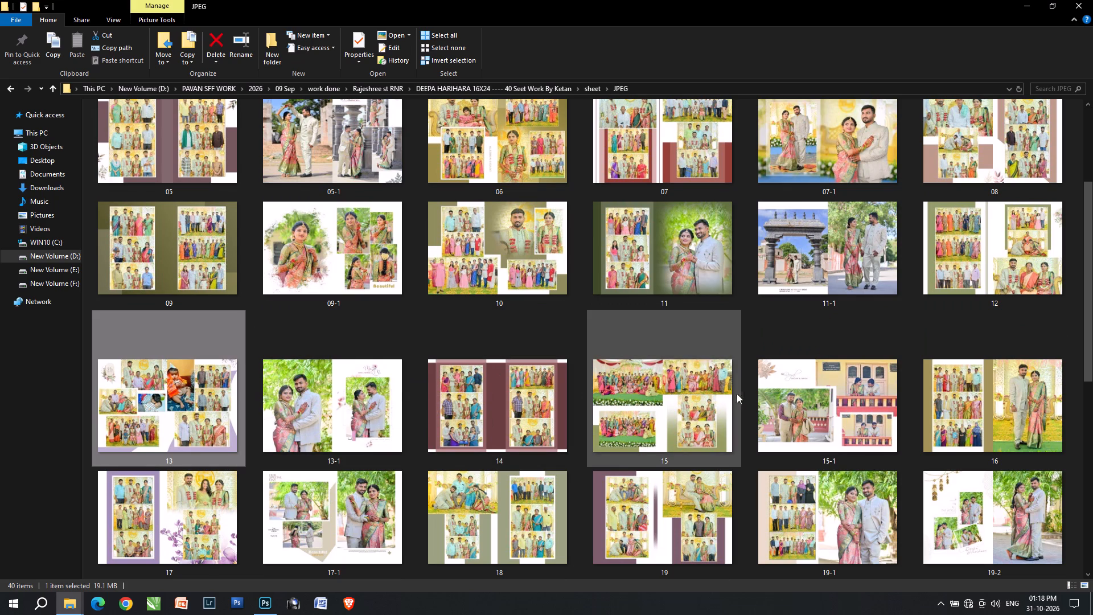
pyautogui.scroll(-1, 811, 380)
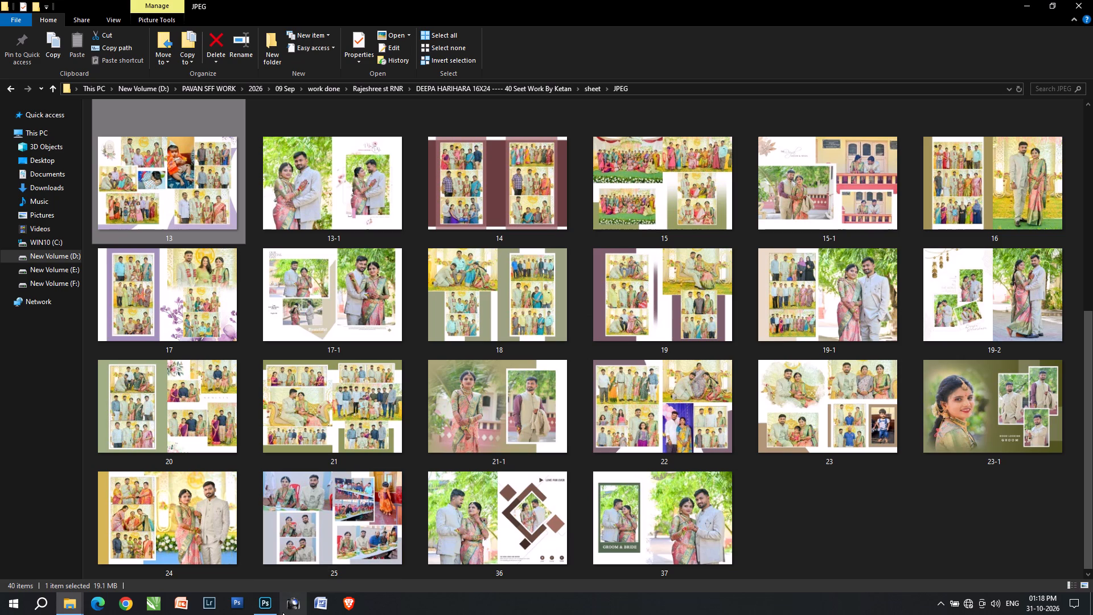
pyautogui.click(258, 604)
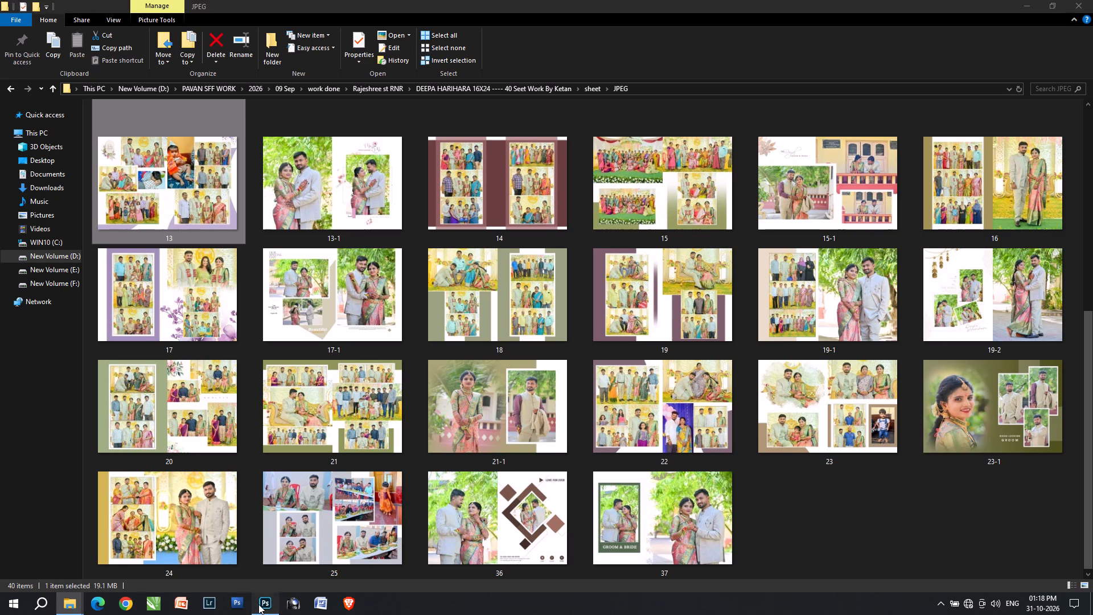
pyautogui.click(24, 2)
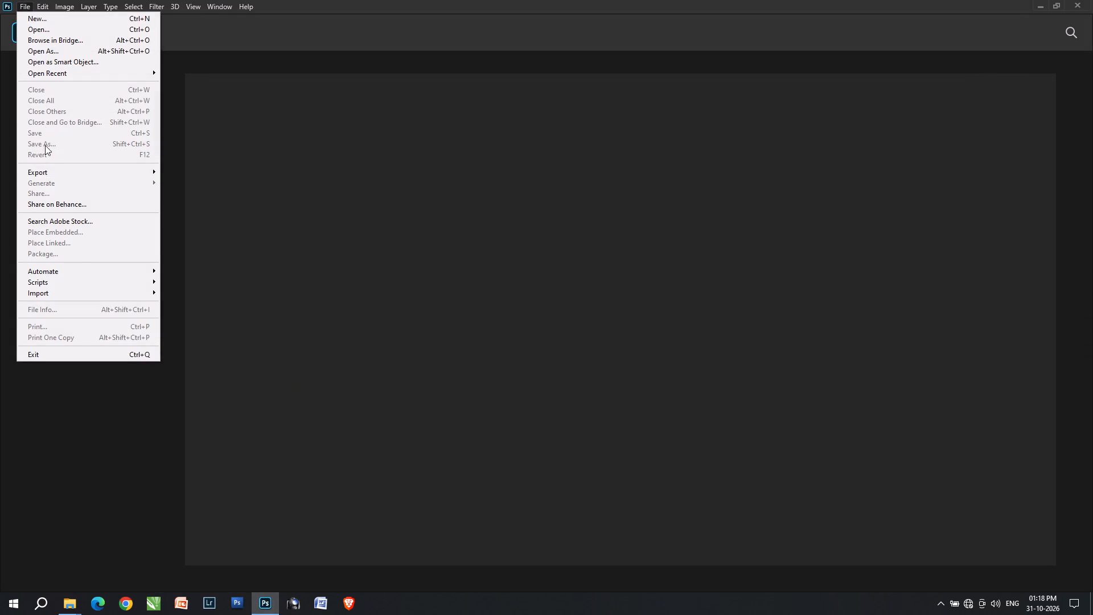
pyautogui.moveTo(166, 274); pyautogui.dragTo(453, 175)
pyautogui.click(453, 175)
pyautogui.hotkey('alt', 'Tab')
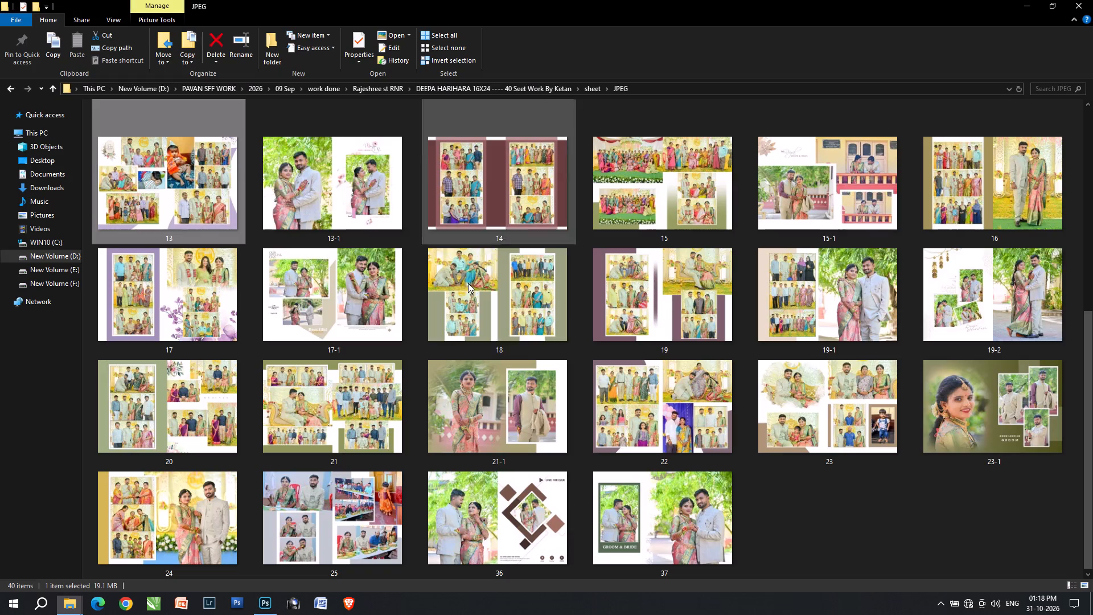
# Open the exported sheet 13 JPEG in ACDSee Pro 3 to inspect it at full-screen size.
pyautogui.rightClick(145, 180)
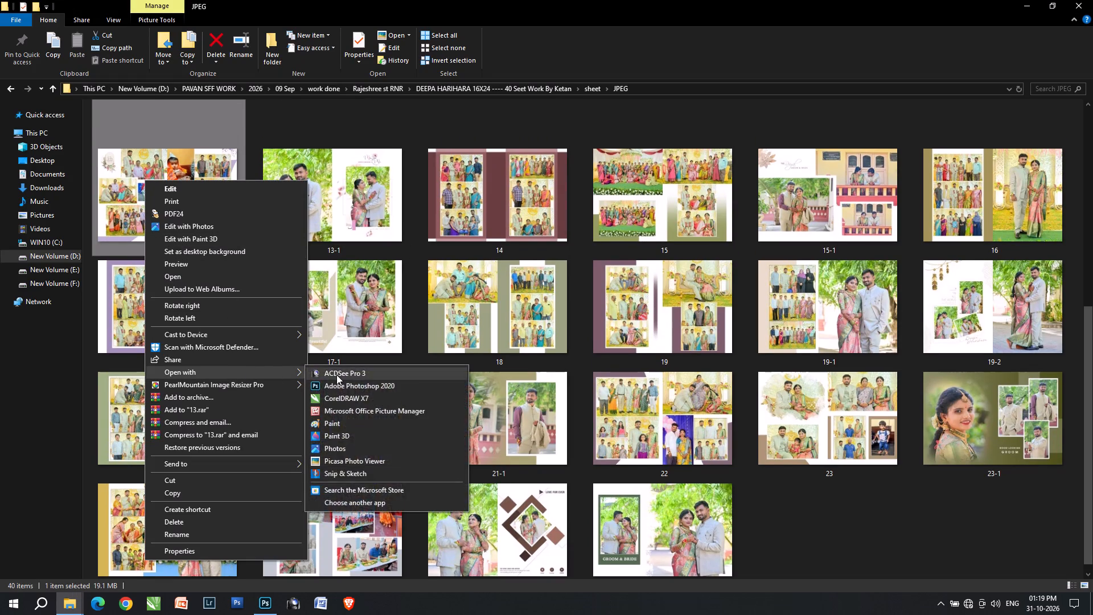
pyautogui.click(336, 375)
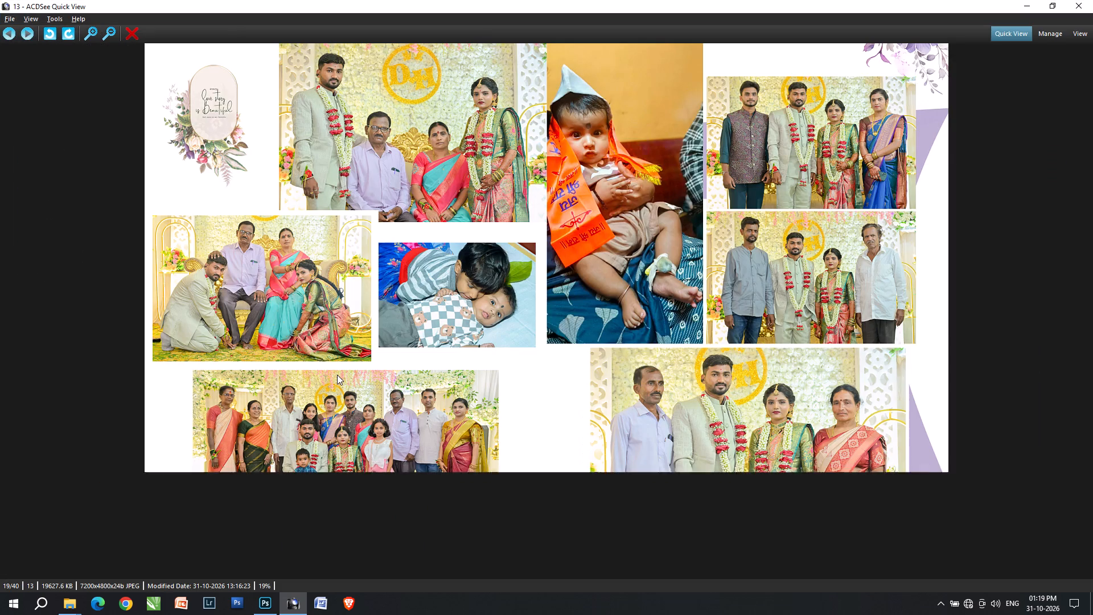
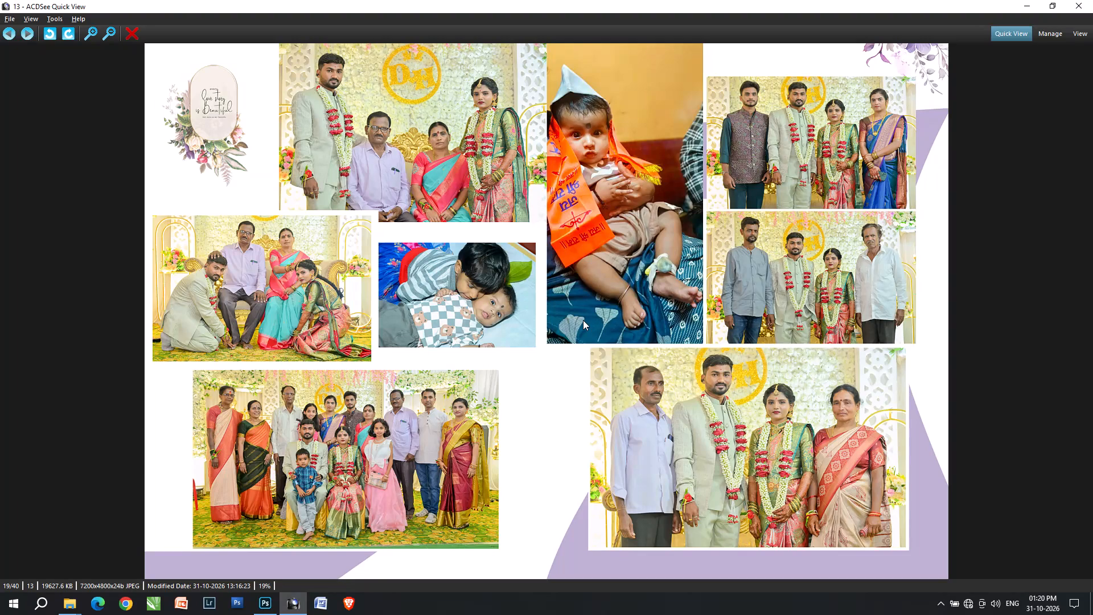
# Switch the exported sheet 13 JPEG out of its quick view.
pyautogui.doubleClick(680, 500)
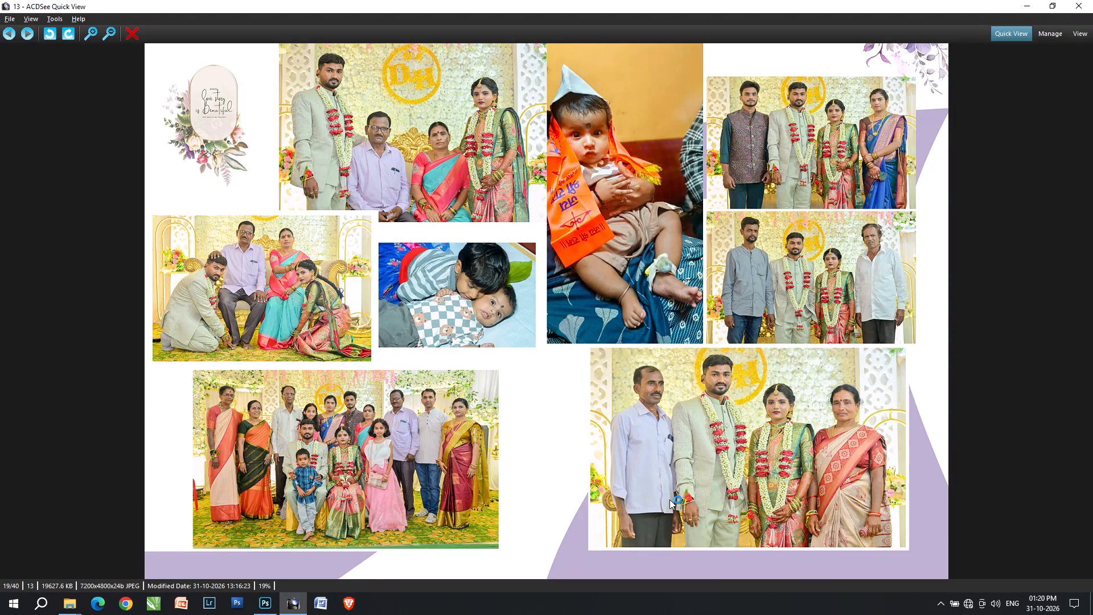
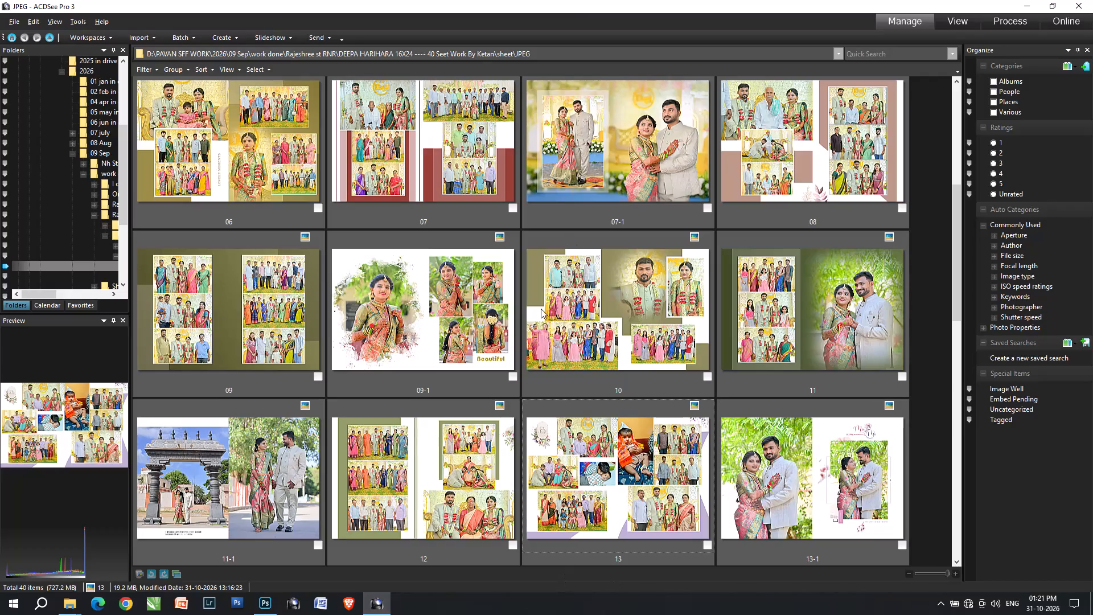
# Start a batch resize of exported sheets 13, 22, 23 and 25 and open its file options.
pyautogui.click(655, 485)
pyautogui.scroll(-14, 249, 412)
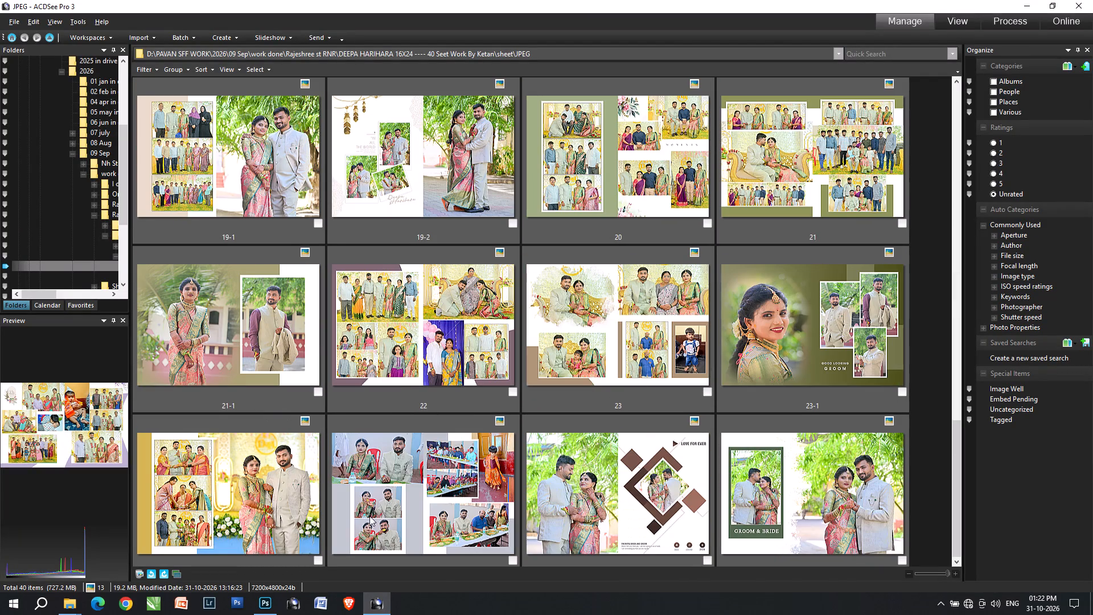
pyautogui.keyDown('ctrl'); pyautogui.click(429, 491); pyautogui.keyUp('ctrl')
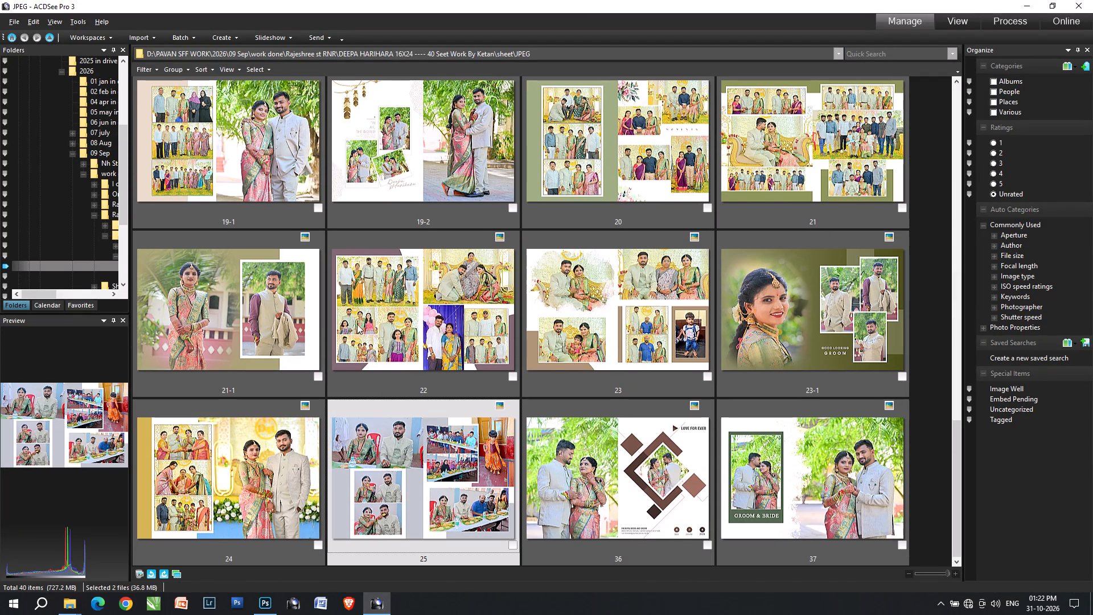
pyautogui.keyDown('ctrl'); pyautogui.click(435, 320); pyautogui.keyUp('ctrl')
pyautogui.keyDown('ctrl'); pyautogui.click(679, 353); pyautogui.keyUp('ctrl')
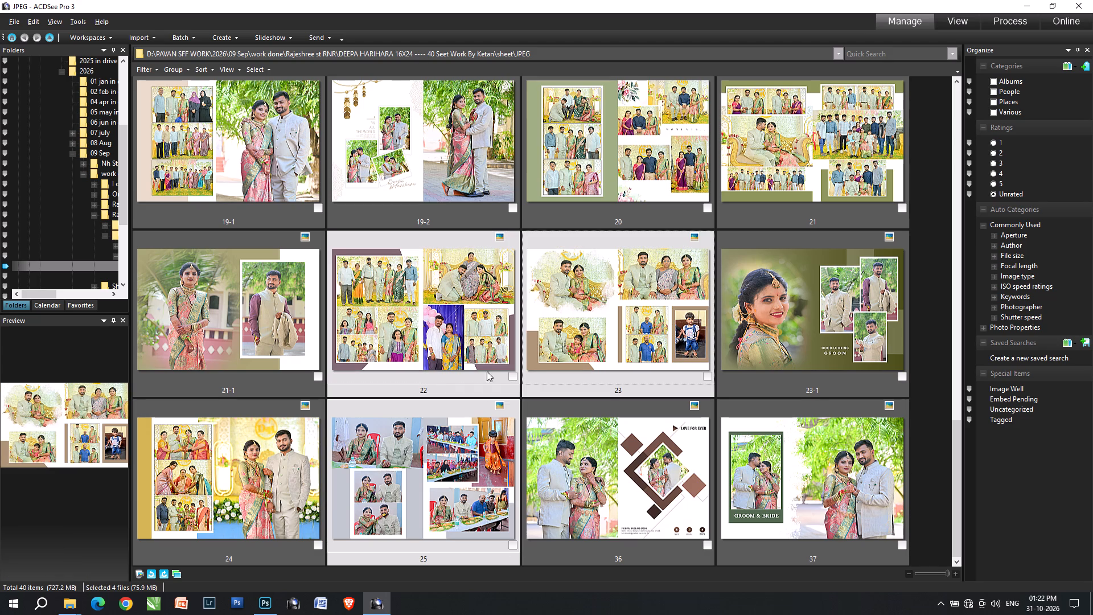
pyautogui.click(181, 41)
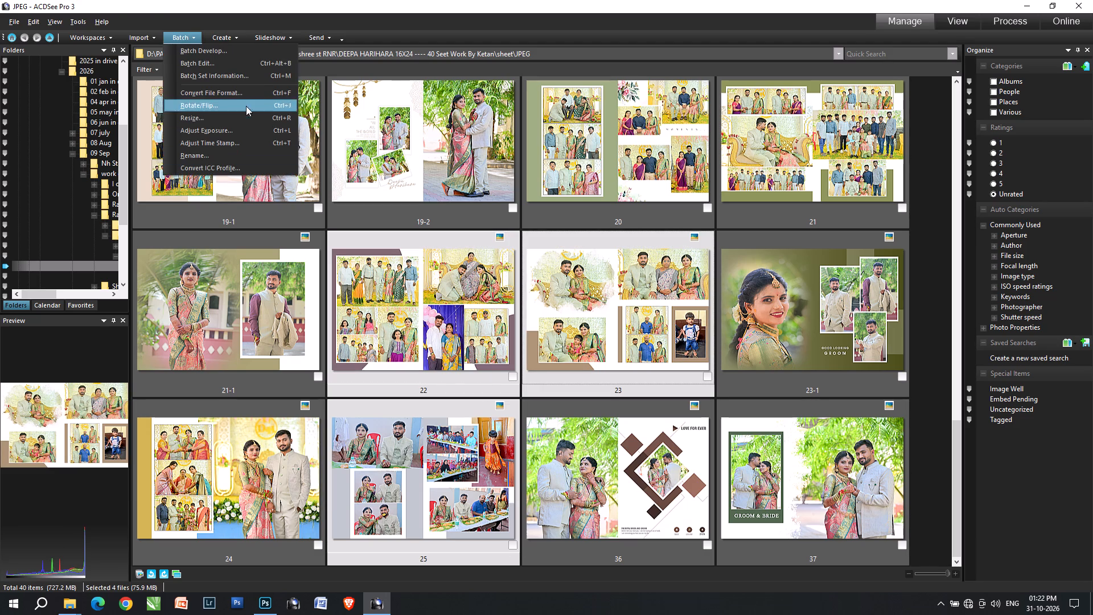
pyautogui.click(246, 120)
pyautogui.click(445, 386)
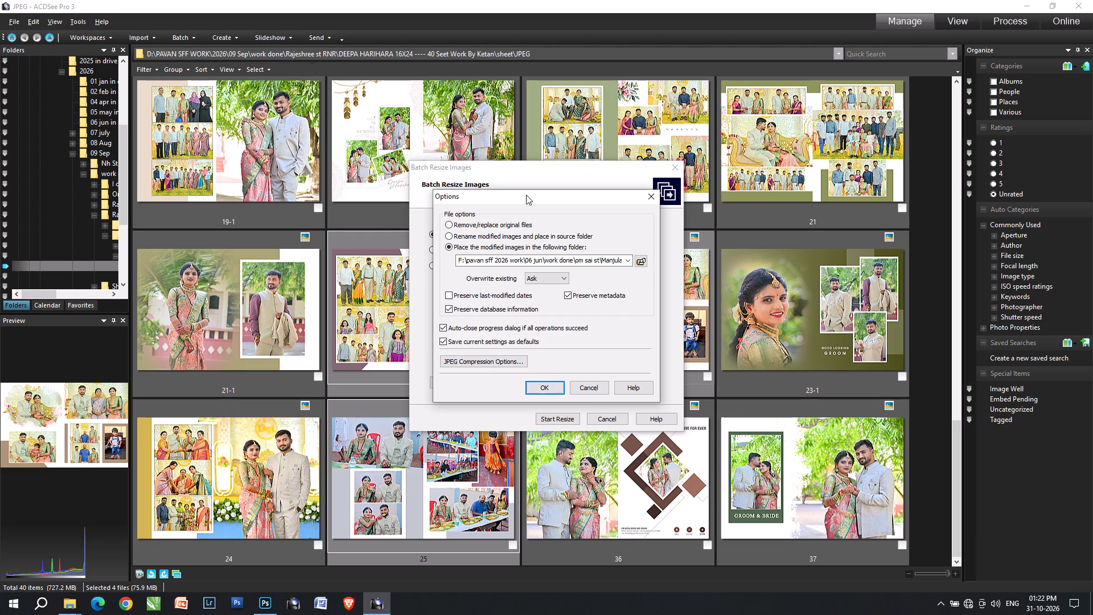
# Set the resize output folder to jpg-rs inside the album's sheet folder, under 09 Sep's completed work on drive D.
pyautogui.click(645, 258)
pyautogui.scroll(-3, 543, 319)
pyautogui.scroll(1, 495, 309)
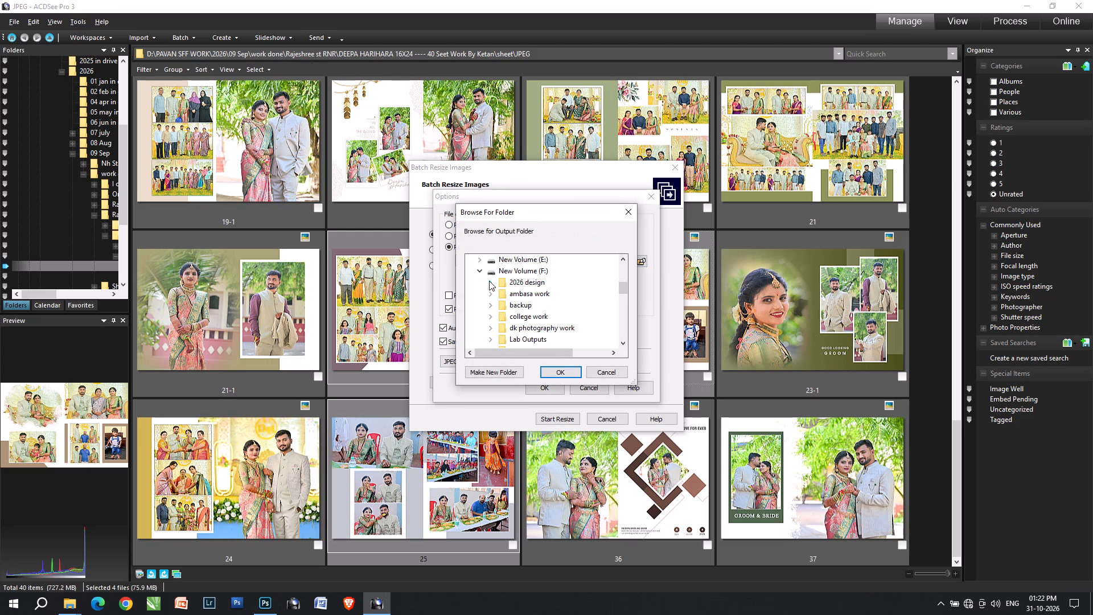
pyautogui.scroll(2, 479, 272)
pyautogui.scroll(-1, 484, 332)
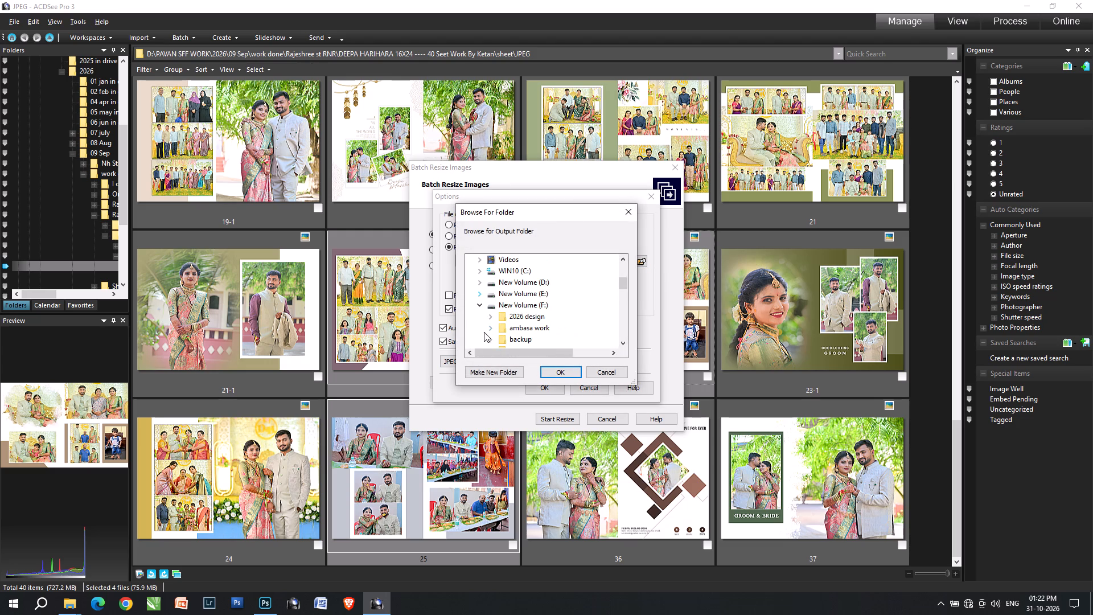
pyautogui.click(483, 303)
pyautogui.click(481, 281)
pyautogui.click(499, 314)
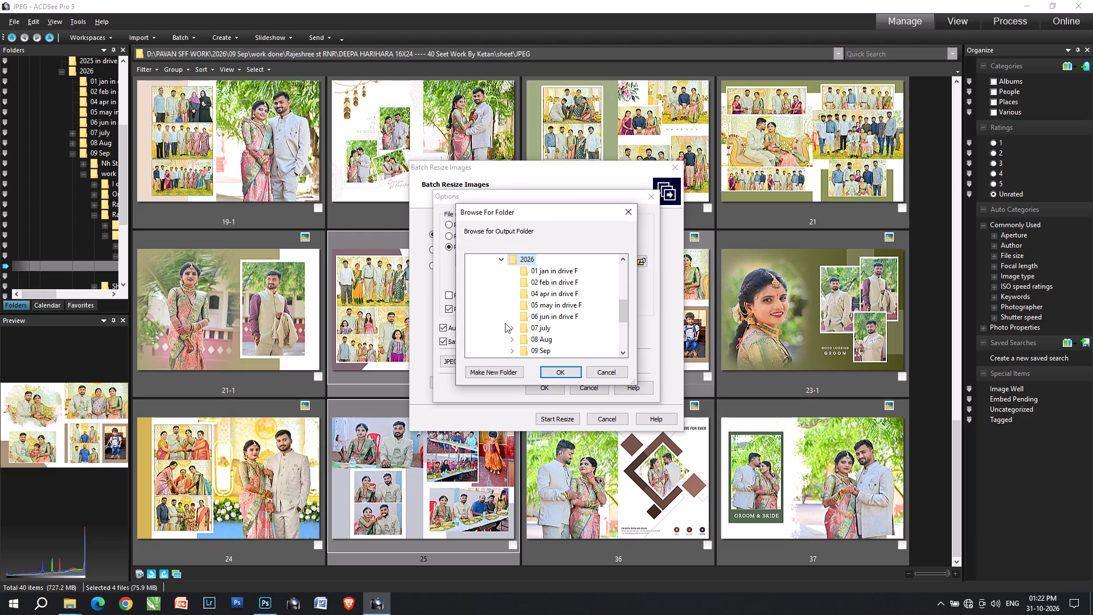
pyautogui.click(511, 347)
pyautogui.click(524, 350)
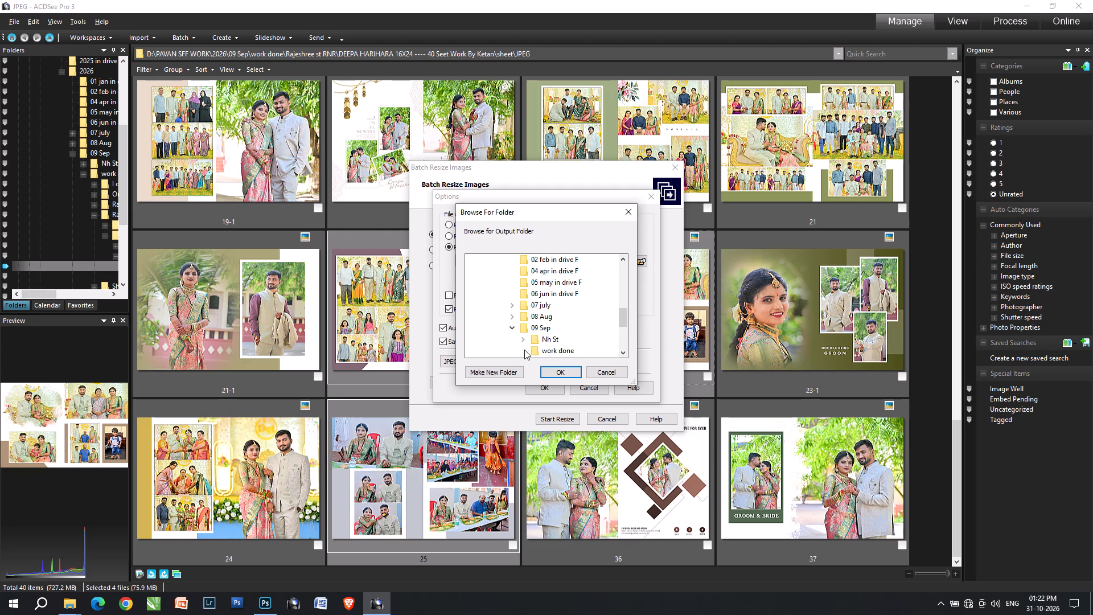
pyautogui.click(531, 337)
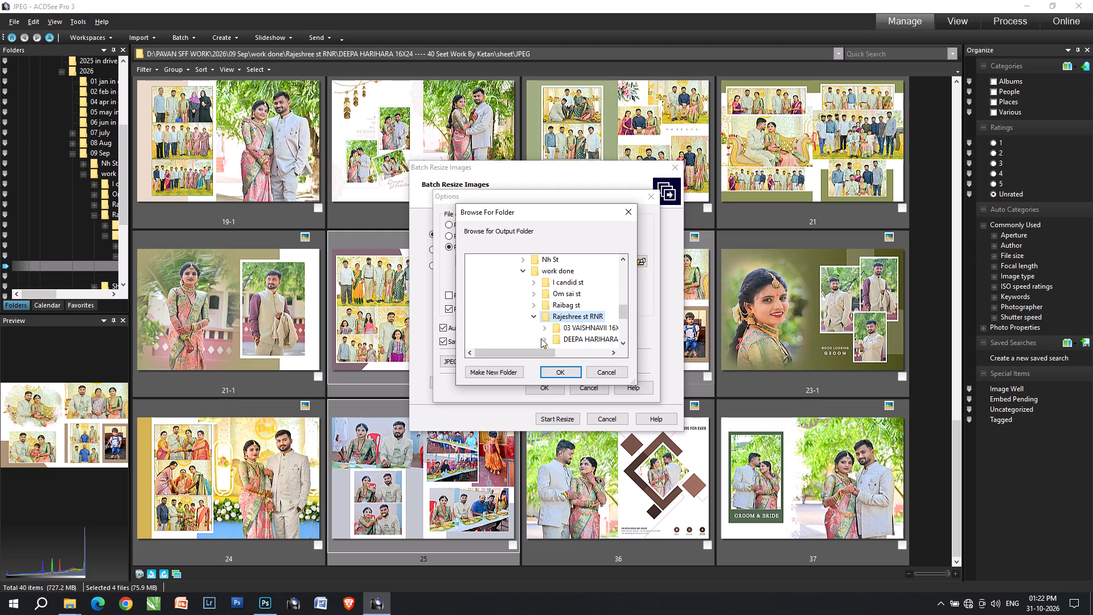
pyautogui.click(541, 338)
pyautogui.scroll(-1, 517, 315)
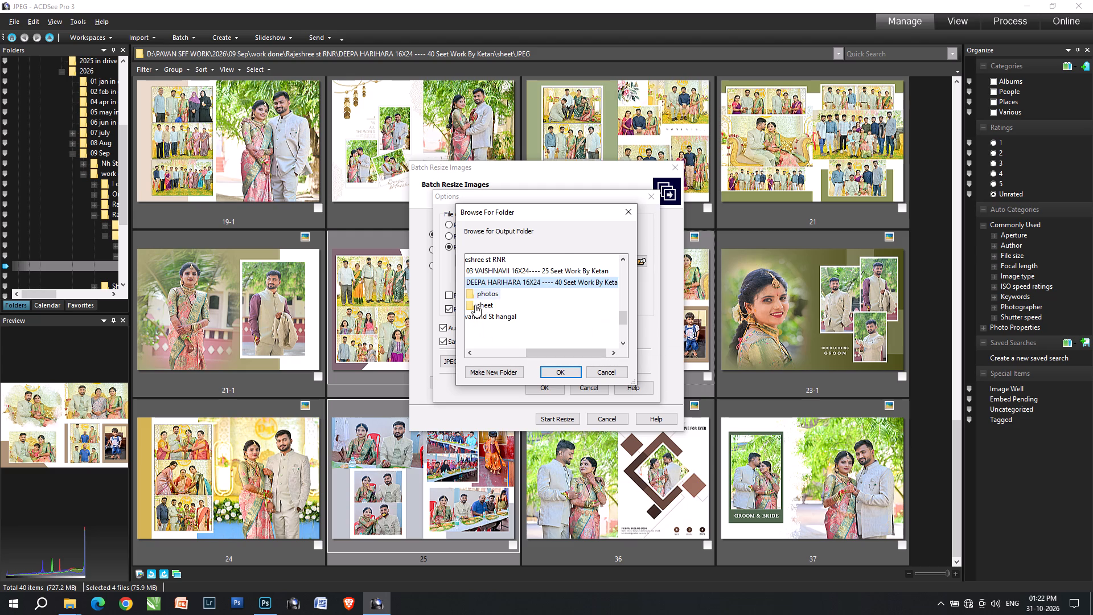
pyautogui.click(473, 306)
pyautogui.click(495, 327)
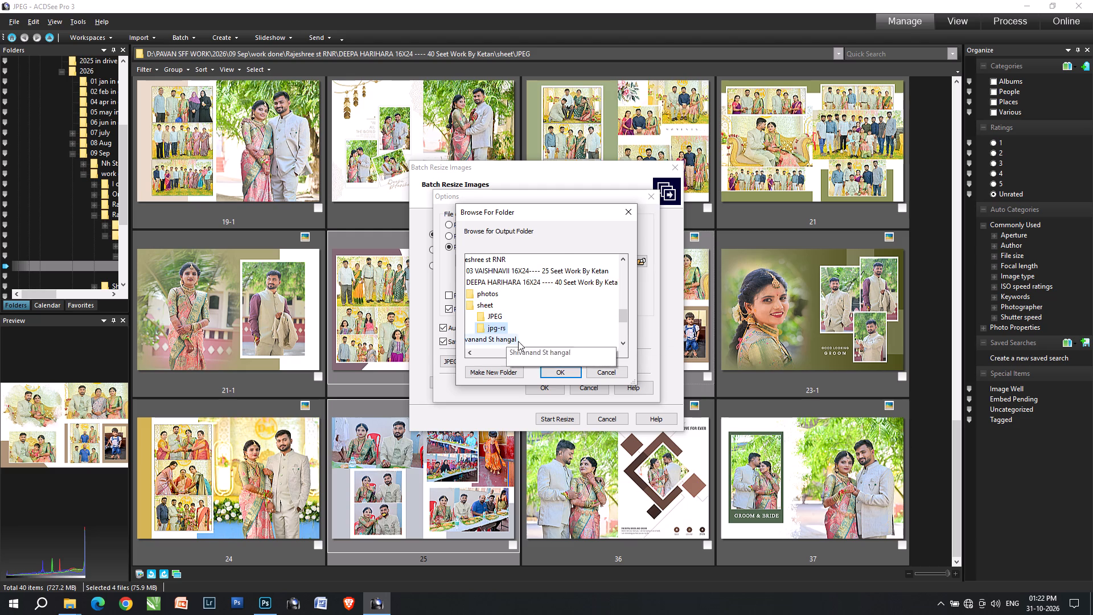
pyautogui.click(568, 374)
pyautogui.click(551, 386)
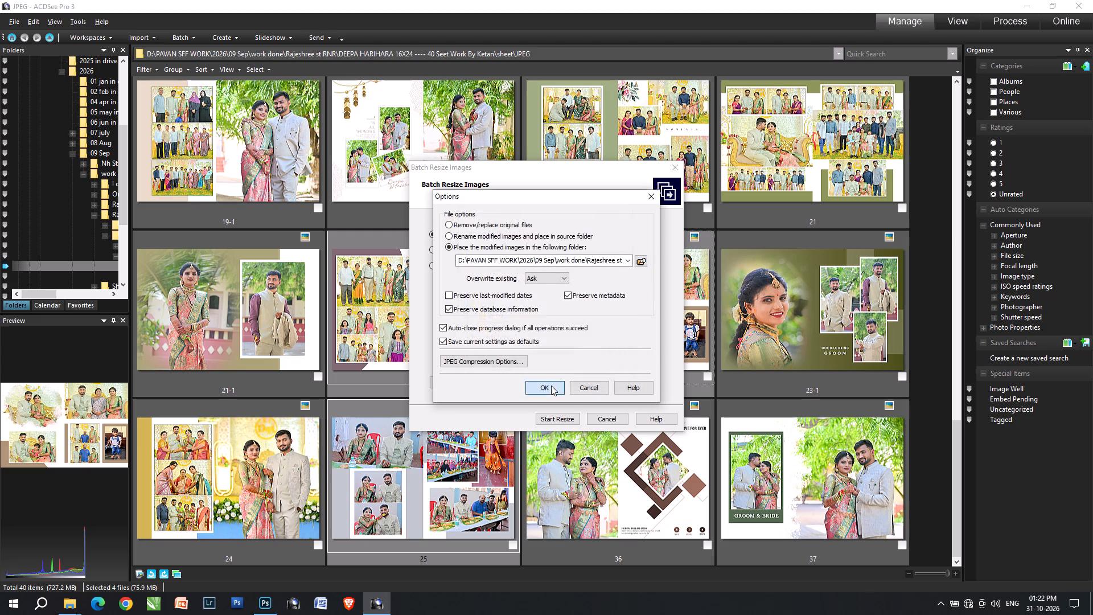
# Run the batch resize, overwriting all existing files in the output folder, and close ACDSee.
pyautogui.click(552, 411)
pyautogui.click(553, 416)
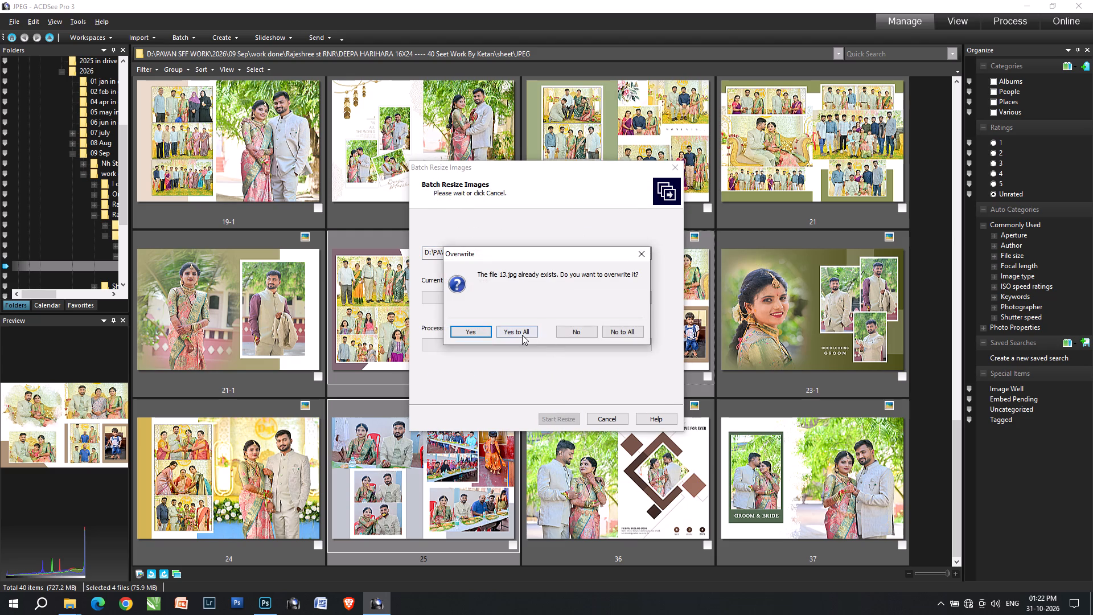
pyautogui.click(522, 335)
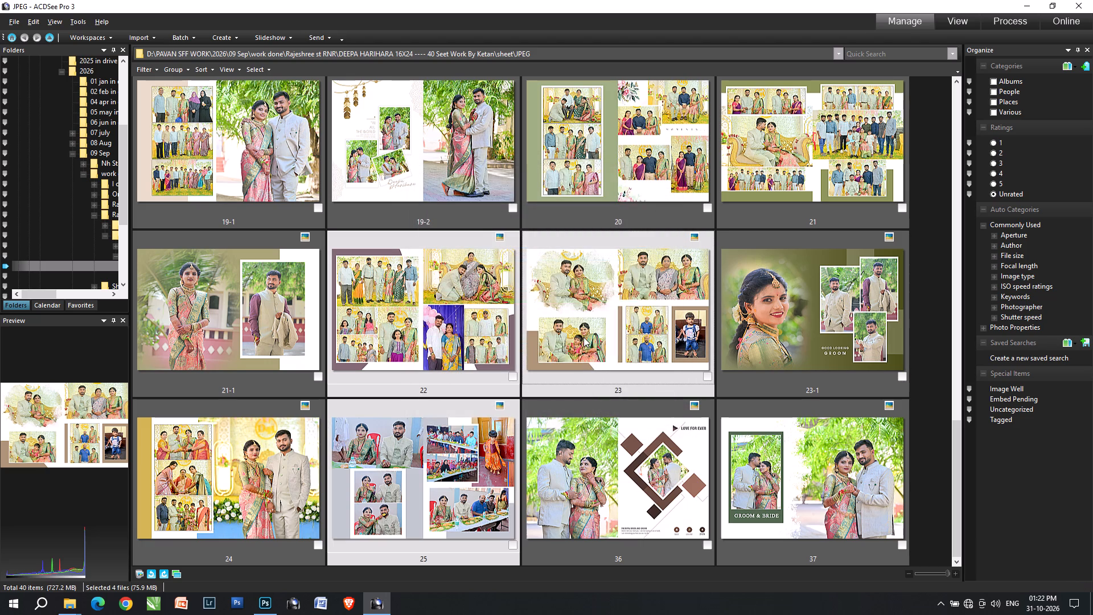
pyautogui.click(1092, 0)
# Switch to Photoshop and start a PDF Presentation with Presentation as the output type.
pyautogui.click(270, 603)
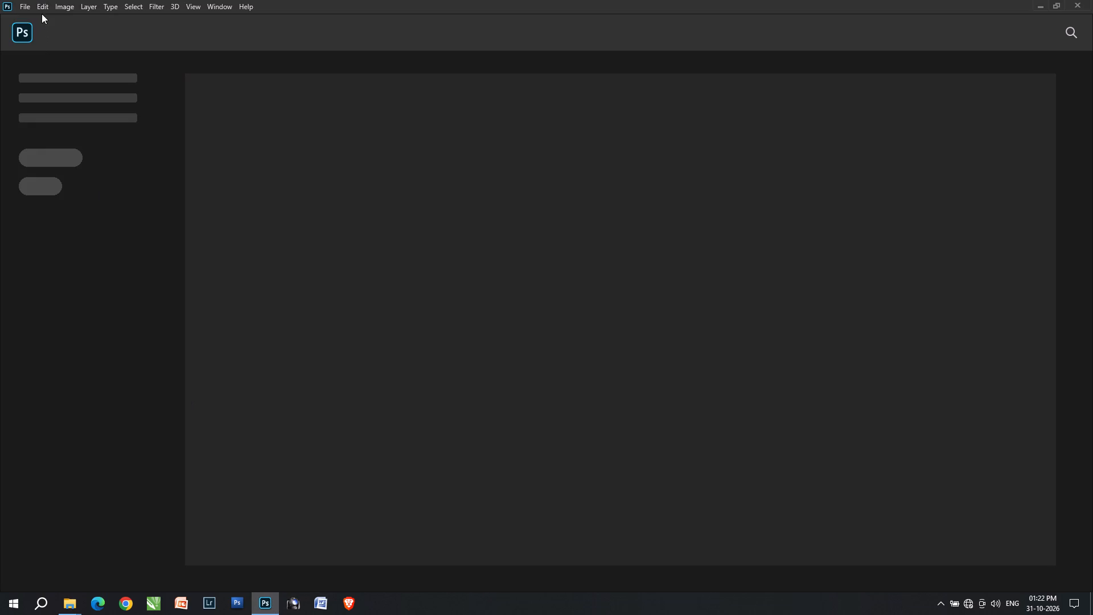
pyautogui.click(25, 0)
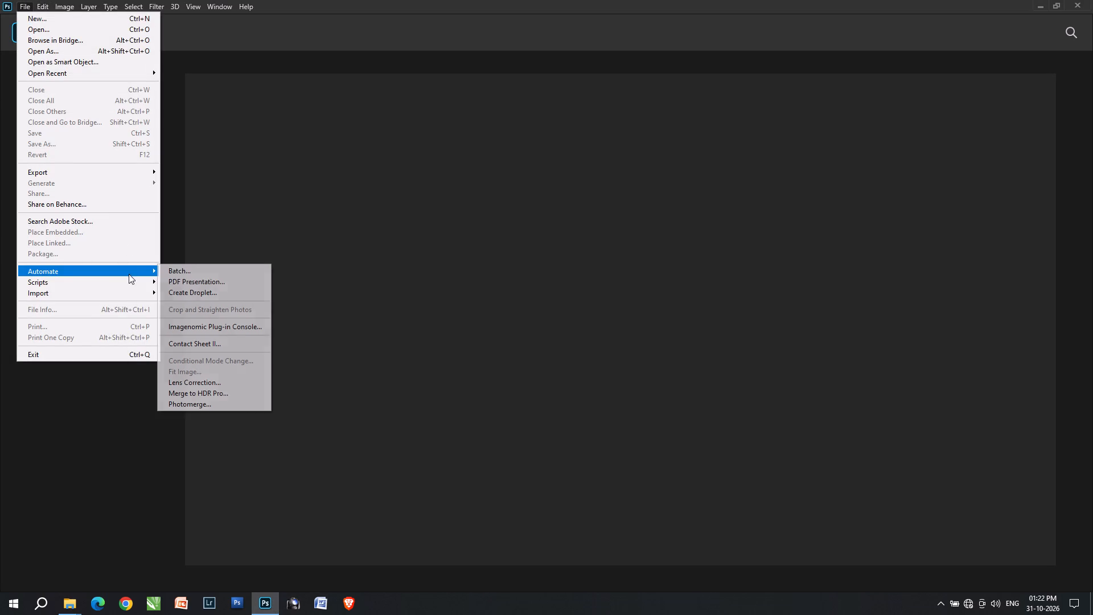
pyautogui.moveTo(217, 287); pyautogui.dragTo(224, 278)
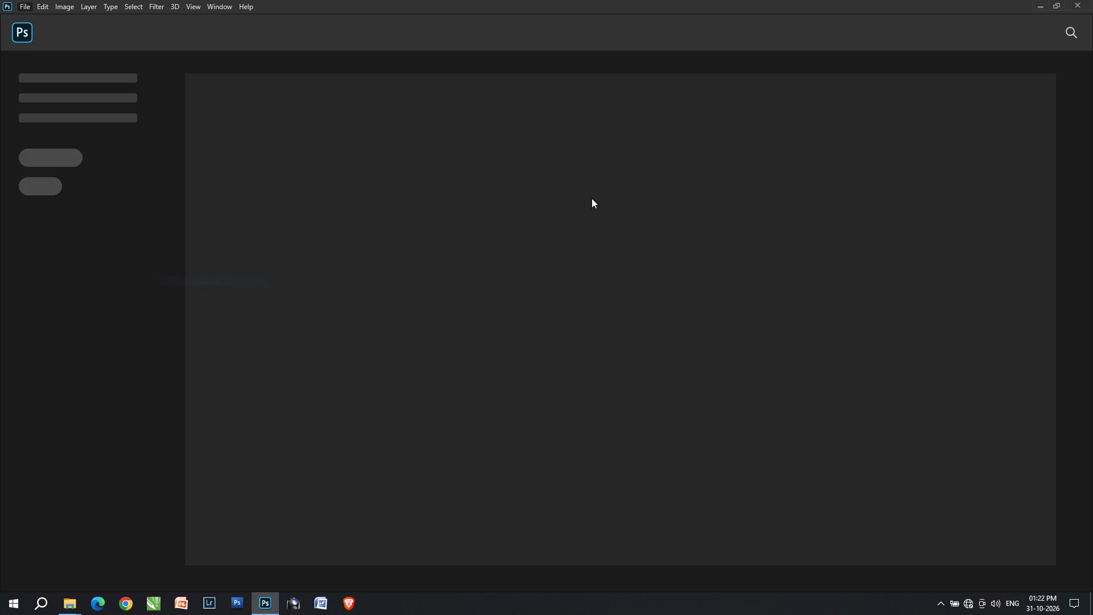
pyautogui.click(668, 151)
pyautogui.click(496, 190)
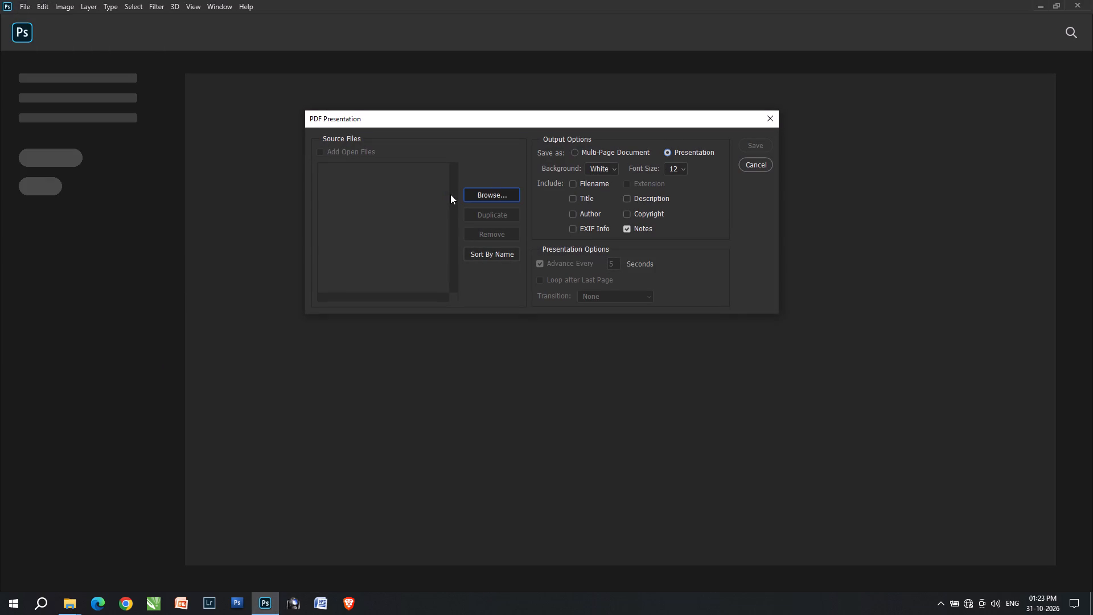
# Add all images from the album's jpg-rs folder as source files and sort them by name.
pyautogui.click(606, 24)
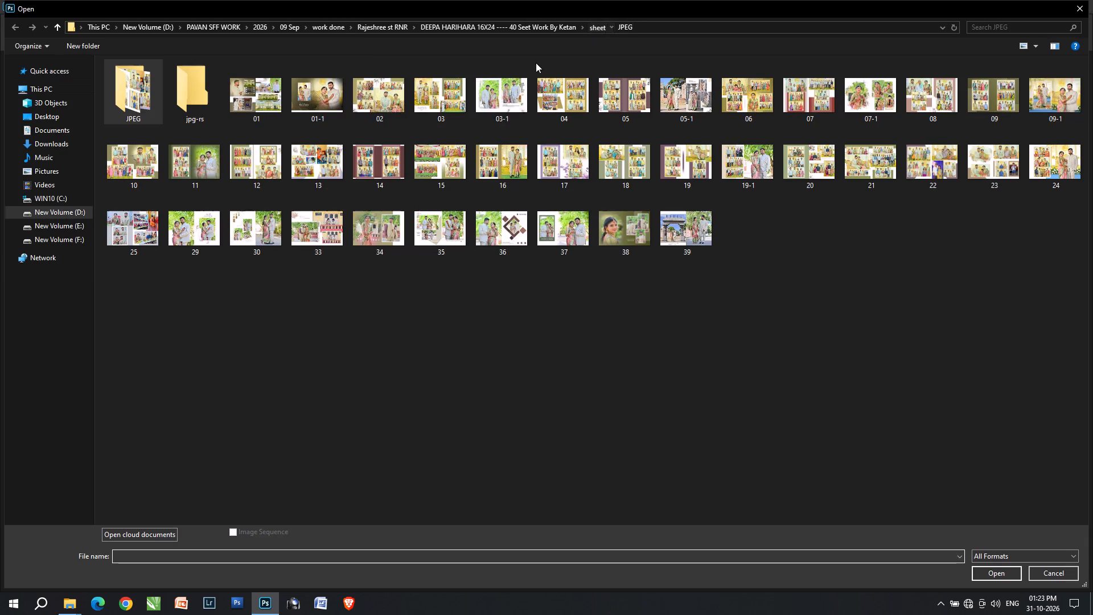
pyautogui.doubleClick(200, 91)
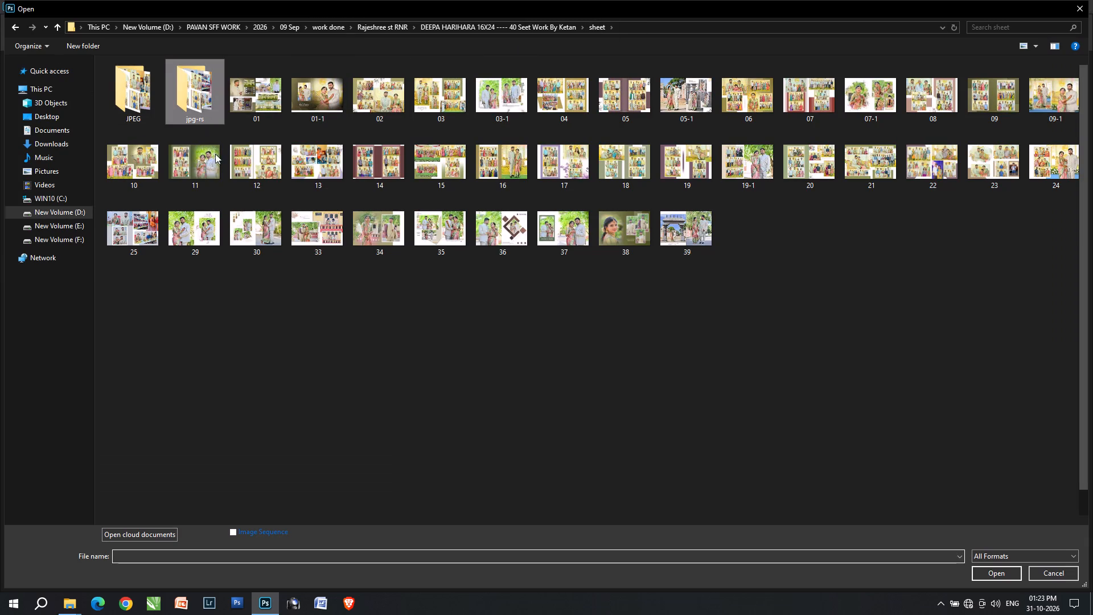
pyautogui.click(338, 378)
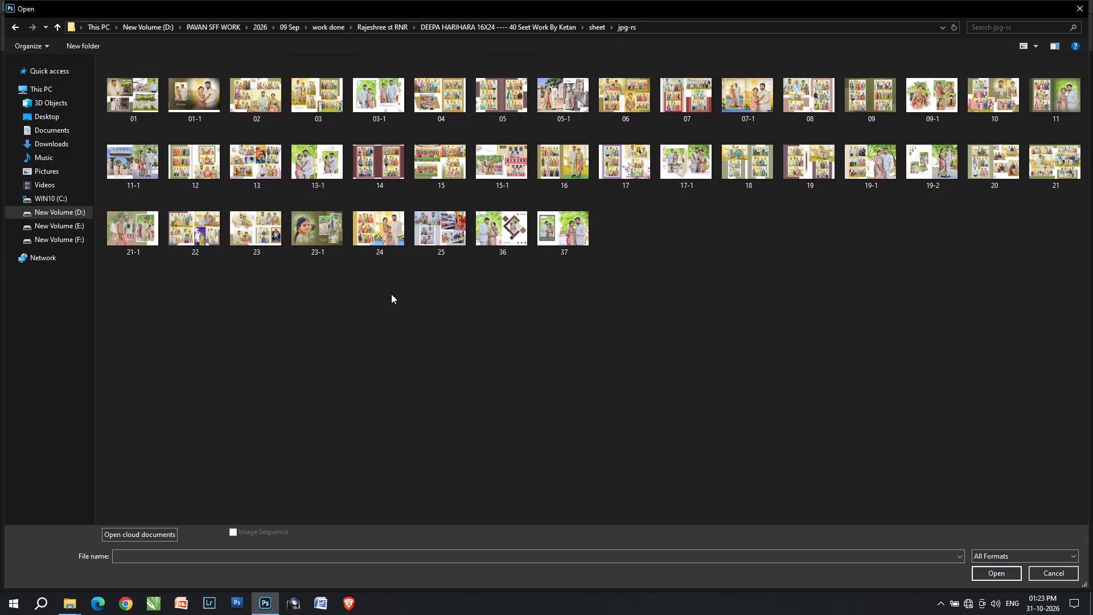
pyautogui.click(391, 294)
pyautogui.hotkey('ctrl', 'a')
pyautogui.click(993, 579)
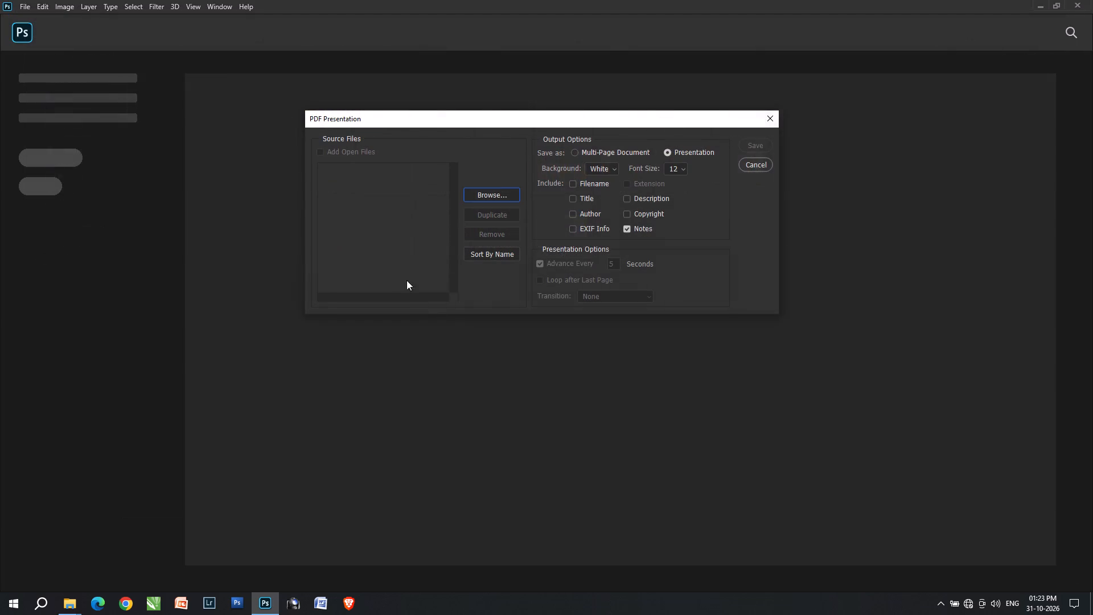
pyautogui.click(499, 254)
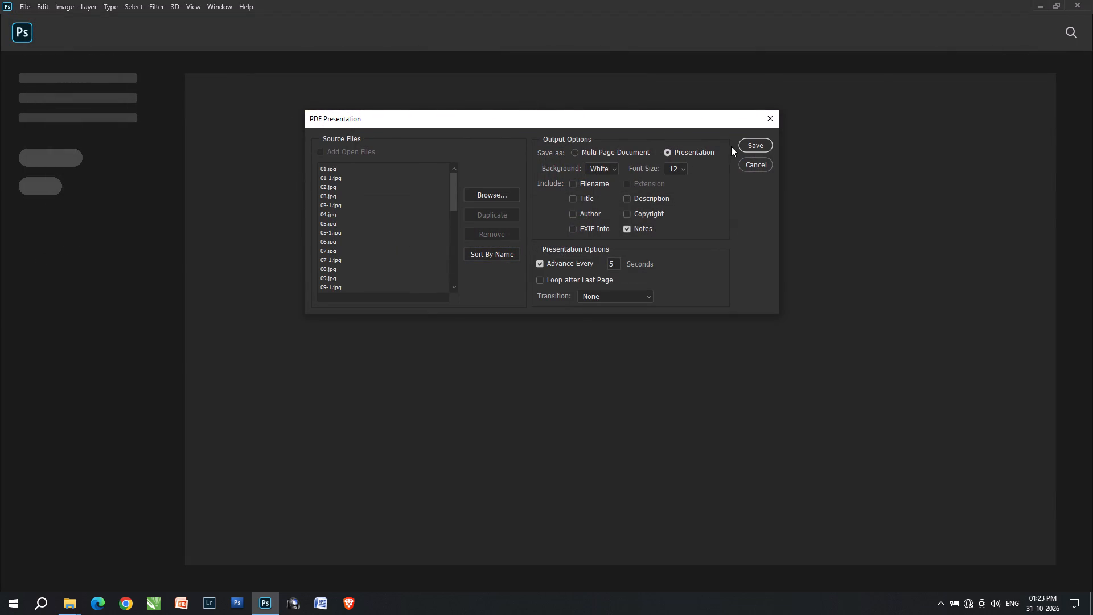
# Set the presentation to save over the existing PDF in the album's folder, under 09 Sep's completed work on drive D.
pyautogui.click(739, 143)
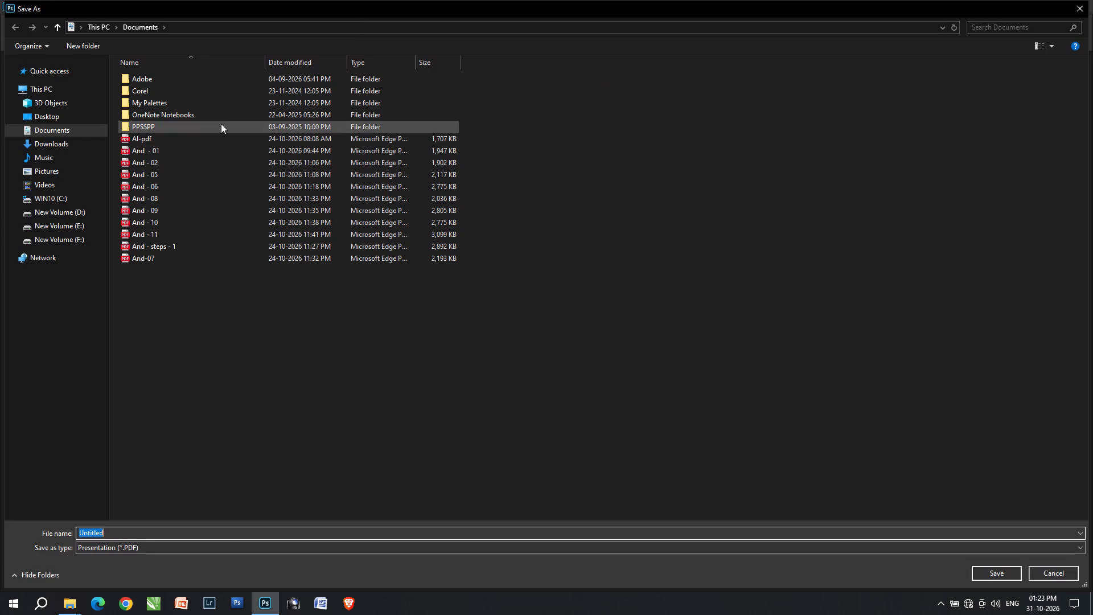
pyautogui.click(79, 210)
pyautogui.doubleClick(172, 139)
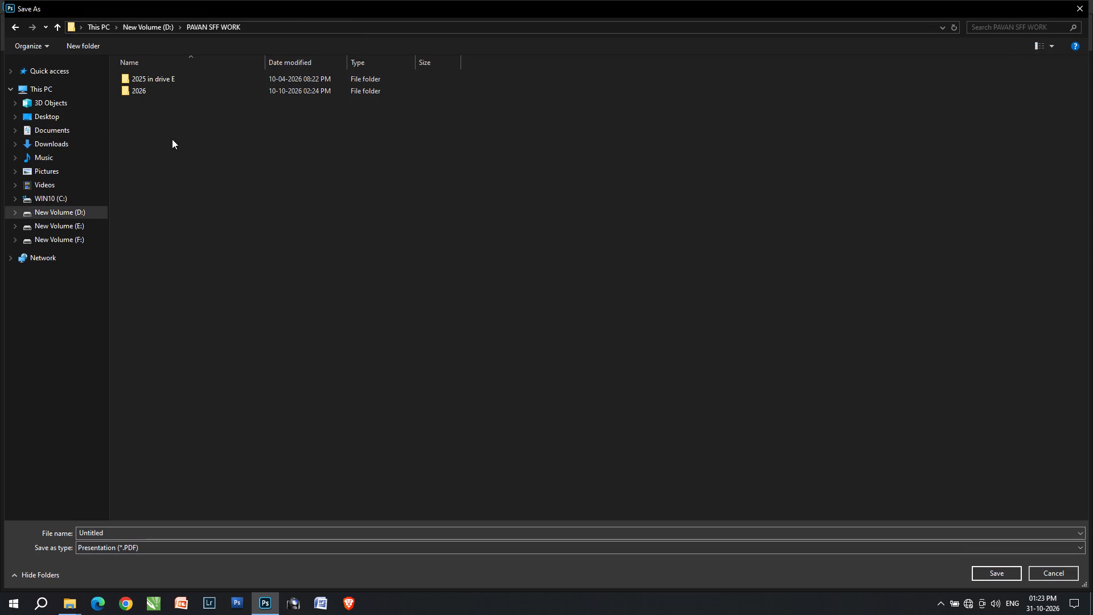
pyautogui.doubleClick(239, 88)
pyautogui.doubleClick(228, 172)
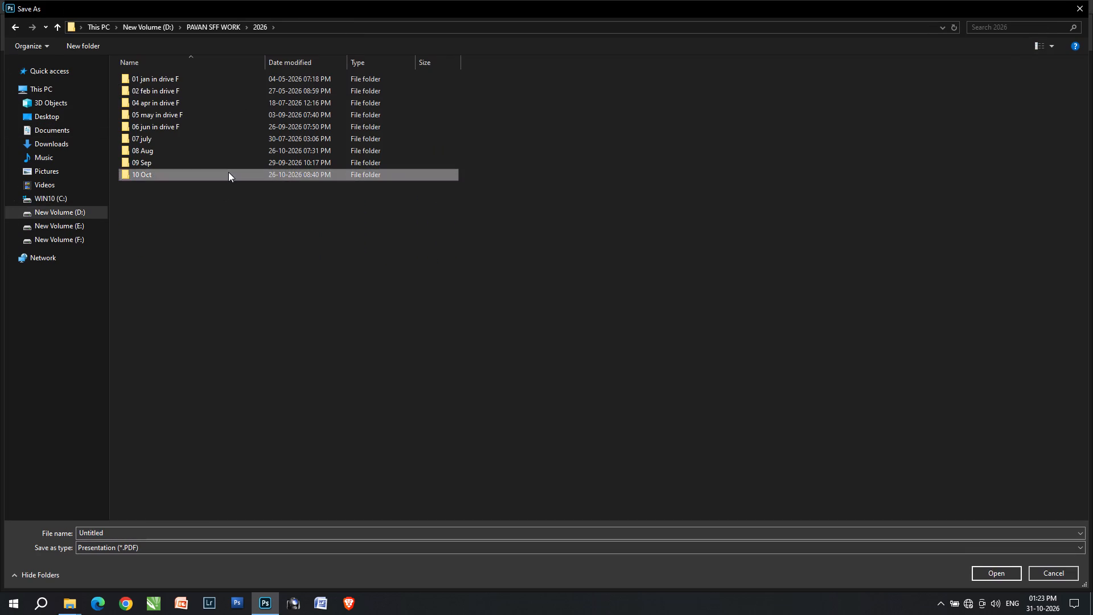
pyautogui.press('BackSpace')
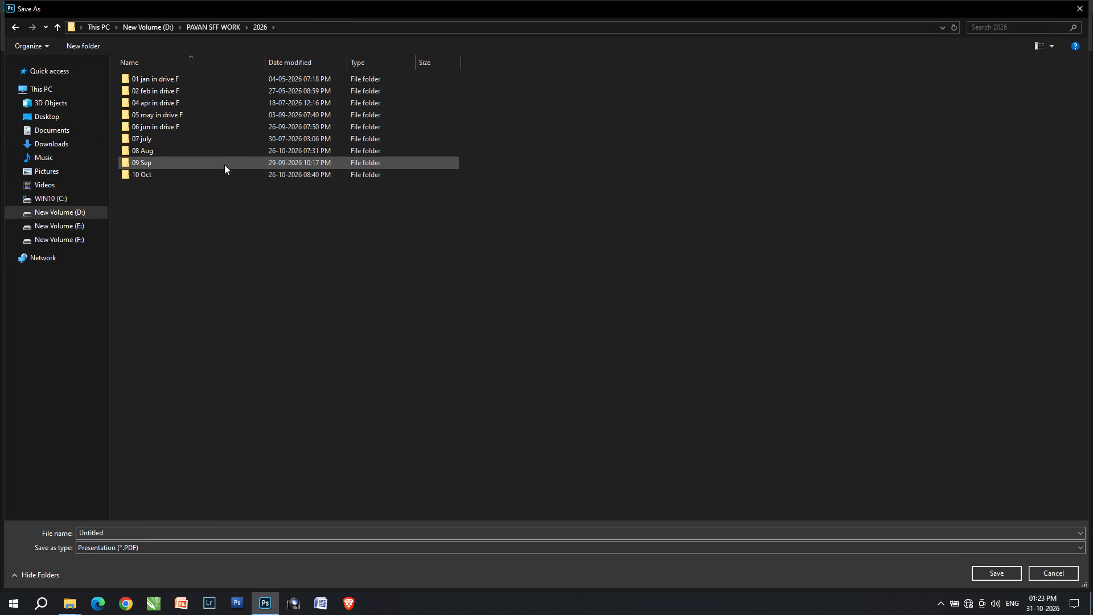
pyautogui.doubleClick(224, 165)
pyautogui.click(231, 83)
pyautogui.doubleClick(233, 97)
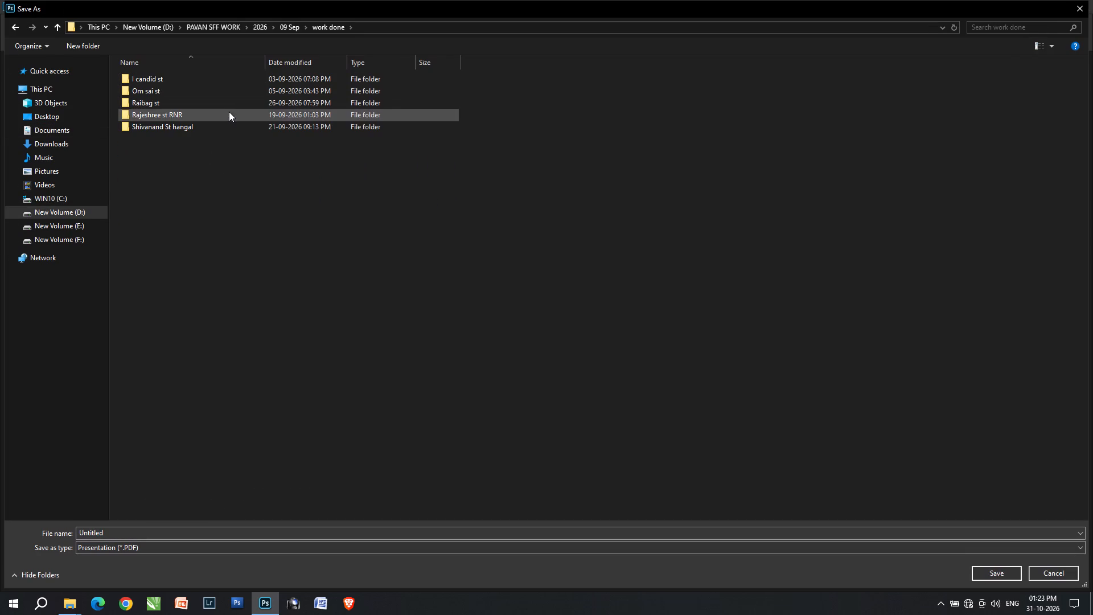
pyautogui.doubleClick(229, 112)
pyautogui.doubleClick(221, 91)
pyautogui.click(273, 104)
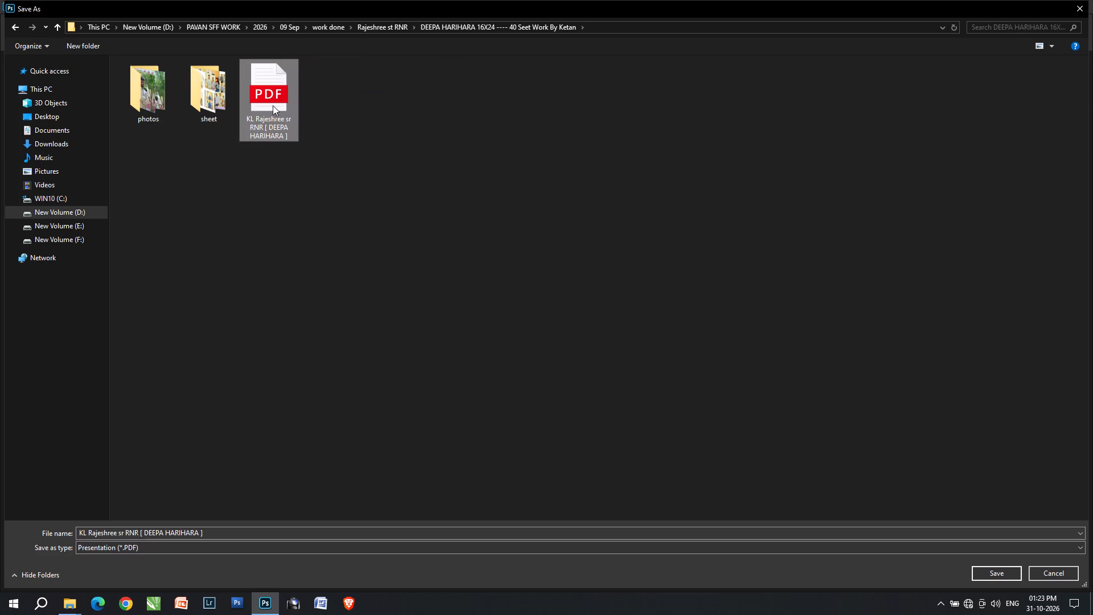
pyautogui.press('Return')
pyautogui.press('Left')
pyautogui.press('Return')
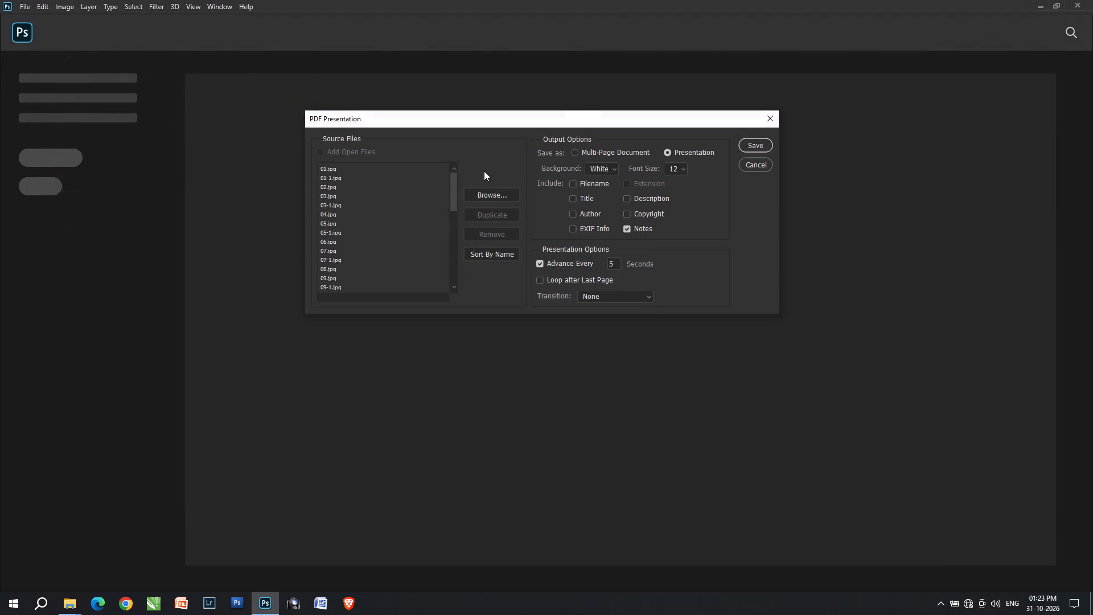
# Save the PDF with the Smallest File Size preset.
pyautogui.click(400, 56)
pyautogui.click(363, 119)
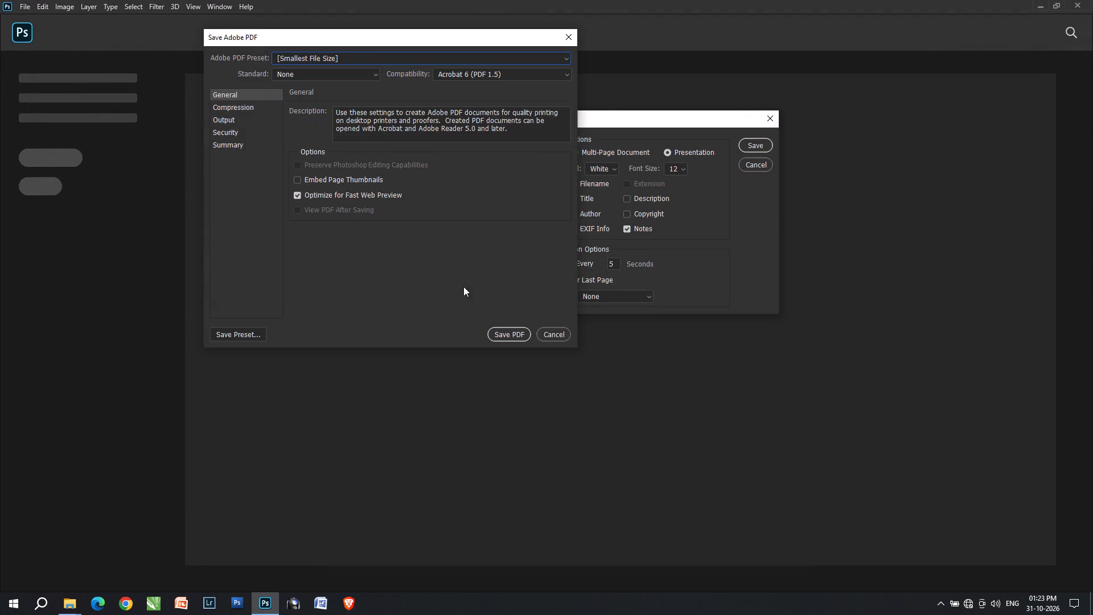
pyautogui.click(507, 327)
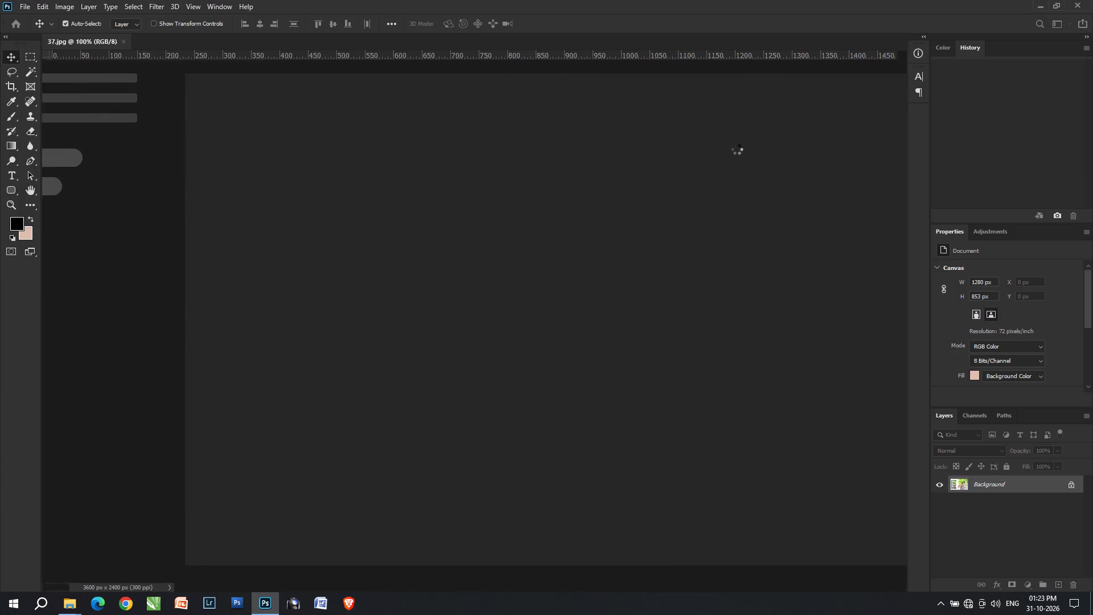
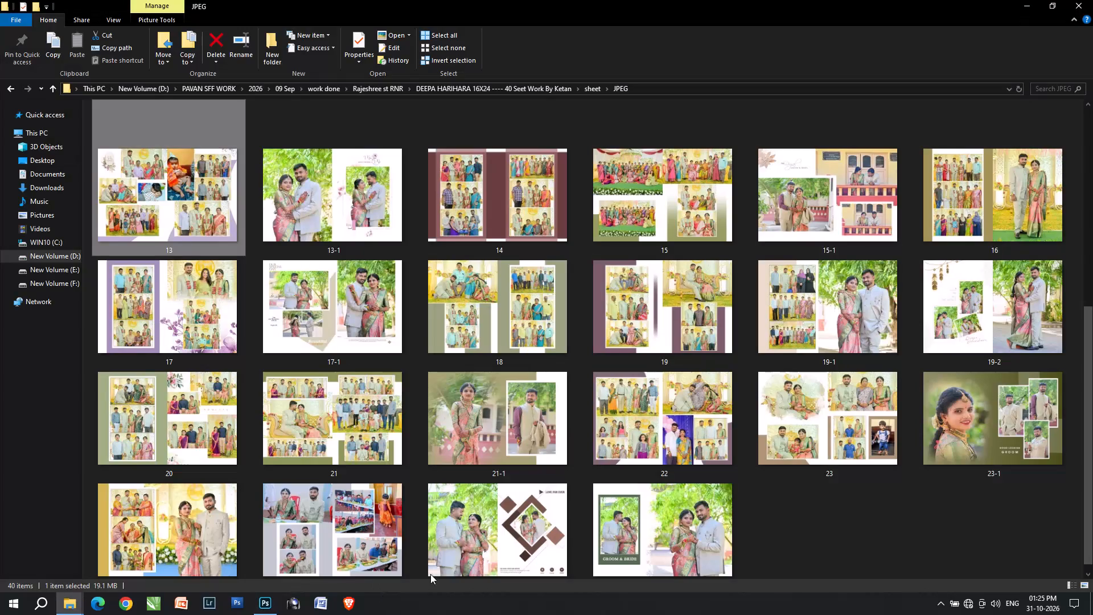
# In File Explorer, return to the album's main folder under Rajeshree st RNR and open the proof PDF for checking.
pyautogui.press('BackSpace')
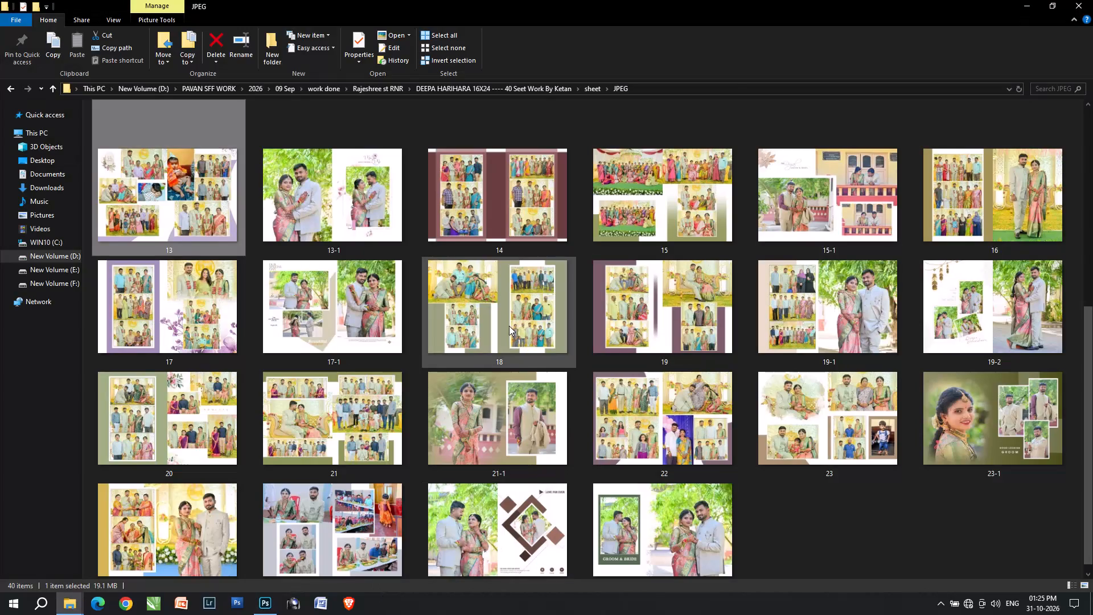
pyautogui.press('\\')
pyautogui.scroll(-5, 525, 145)
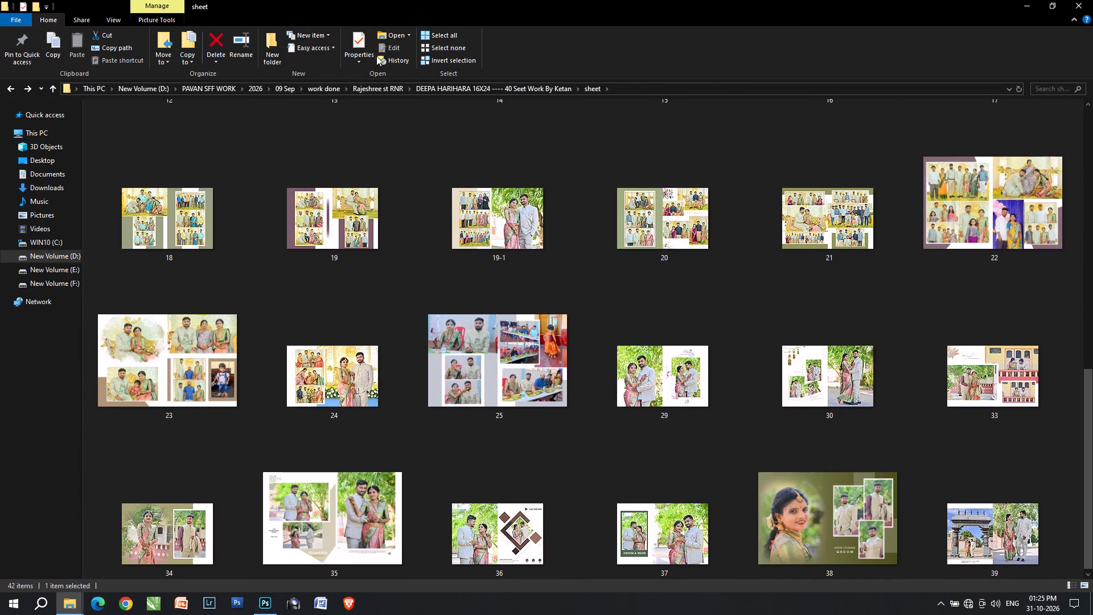
pyautogui.click(384, 87)
pyautogui.scroll(-4, 428, 334)
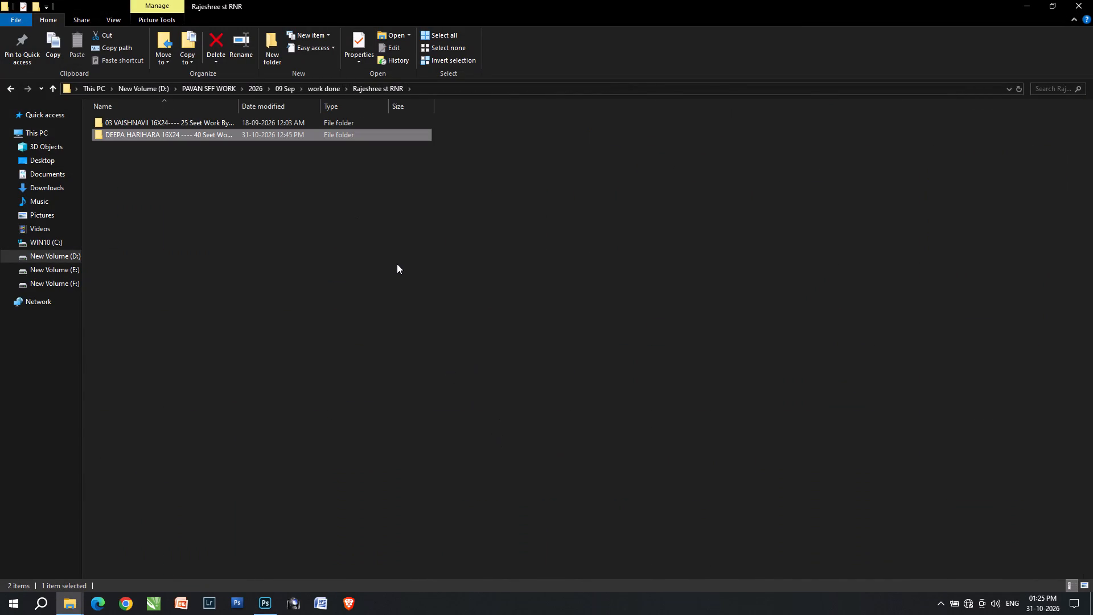
pyautogui.scroll(-2, 395, 263)
pyautogui.doubleClick(140, 130)
pyautogui.scroll(-7, 235, 234)
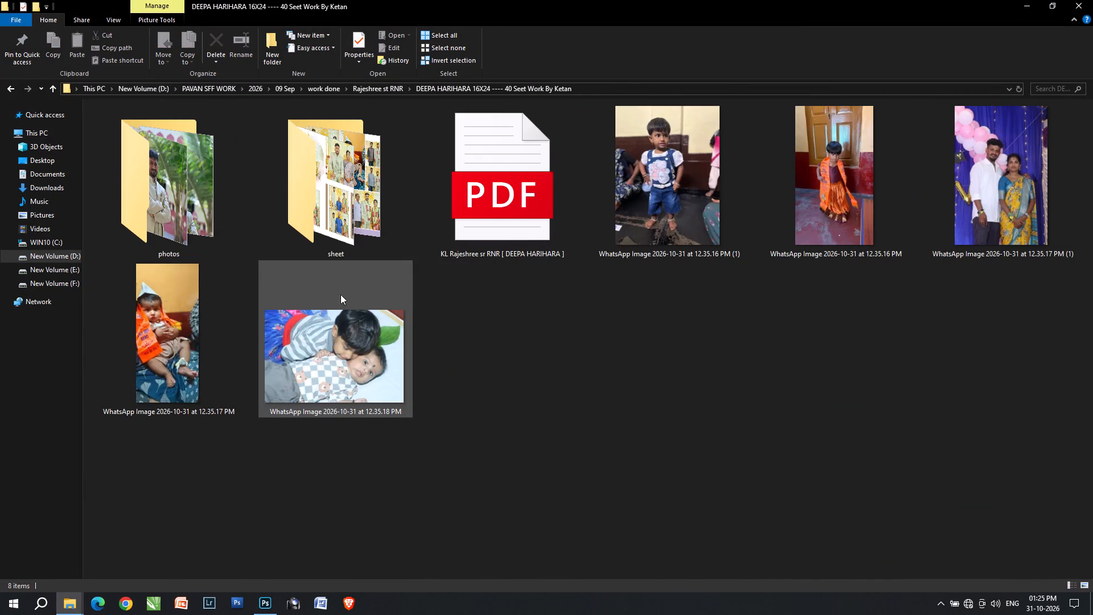
pyautogui.scroll(-3, 340, 294)
pyautogui.doubleClick(540, 191)
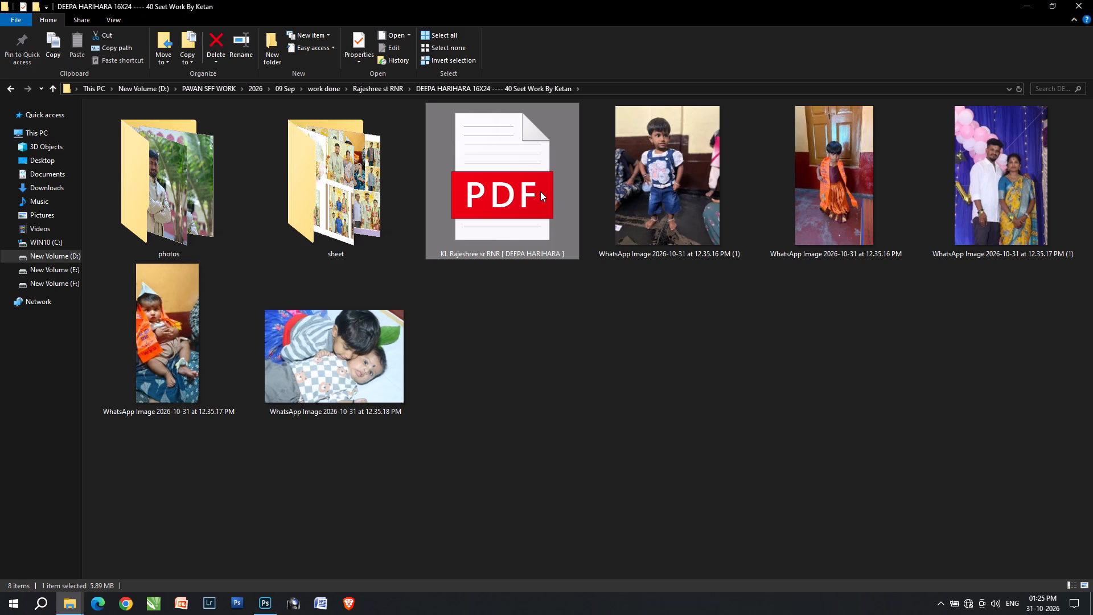
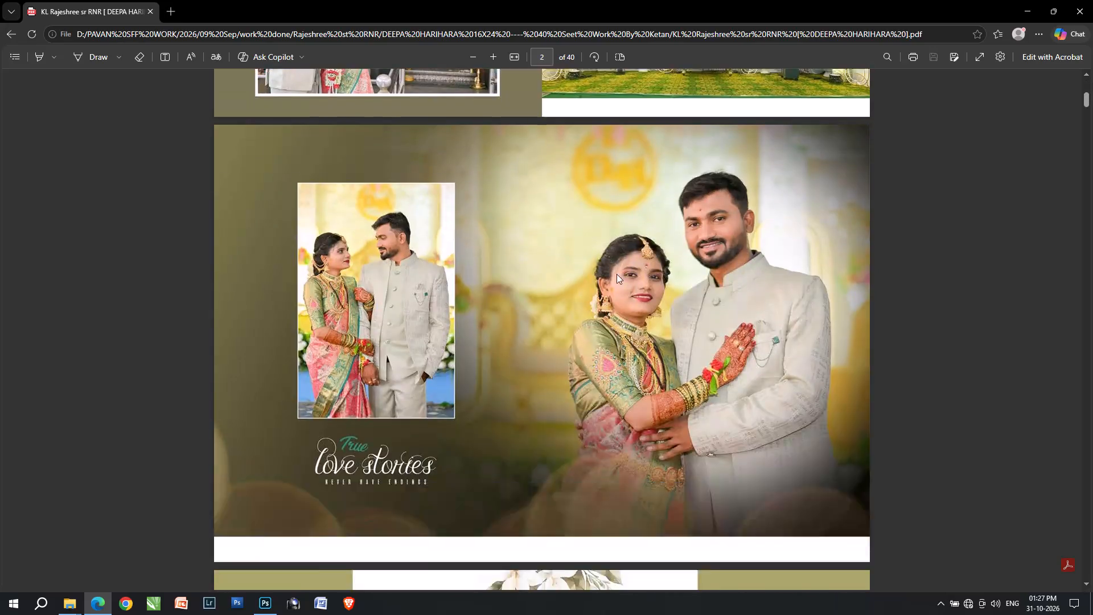
# Review the proof PDF's opening spreads from page 2 through page 19, checking the photos and layout of each sheet.
pyautogui.scroll(-18, 616, 281)
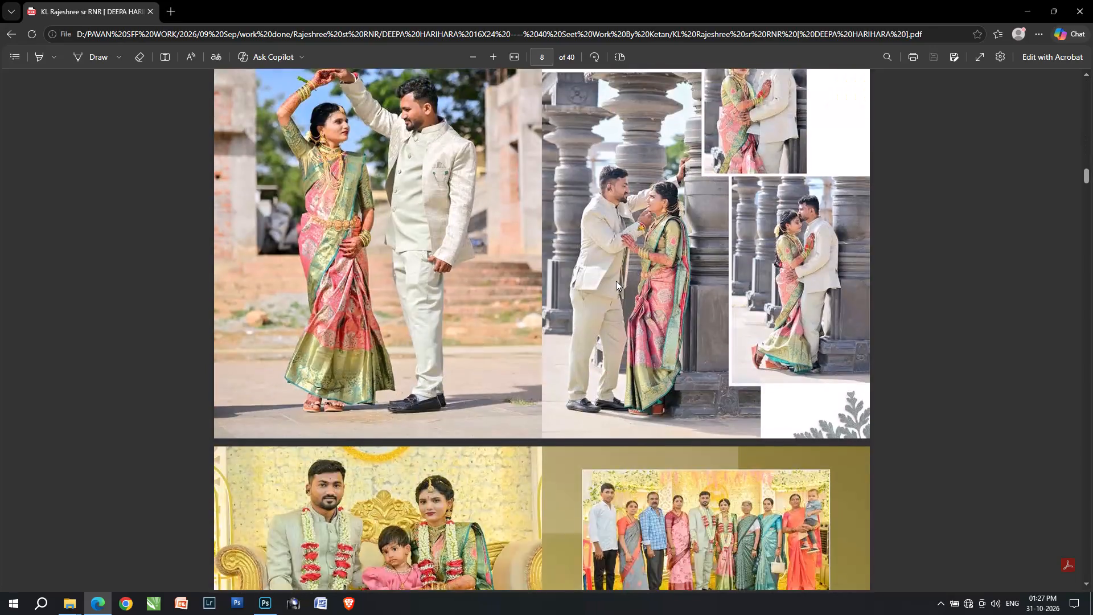
pyautogui.scroll(-19, 616, 281)
pyautogui.scroll(-9, 616, 281)
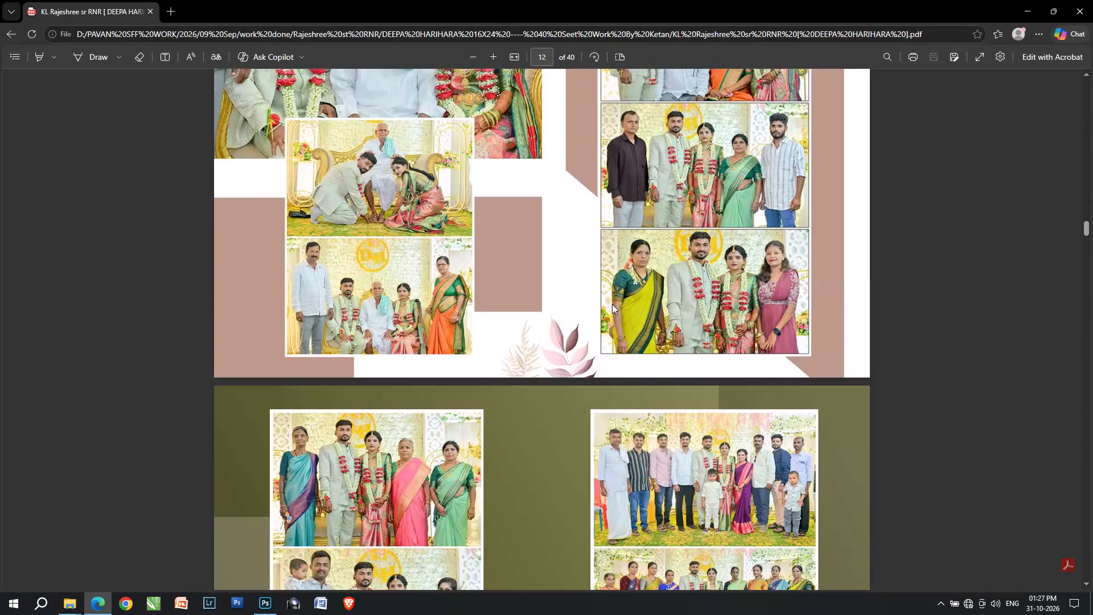
pyautogui.scroll(-11, 612, 304)
pyautogui.scroll(-13, 618, 333)
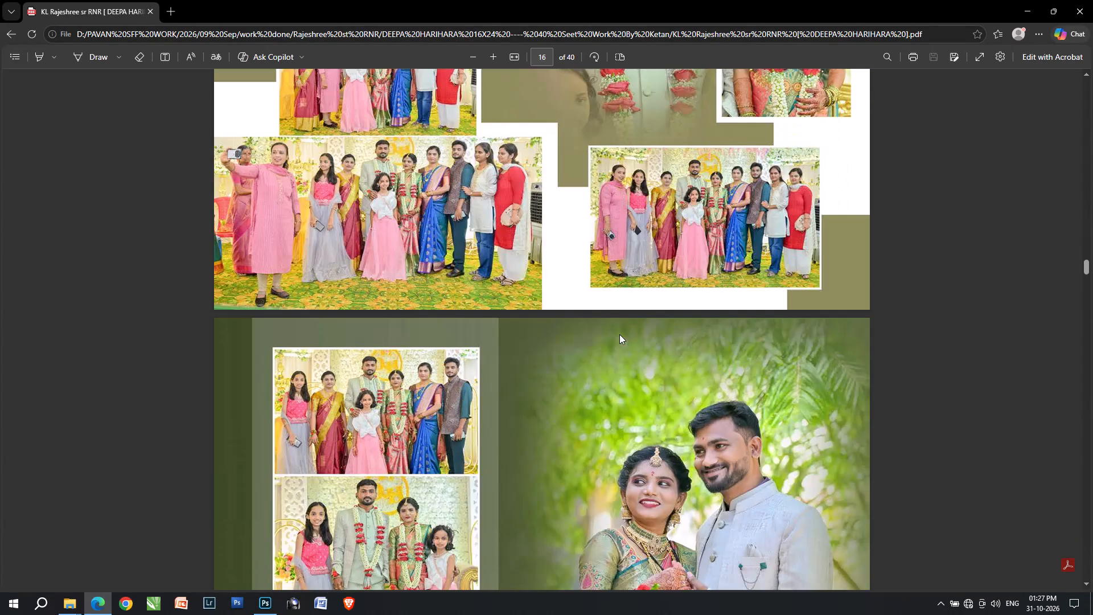
pyautogui.scroll(3, 619, 334)
pyautogui.scroll(20, 619, 334)
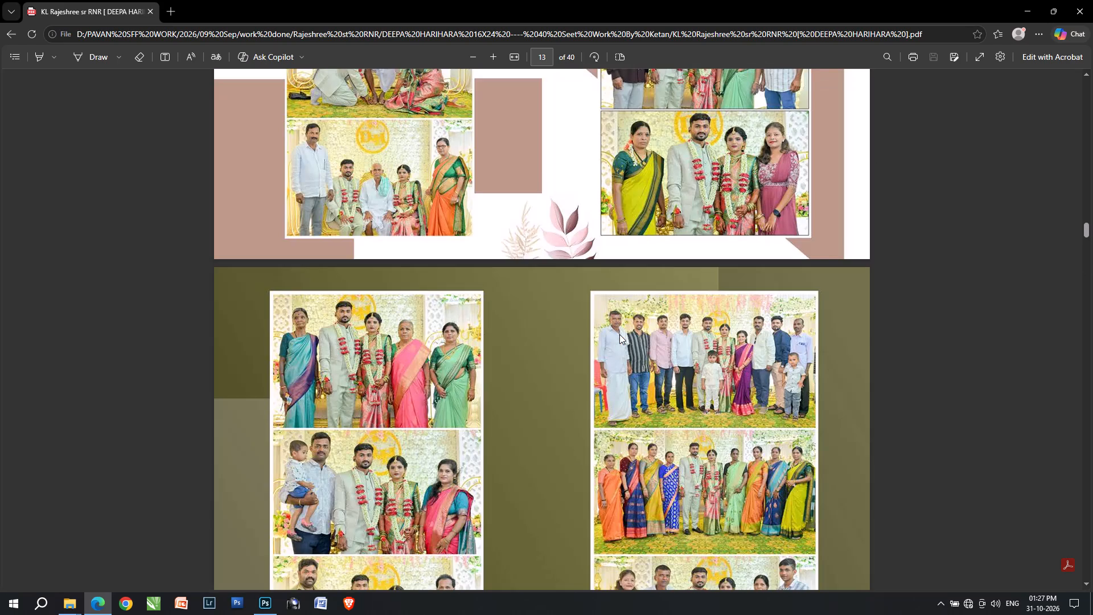
pyautogui.scroll(5, 619, 334)
pyautogui.scroll(-20, 619, 334)
pyautogui.scroll(-15, 619, 334)
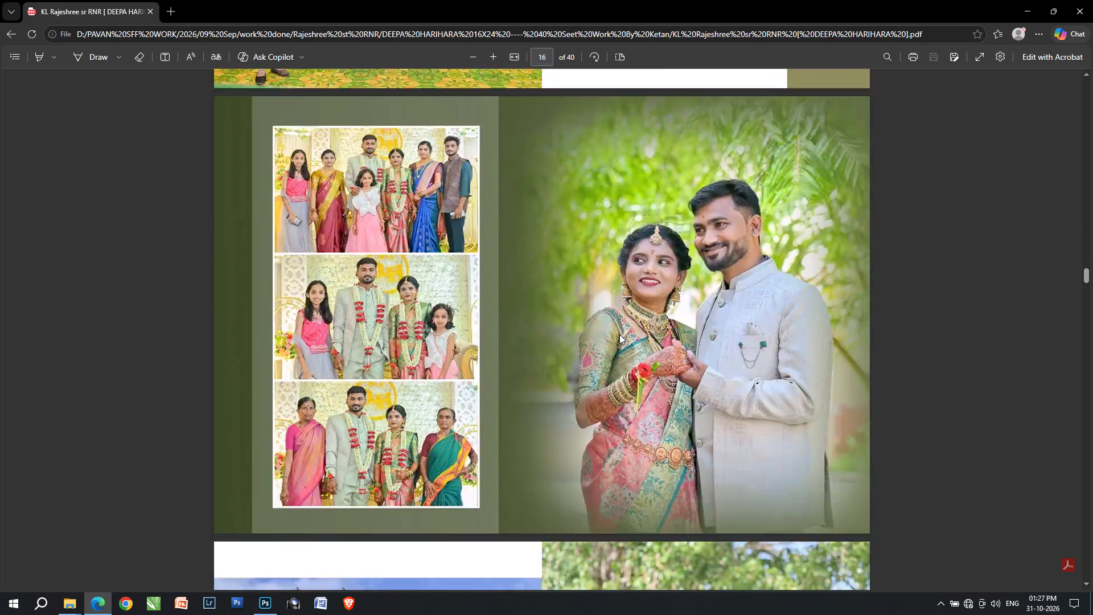
pyautogui.scroll(-14, 619, 334)
pyautogui.scroll(1, 619, 334)
pyautogui.scroll(-7, 619, 334)
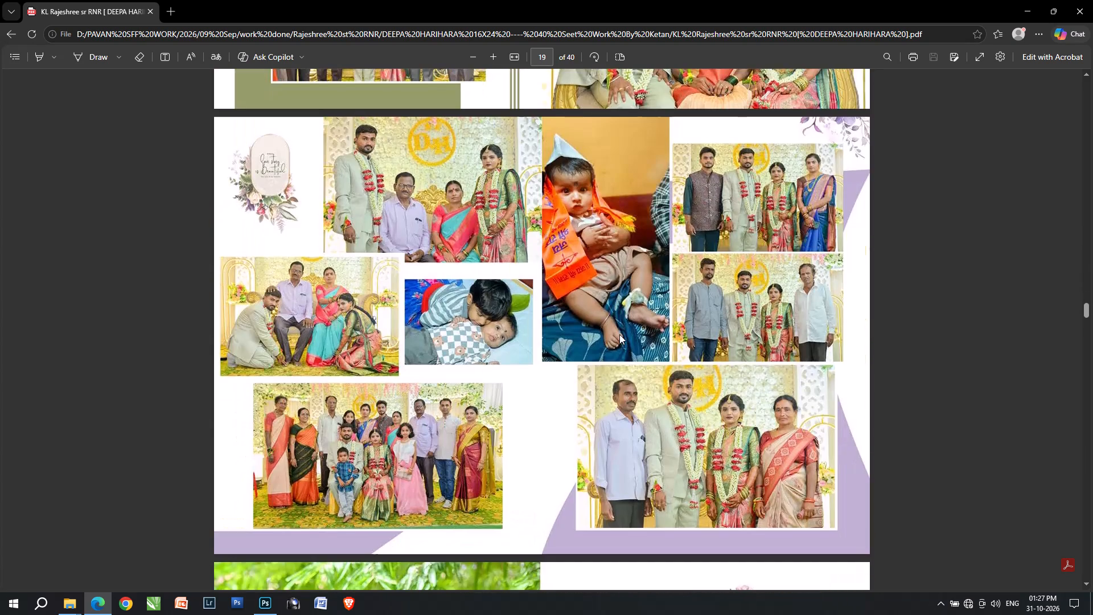
pyautogui.scroll(-3, 529, 252)
pyautogui.scroll(3, 529, 252)
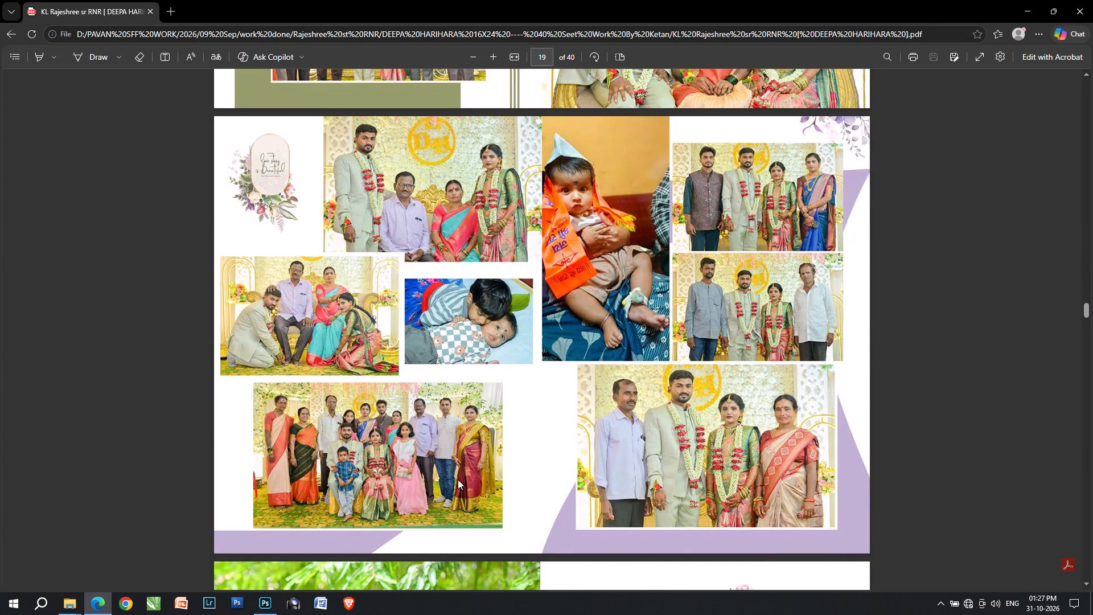
# Continue proofing the album from page 19 through page 31, going back over the spreads around pages 24 to 27.
pyautogui.scroll(-1, 640, 80)
pyautogui.middleClick(560, 233)
pyautogui.click(561, 408)
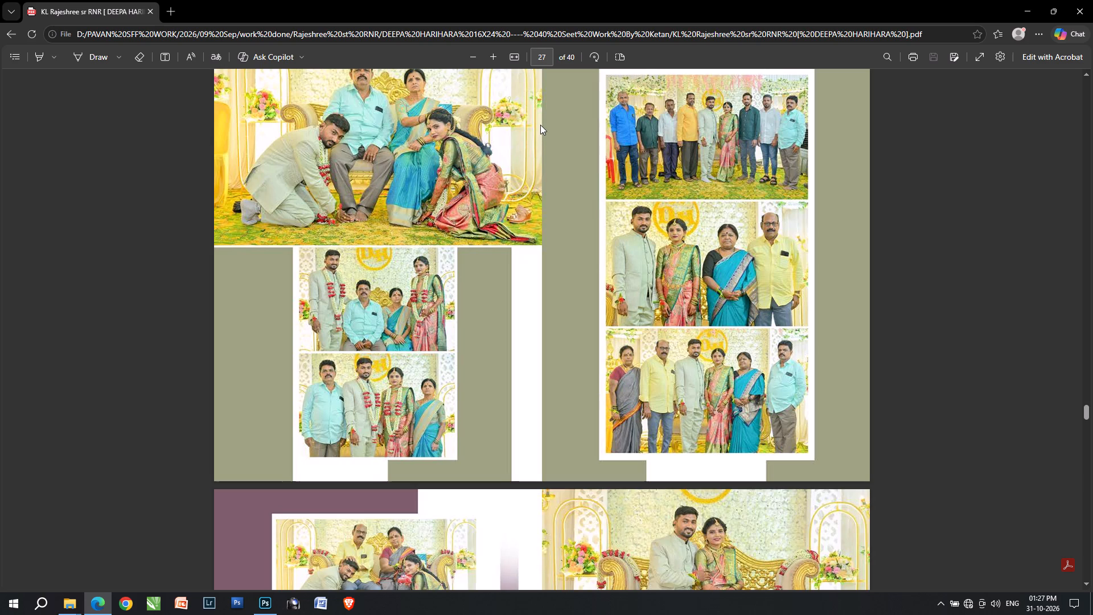
pyautogui.scroll(5, 549, 132)
pyautogui.scroll(20, 549, 133)
pyautogui.scroll(2, 549, 133)
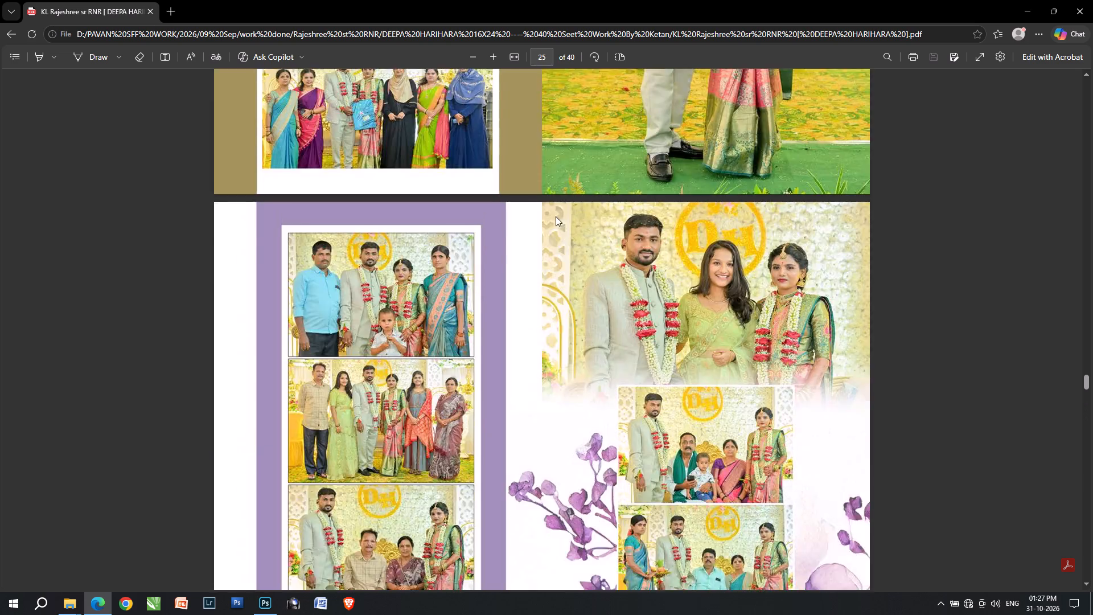
pyautogui.scroll(10, 556, 216)
pyautogui.scroll(-11, 556, 216)
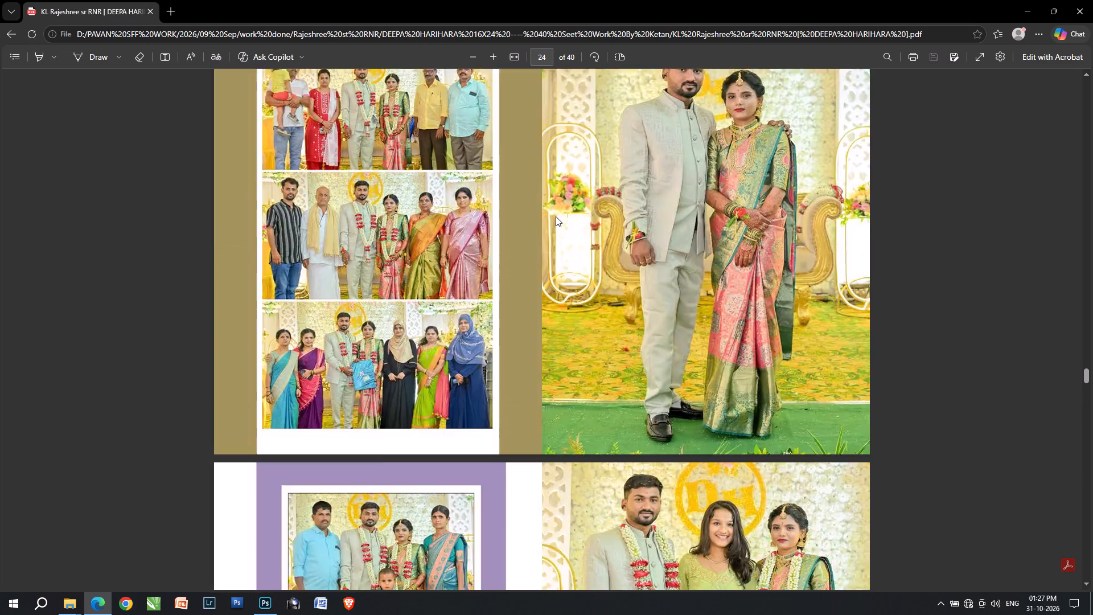
pyautogui.scroll(-20, 556, 216)
pyautogui.scroll(-14, 556, 216)
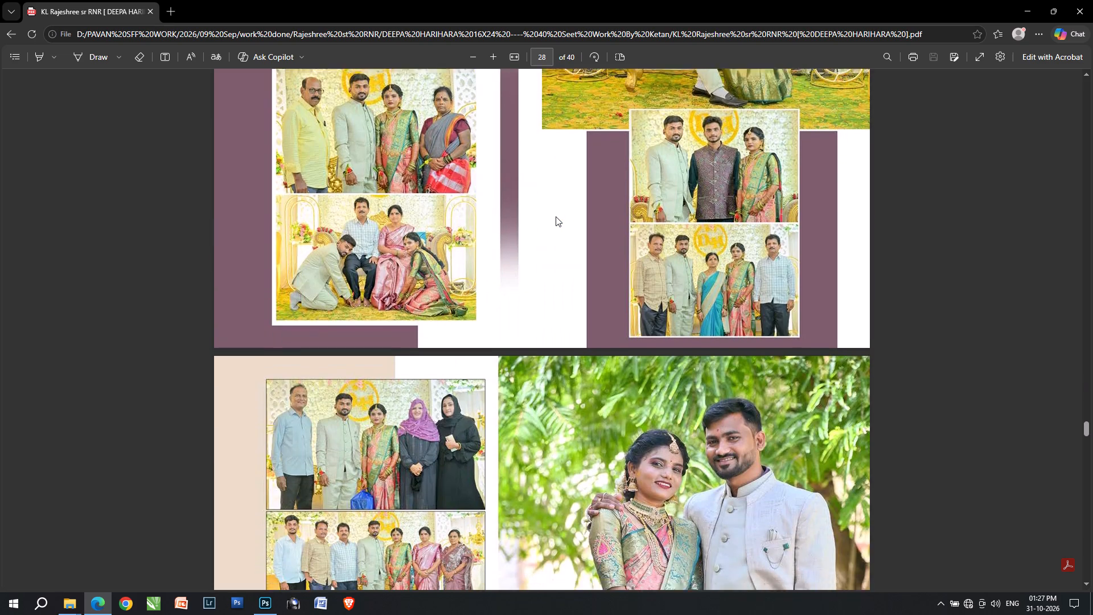
pyautogui.scroll(-16, 556, 216)
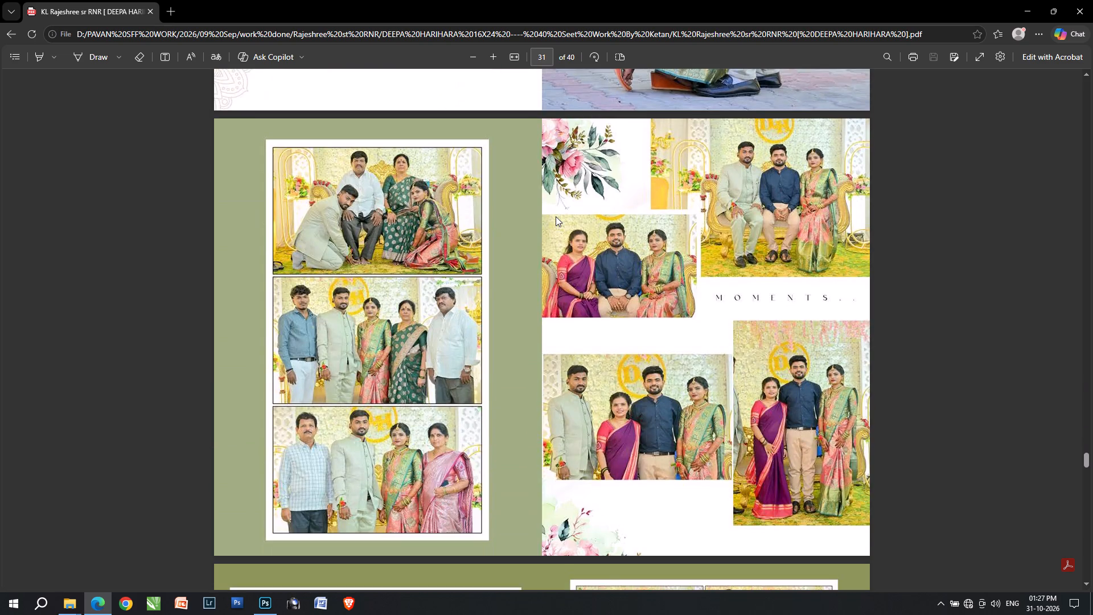
# Examine the proof's spreads from page 31 to page 38, rechecking pages 31, 32 and 35 and their inserted family photos.
pyautogui.scroll(5, 556, 216)
pyautogui.scroll(-7, 556, 216)
pyautogui.scroll(4, 556, 216)
pyautogui.scroll(-8, 556, 216)
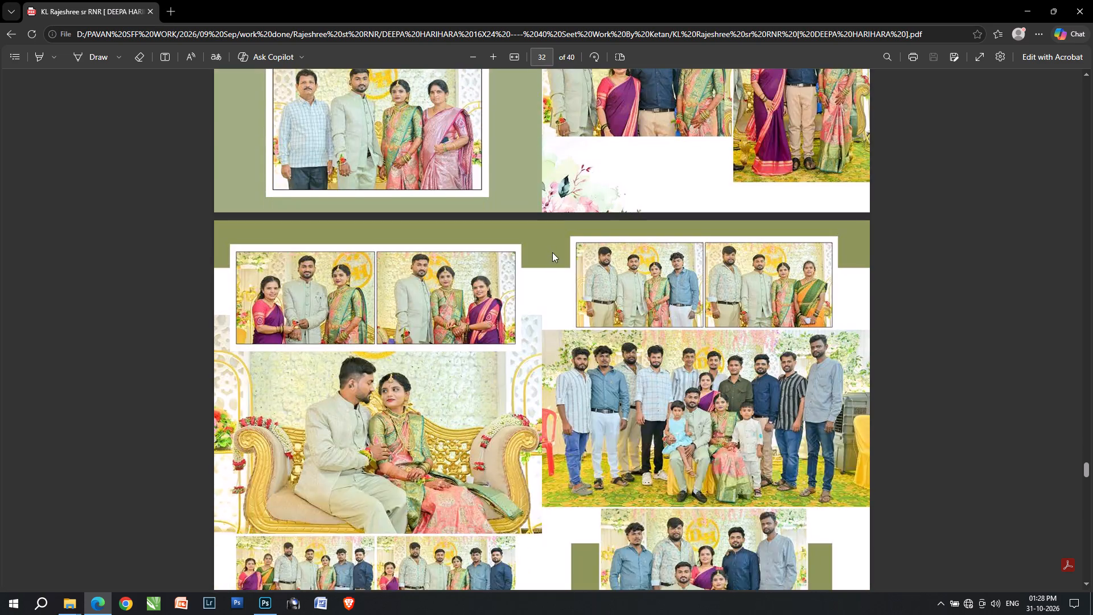
pyautogui.scroll(5, 556, 226)
pyautogui.scroll(-6, 556, 225)
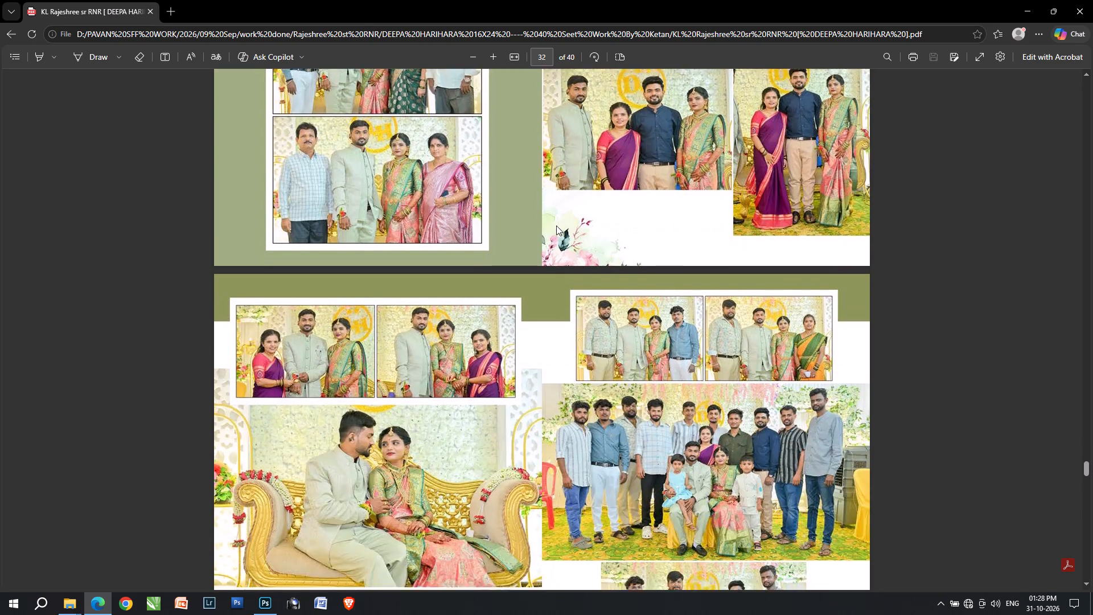
pyautogui.scroll(-20, 556, 225)
pyautogui.scroll(5, 556, 225)
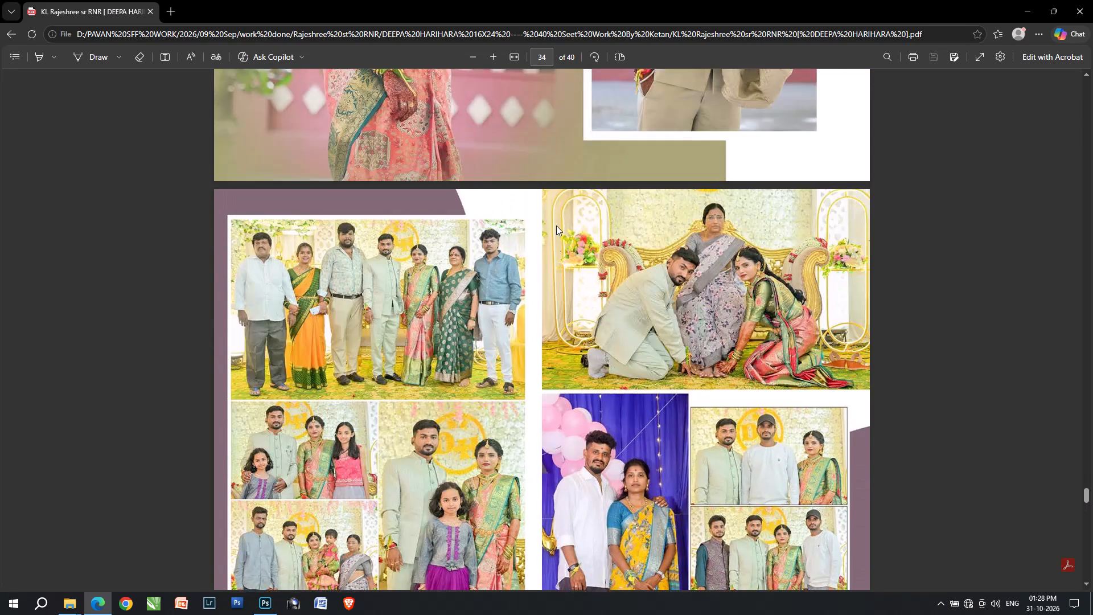
pyautogui.scroll(-15, 556, 225)
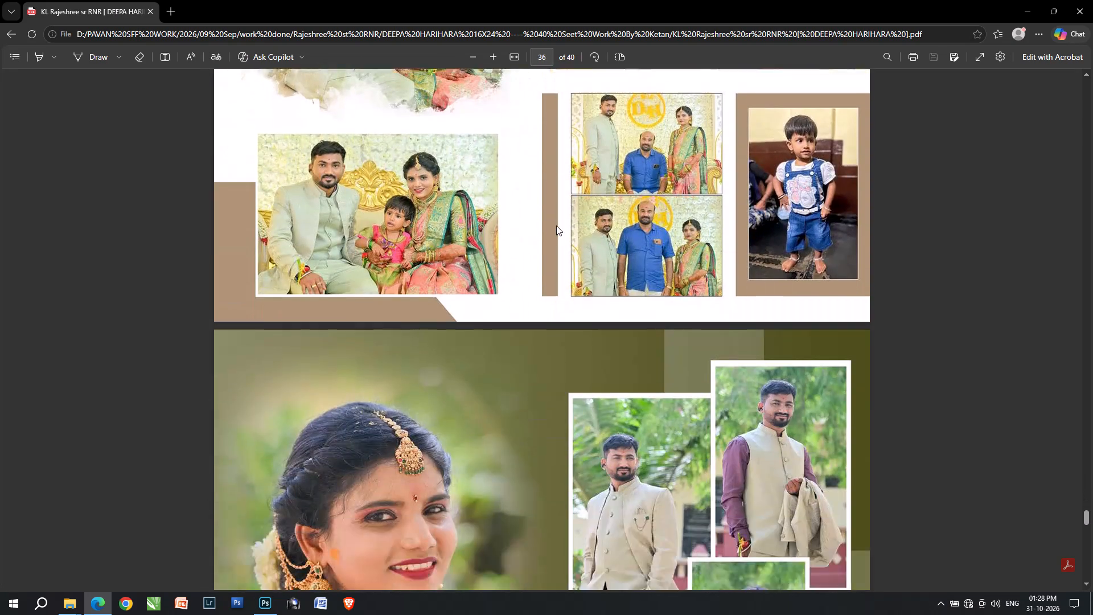
pyautogui.scroll(-5, 556, 225)
pyautogui.scroll(11, 556, 225)
pyautogui.scroll(-2, 632, 282)
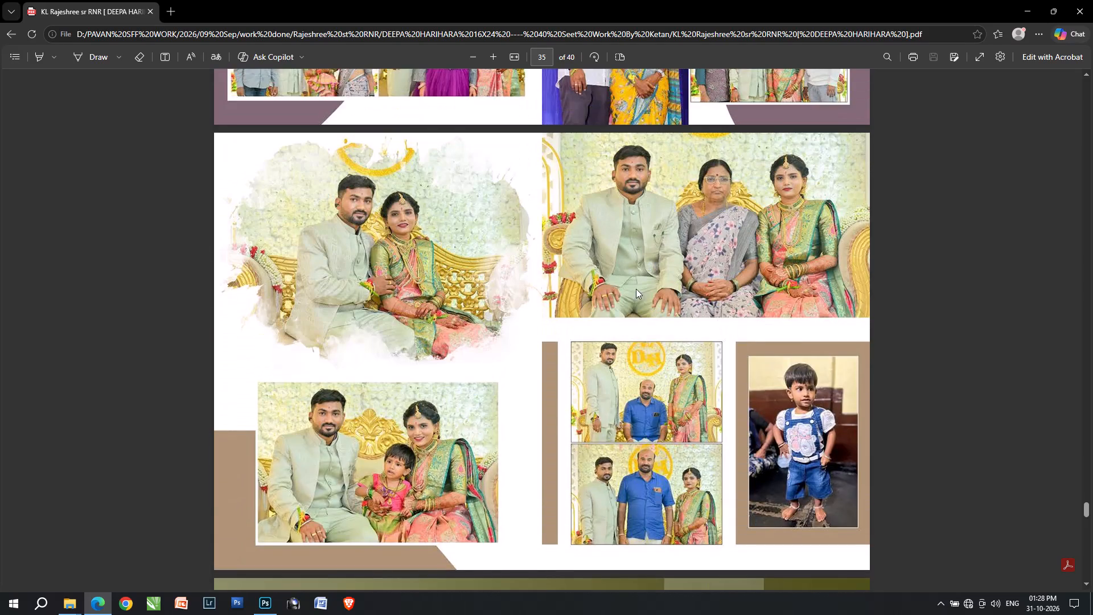
pyautogui.scroll(-18, 636, 289)
pyautogui.scroll(1, 656, 273)
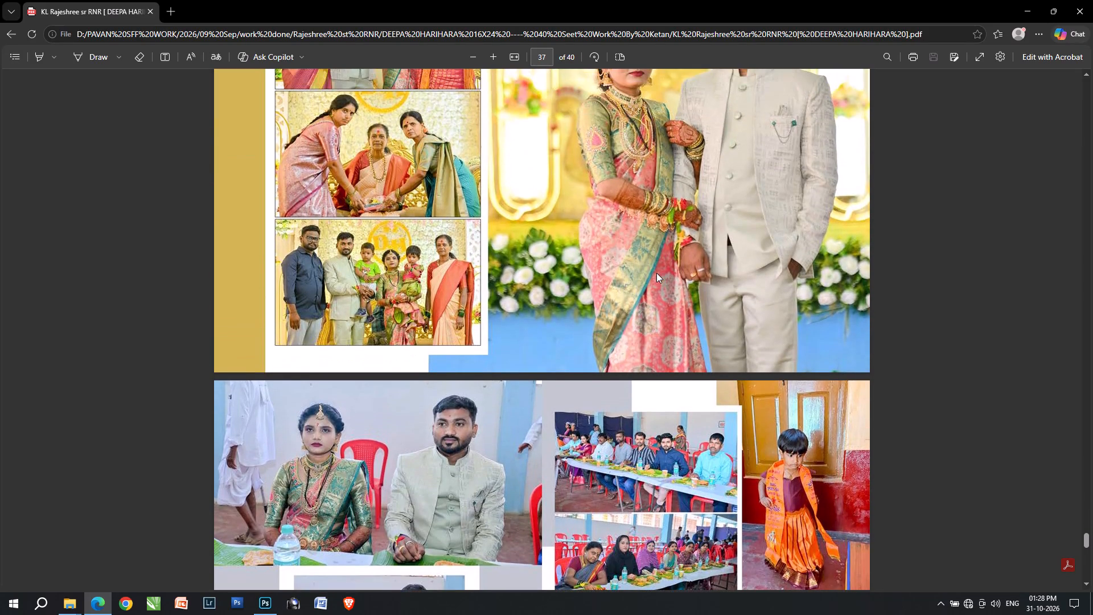
# Recheck the proof PDF's spreads from page 38 back to page 34, including their inserted family photos, and close the proof.
pyautogui.scroll(-11, 799, 511)
pyautogui.scroll(7, 680, 352)
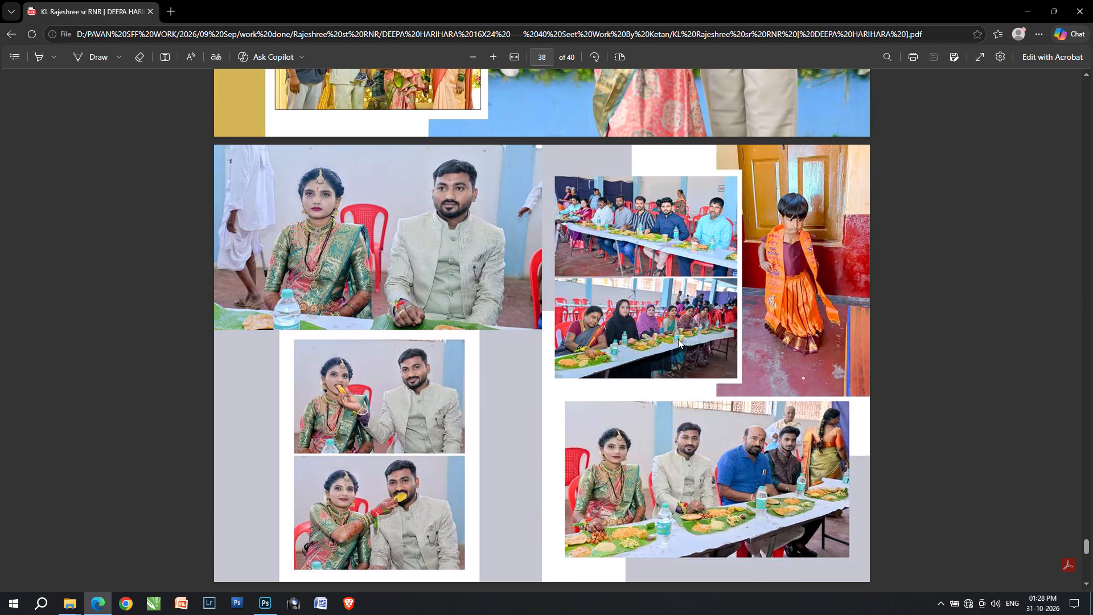
pyautogui.scroll(20, 678, 339)
pyautogui.scroll(6, 678, 339)
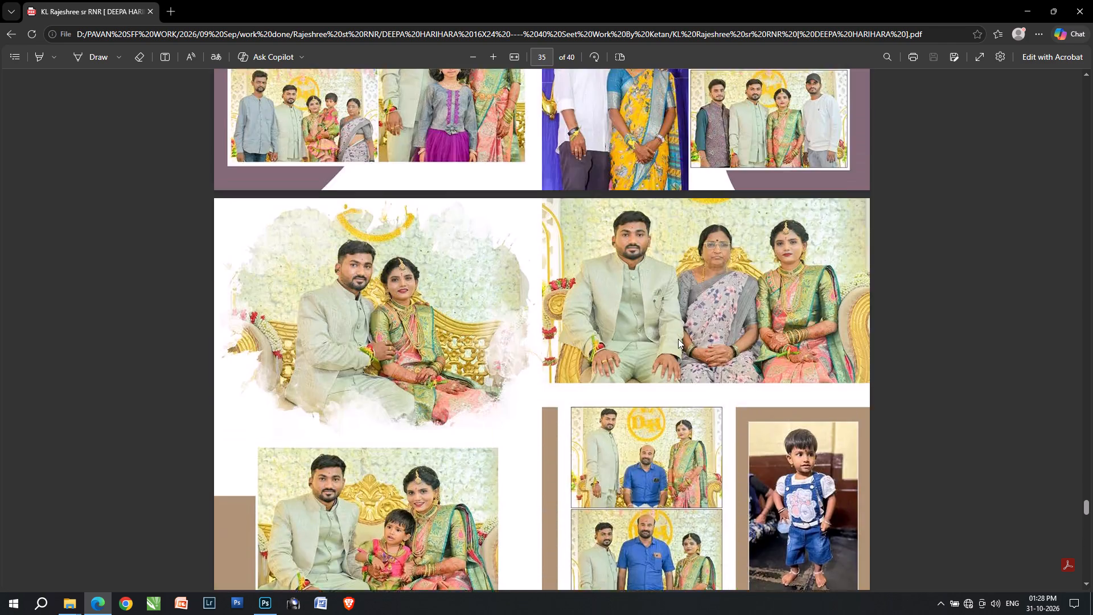
pyautogui.scroll(5, 678, 339)
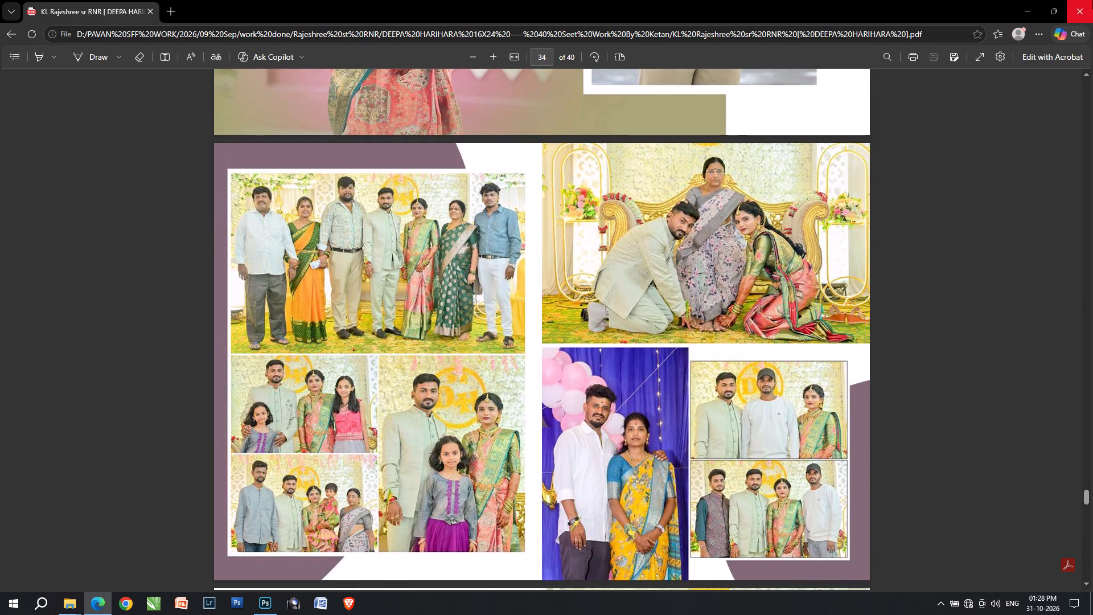
pyautogui.click(1092, 0)
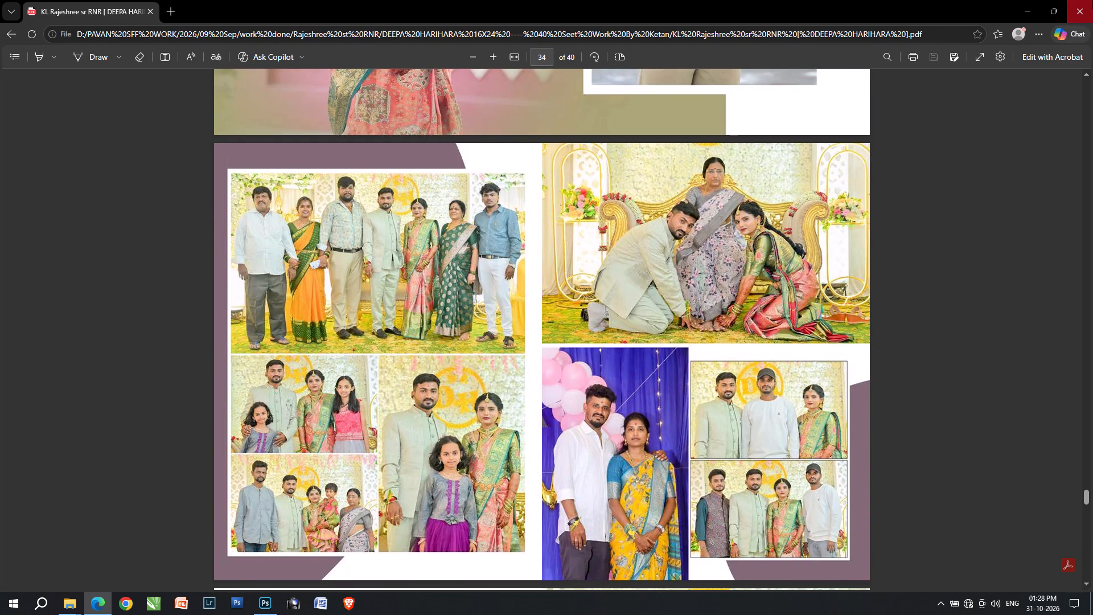
# Switch from the album folder to Google Chrome.
pyautogui.click(130, 612)
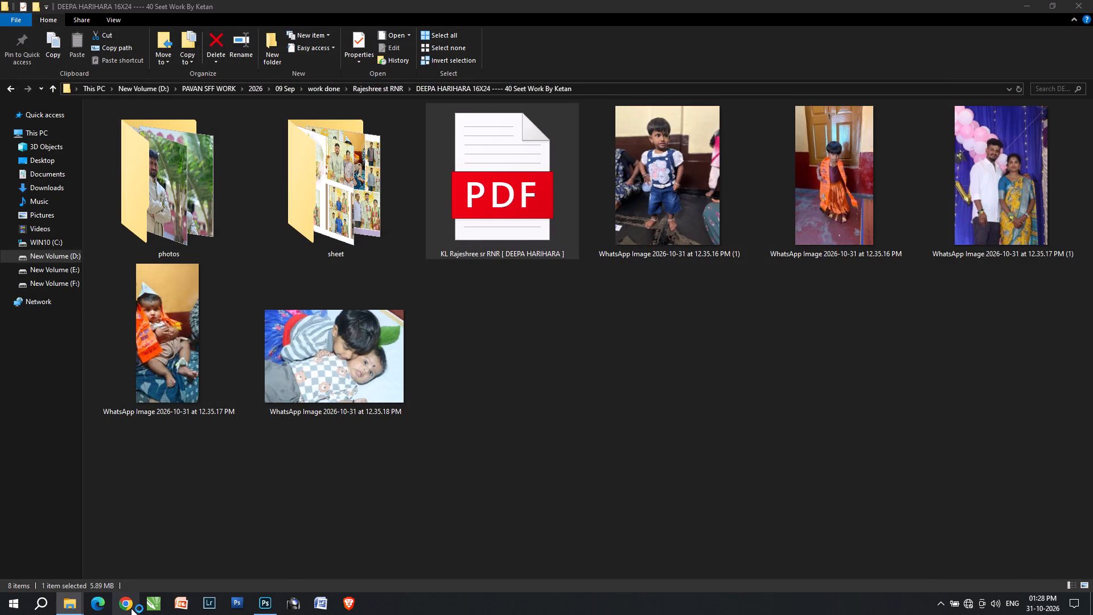
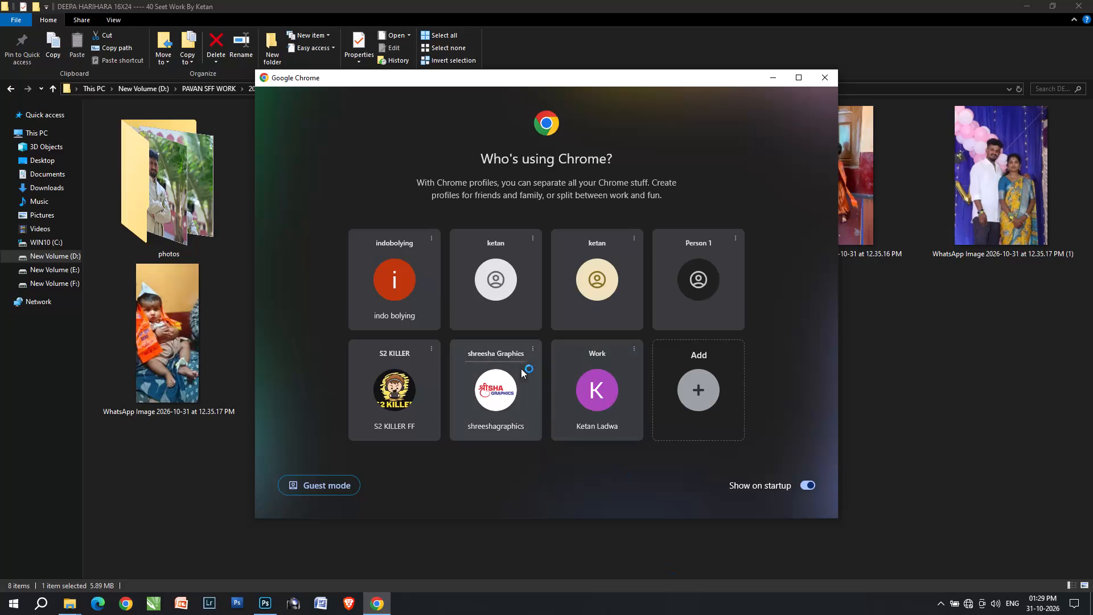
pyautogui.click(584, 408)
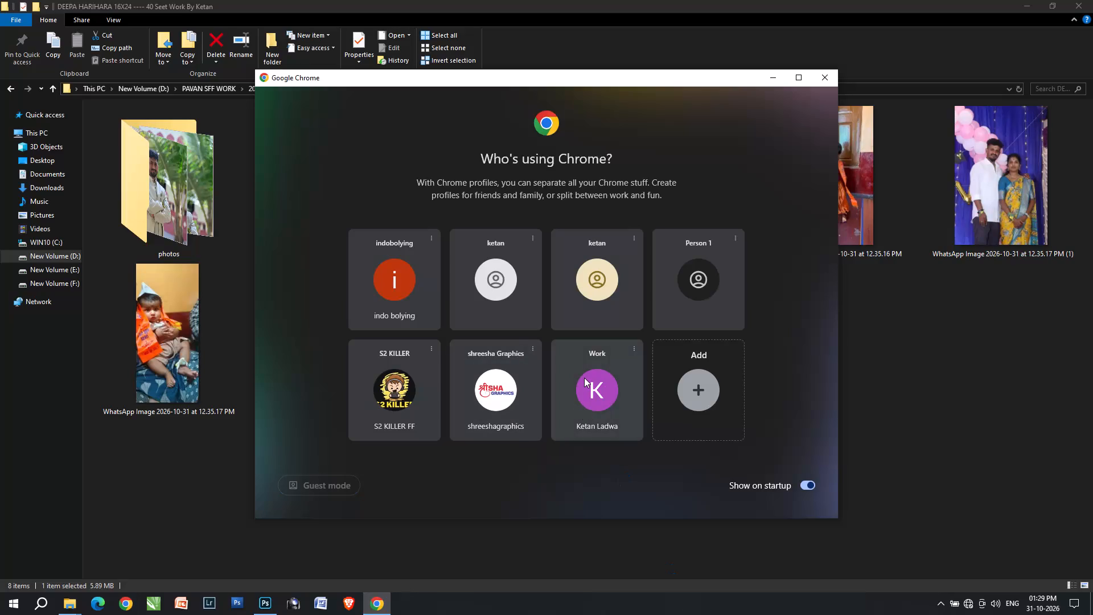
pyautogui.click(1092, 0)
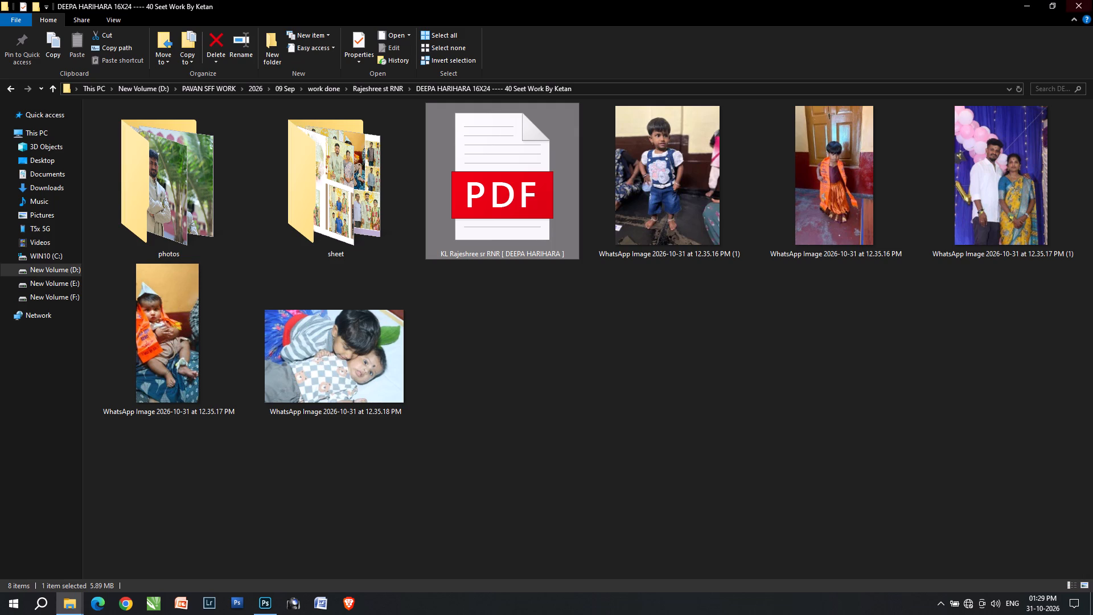
# Copy the finished album's proof PDF into the Internal storage of the connected T5x 5G phone.
pyautogui.click(535, 183)
pyautogui.hotkey('ctrl', 'c')
pyautogui.hotkey('ctrl', 'c')
pyautogui.click(575, 347)
pyautogui.hotkey('alt', 'Tab')
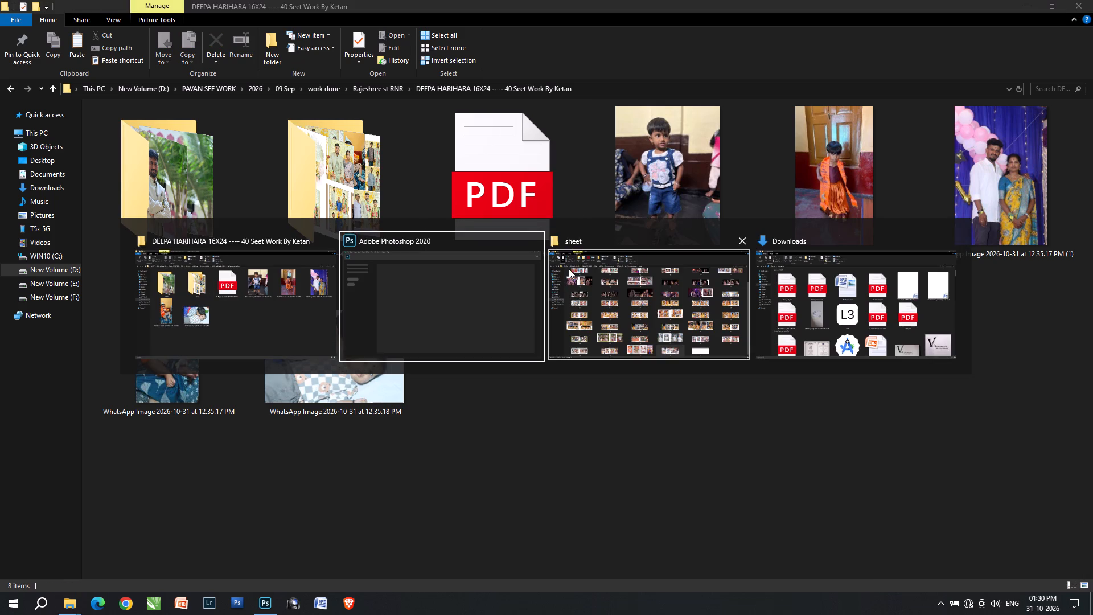
pyautogui.hotkey('alt', 'Tab')
pyautogui.hotkey('alt', 'Tab')
pyautogui.click(48, 223)
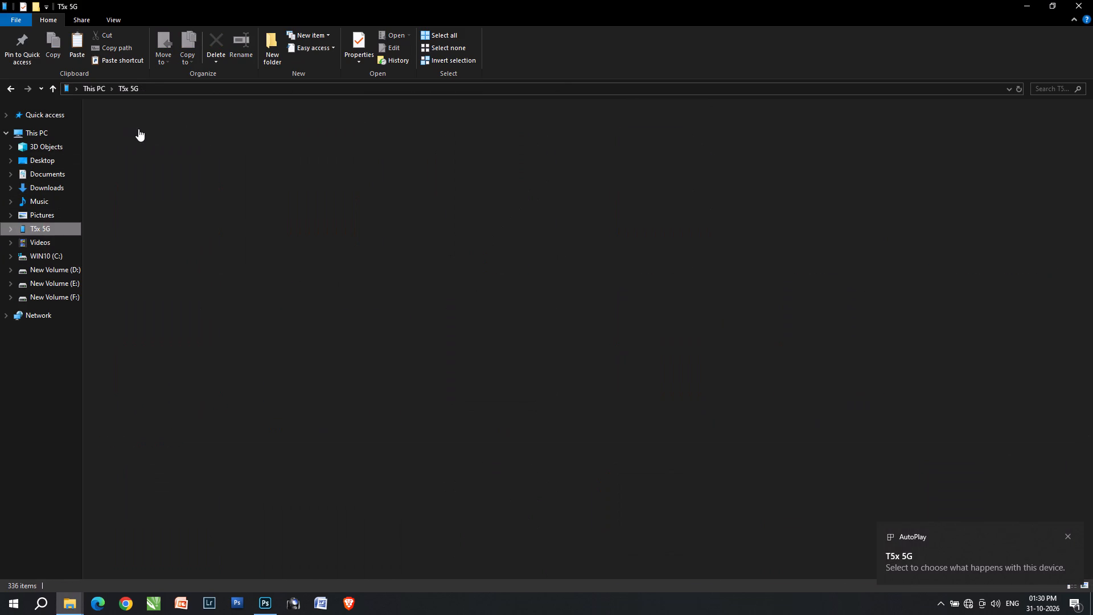
pyautogui.doubleClick(138, 129)
pyautogui.scroll(-15, 383, 427)
pyautogui.scroll(-1, 408, 375)
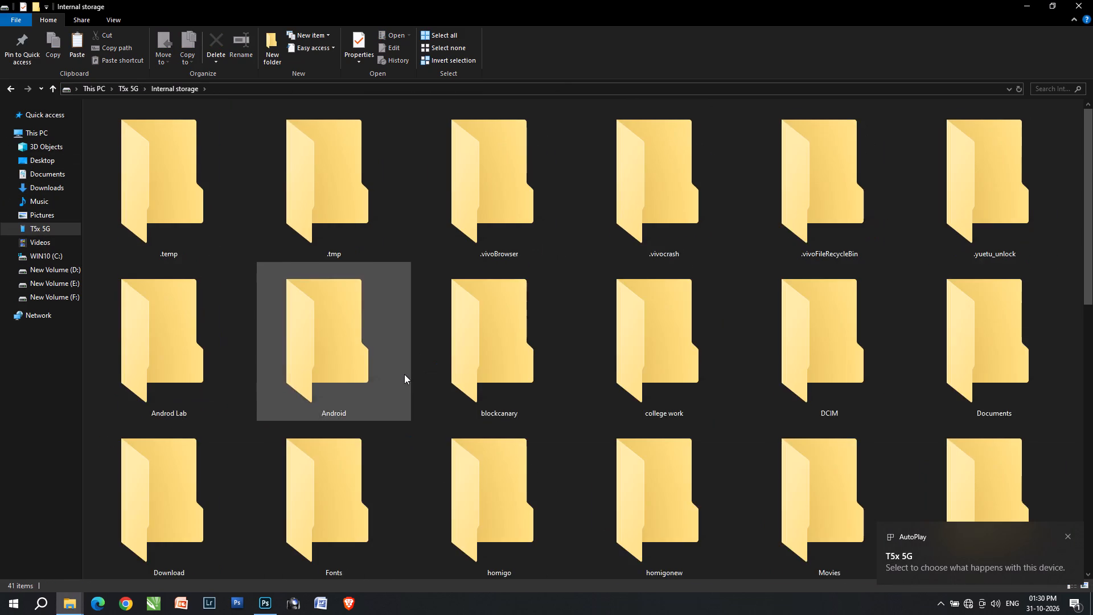
pyautogui.scroll(-19, 405, 374)
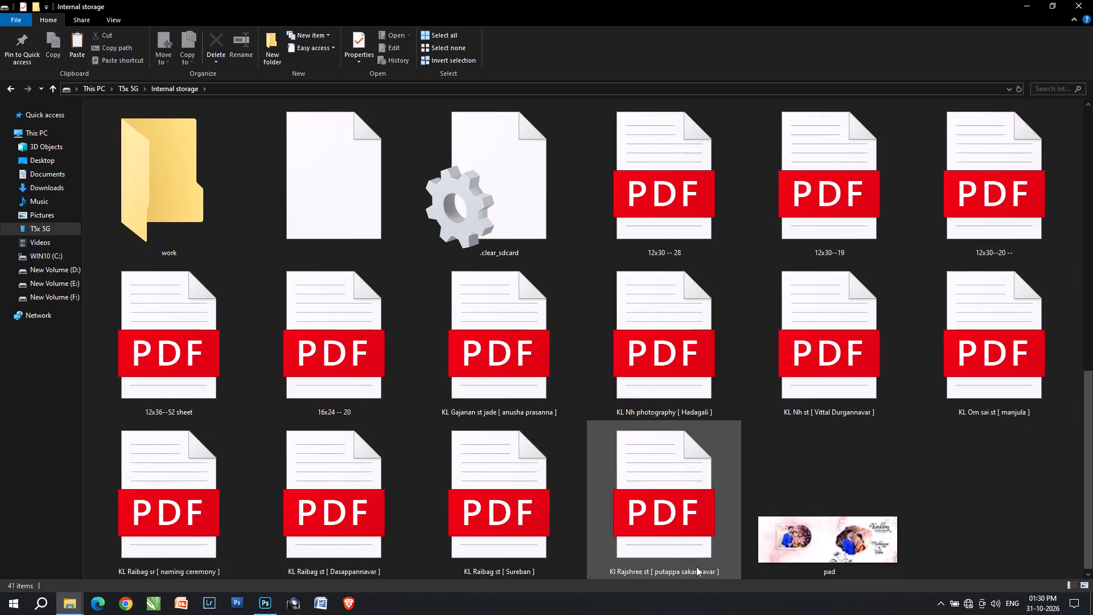
pyautogui.rightClick(1012, 501)
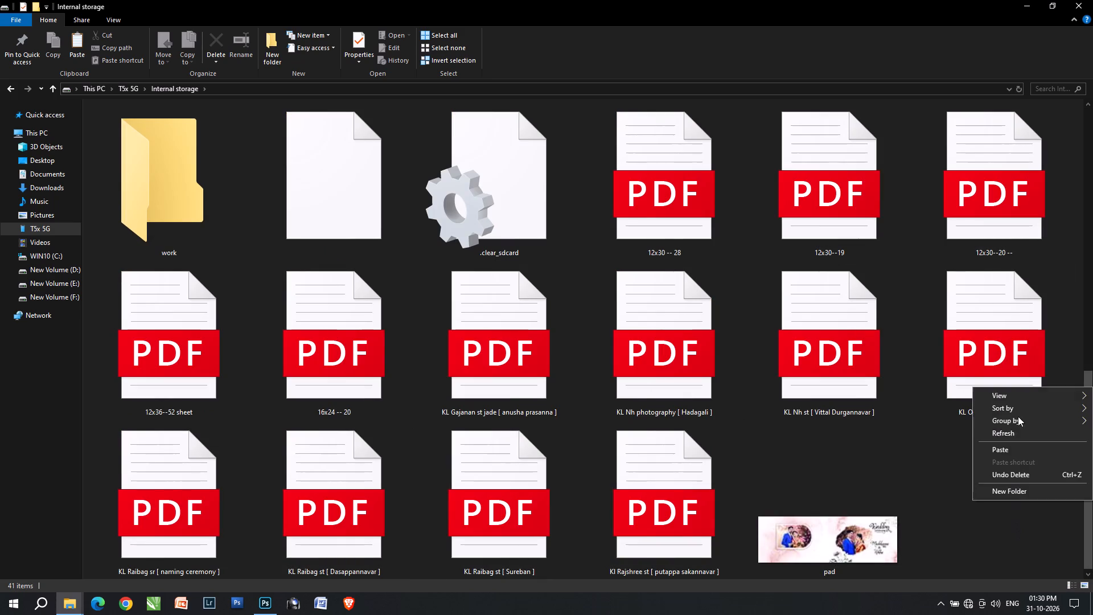
pyautogui.click(1015, 444)
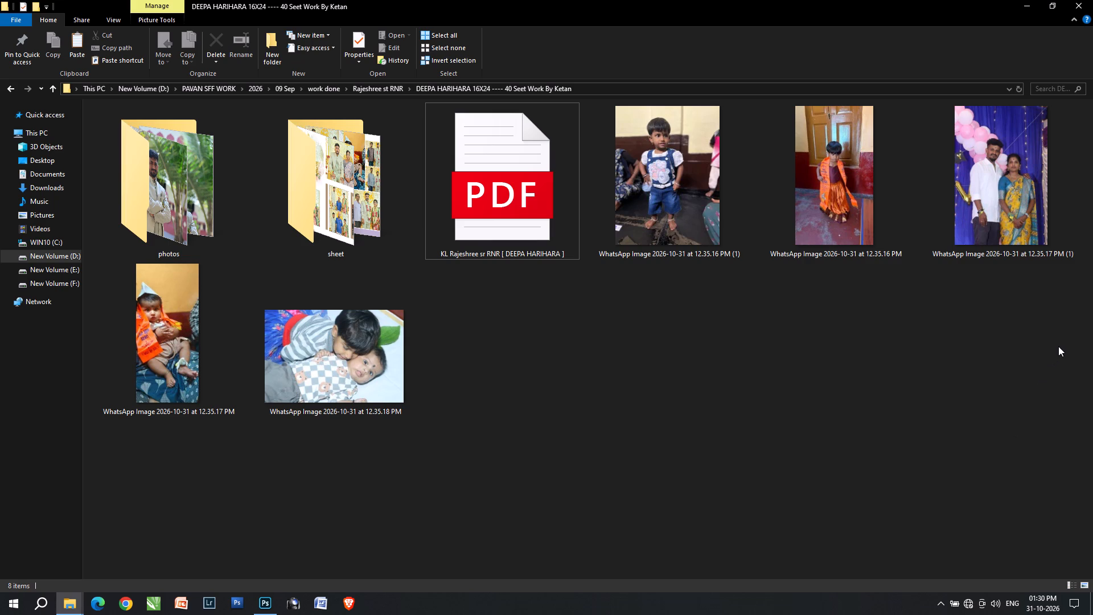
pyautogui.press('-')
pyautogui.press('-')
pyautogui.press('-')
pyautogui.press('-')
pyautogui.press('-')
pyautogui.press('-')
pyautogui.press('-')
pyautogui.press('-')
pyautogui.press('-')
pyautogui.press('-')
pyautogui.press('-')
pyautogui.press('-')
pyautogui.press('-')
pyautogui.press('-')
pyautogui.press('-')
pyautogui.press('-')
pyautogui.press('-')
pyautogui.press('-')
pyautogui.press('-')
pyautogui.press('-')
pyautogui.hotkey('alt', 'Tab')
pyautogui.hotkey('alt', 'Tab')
# Close the finished album's folder and open sheet 53 from the GIRESHA 12 X 36 album's sheet folder in Photoshop.
pyautogui.click(1092, 0)
pyautogui.hotkey('alt', 'Tab')
pyautogui.hotkey('alt', 'Tab')
pyautogui.hotkey('alt', 'Tab')
pyautogui.scroll(-7, 463, 405)
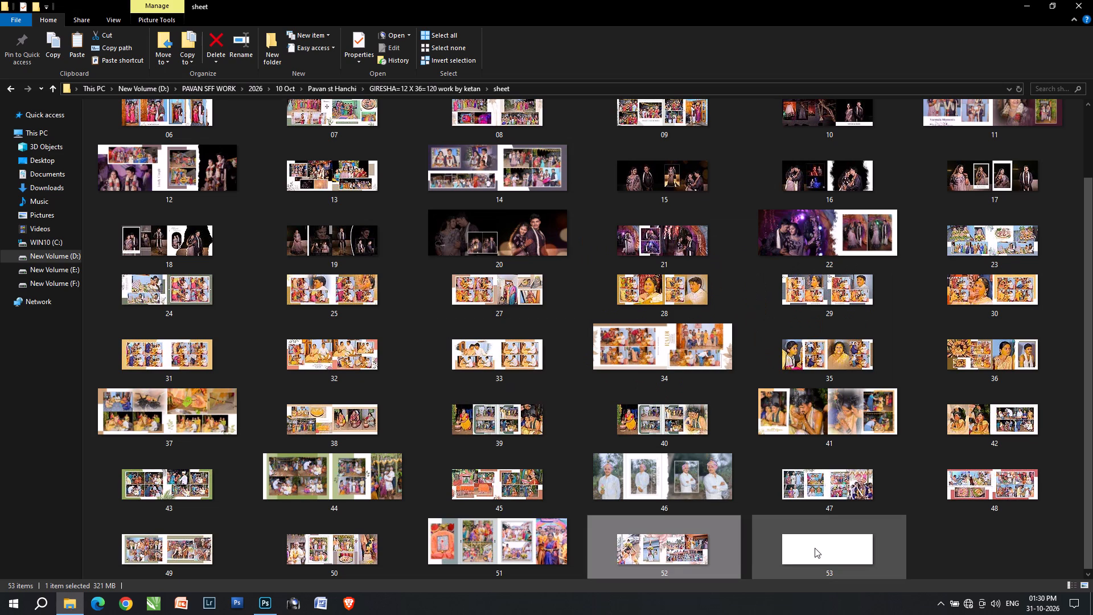
pyautogui.moveTo(815, 551); pyautogui.dragTo(614, 251)
pyautogui.hotkey('alt', 'Tab')
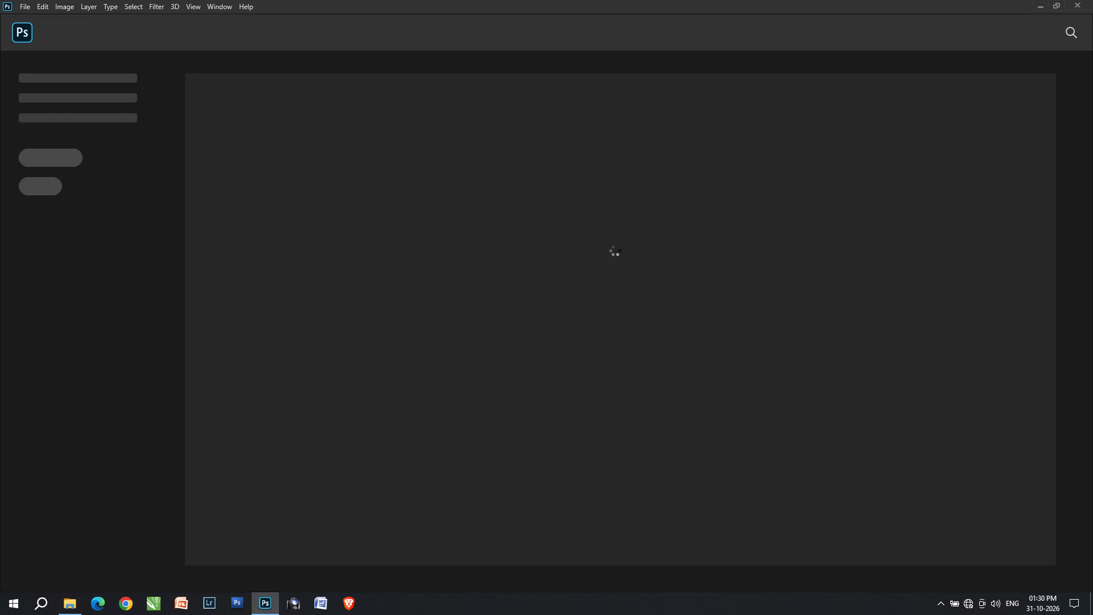
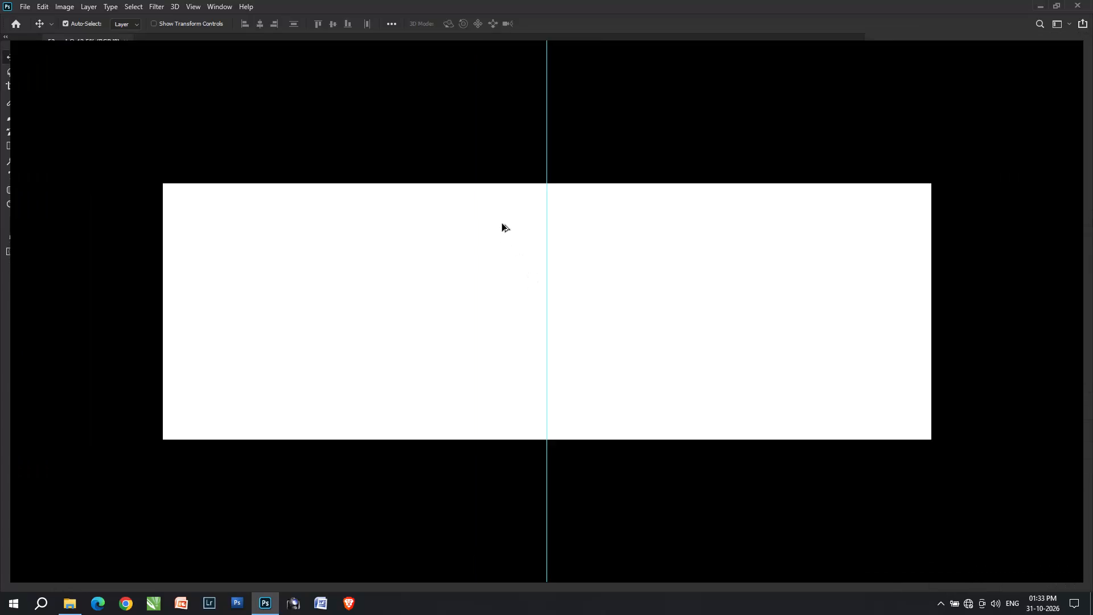
# Bring back the hidden tools and panels around the blank sheet 53.
pyautogui.hotkey('alt', 'Tab')
pyautogui.hotkey('alt', 'Tab')
pyautogui.press('Tab')
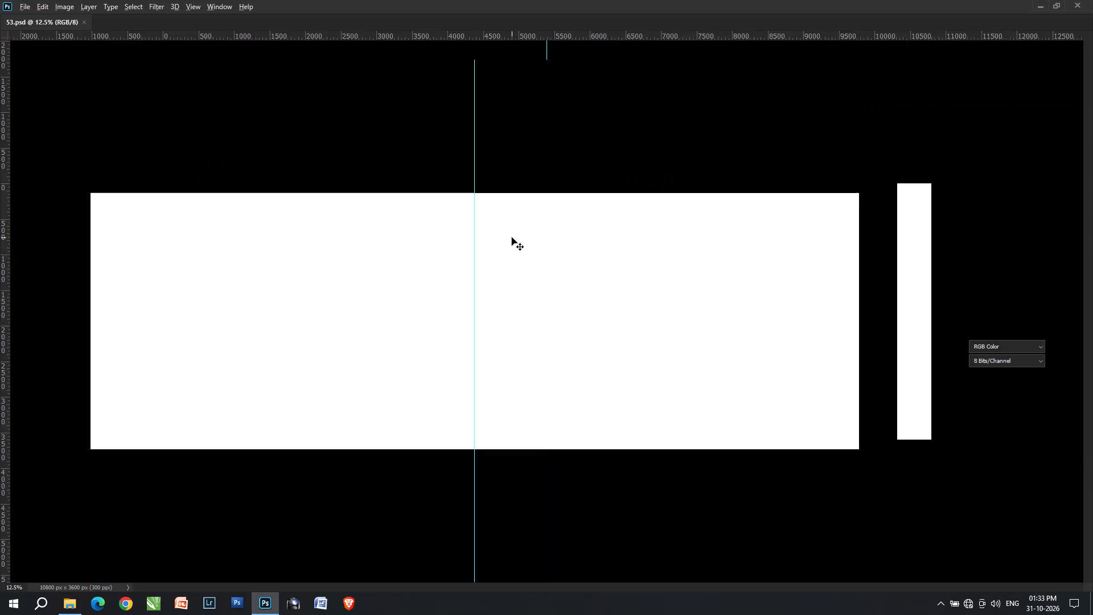
# Switch to File Explorer and open the GIRESHA album's 02 Wedding photo folder.
pyautogui.hotkey('alt', 'Tab')
pyautogui.press('BackSpace')
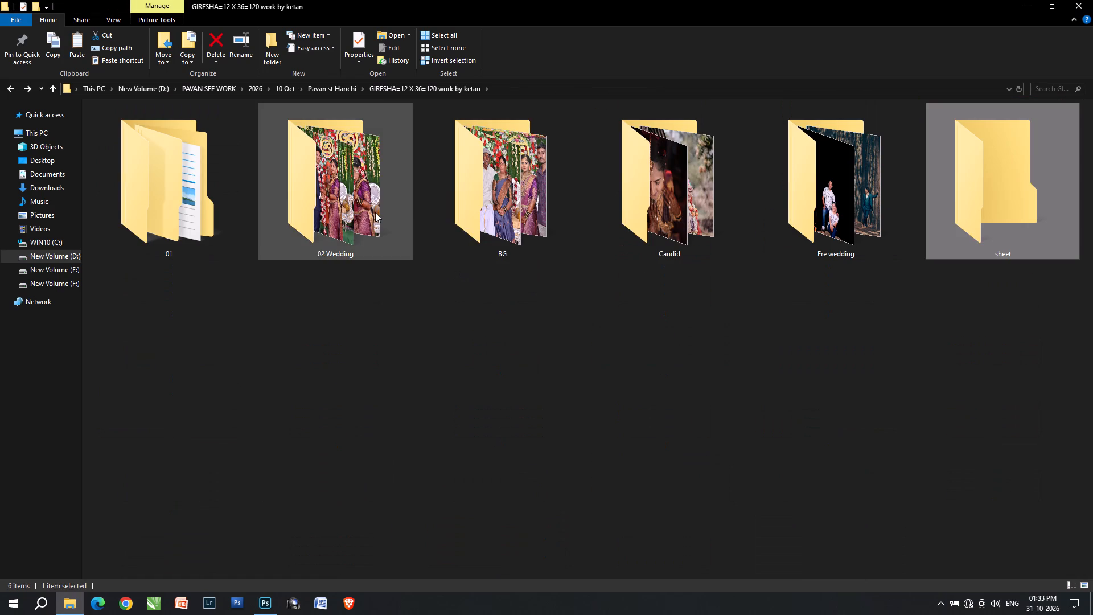
pyautogui.doubleClick(375, 212)
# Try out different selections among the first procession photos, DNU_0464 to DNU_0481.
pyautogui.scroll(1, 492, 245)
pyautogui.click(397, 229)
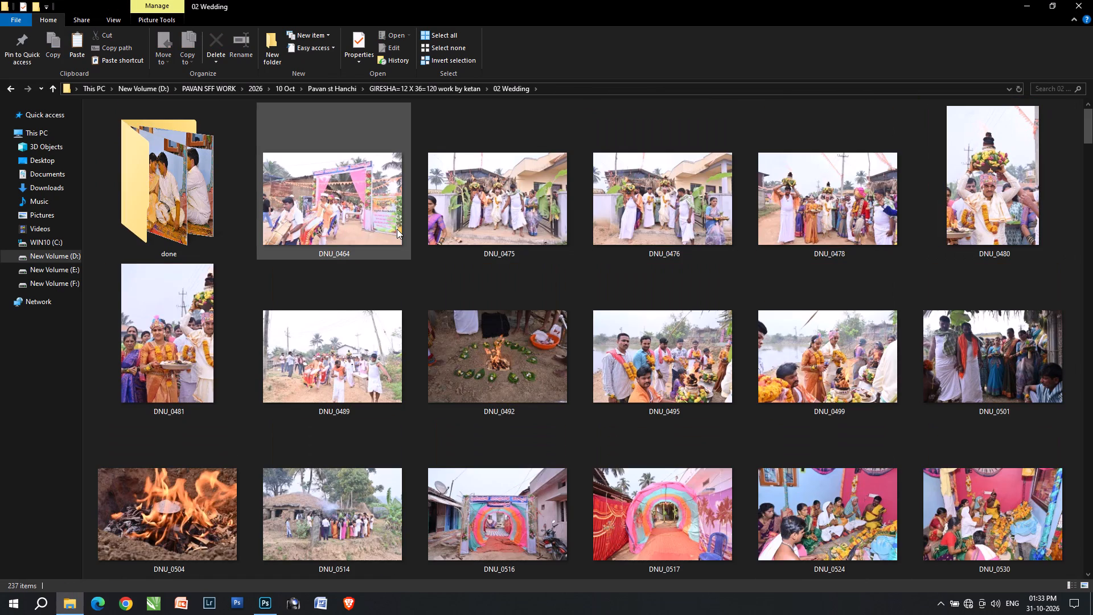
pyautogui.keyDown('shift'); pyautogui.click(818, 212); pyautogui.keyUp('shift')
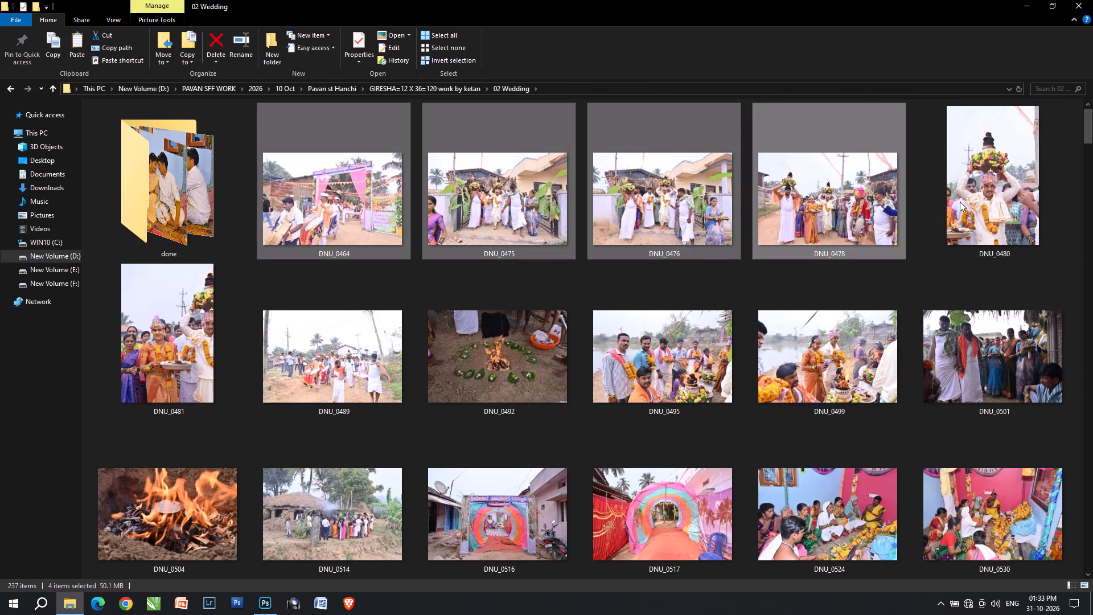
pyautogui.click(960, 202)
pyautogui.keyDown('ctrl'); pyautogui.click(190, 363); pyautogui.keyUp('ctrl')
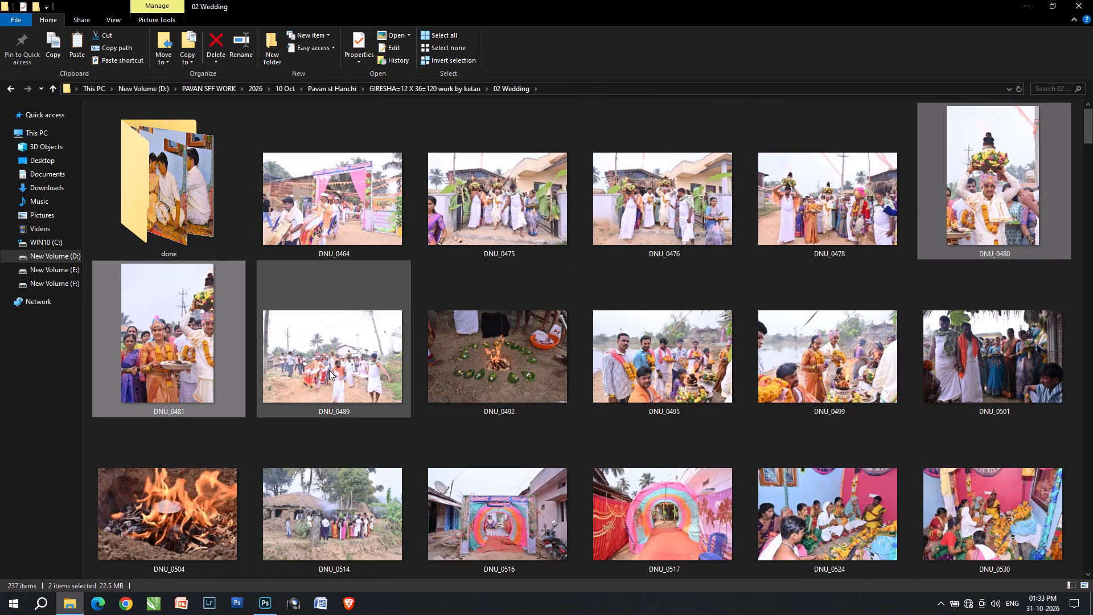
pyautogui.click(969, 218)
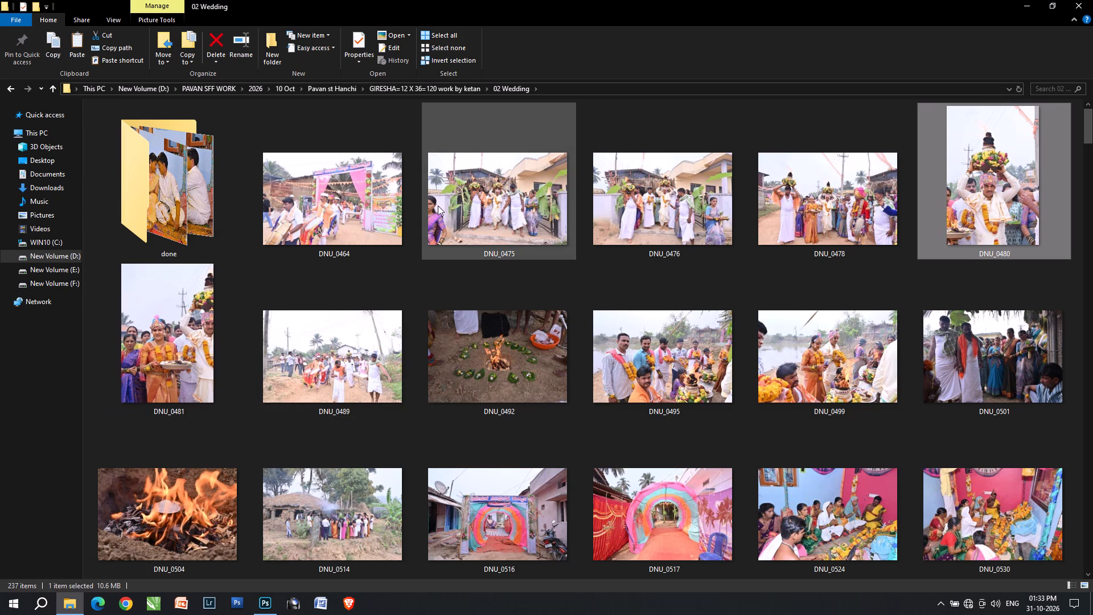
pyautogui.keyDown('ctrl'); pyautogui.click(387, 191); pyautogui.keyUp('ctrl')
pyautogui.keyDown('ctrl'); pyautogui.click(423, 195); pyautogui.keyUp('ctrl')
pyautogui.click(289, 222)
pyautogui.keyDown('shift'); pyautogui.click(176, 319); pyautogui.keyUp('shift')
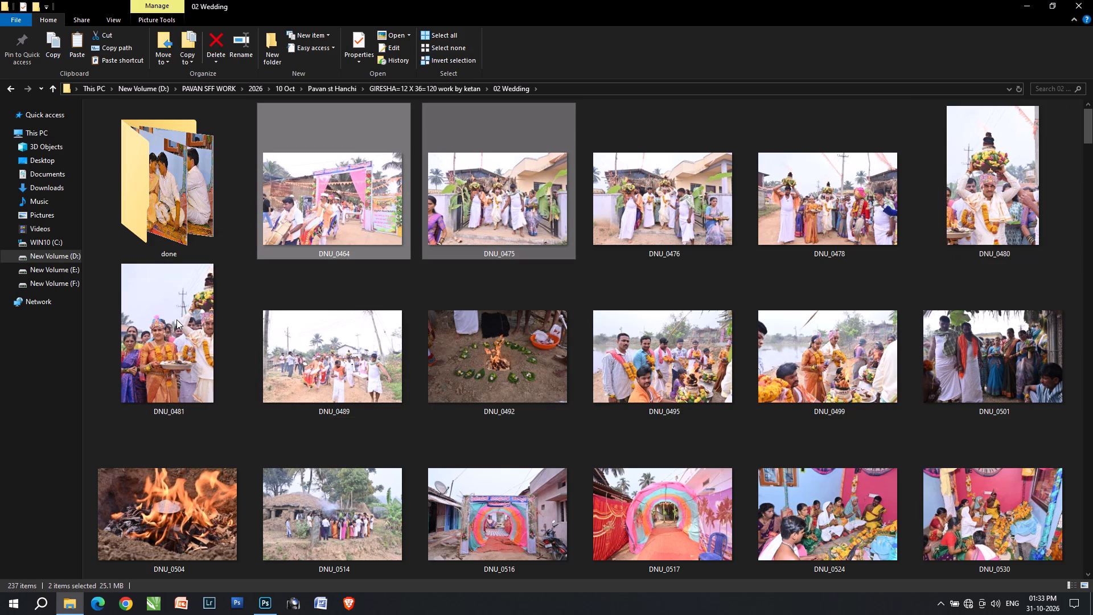
# Examine the procession photos from DNU_0464 to DNU_0489 at large size, one after another, and close the viewer.
pyautogui.doubleClick(338, 211)
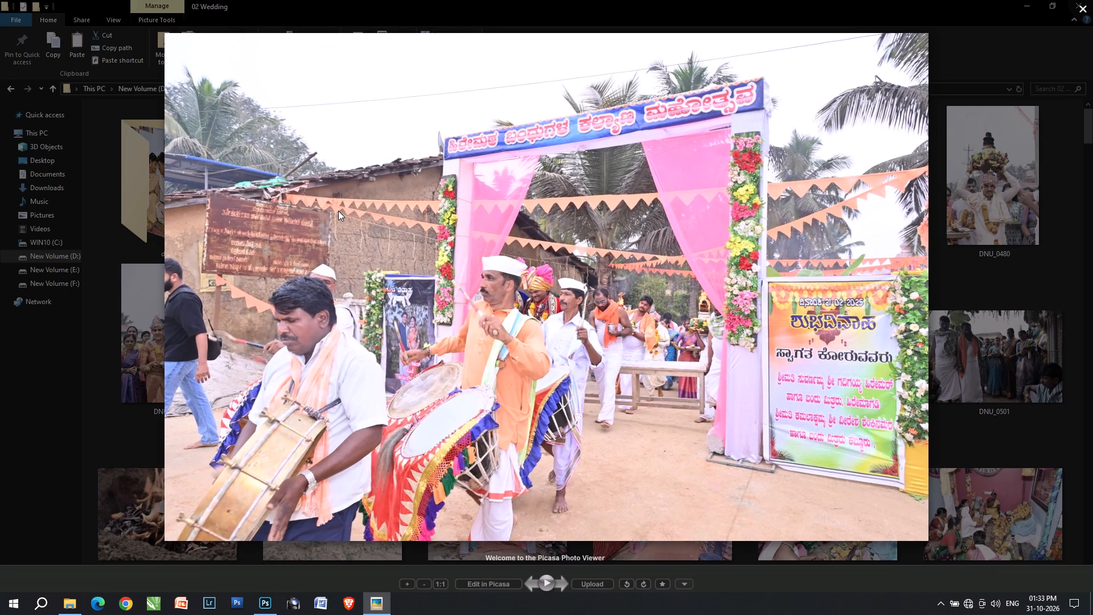
pyautogui.press('Right')
pyautogui.press('Right')
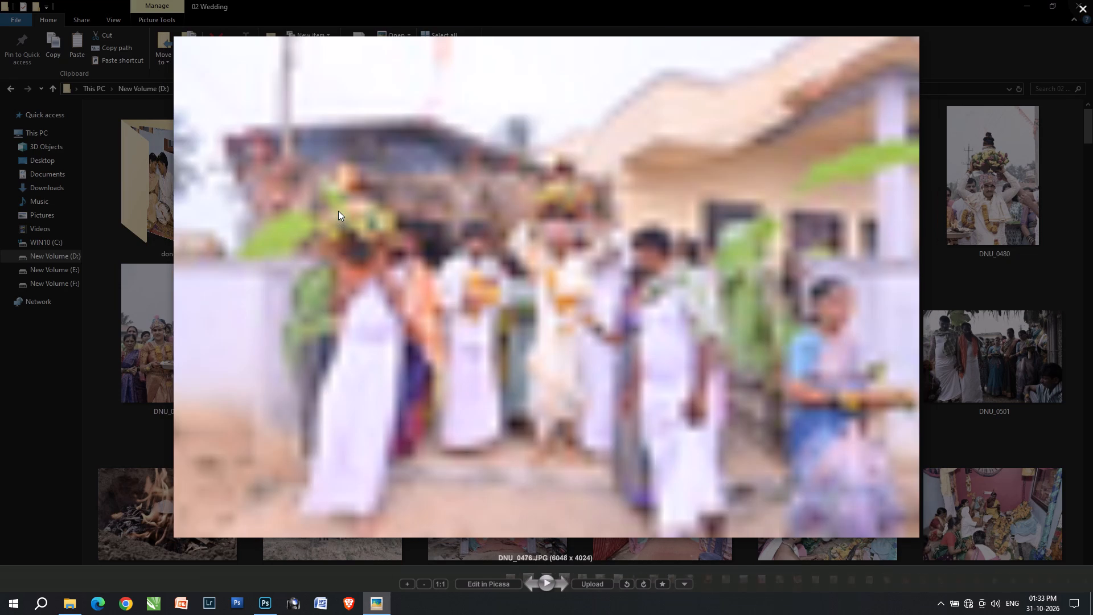
pyautogui.press('Right')
pyautogui.press('Right')
pyautogui.press('Right')
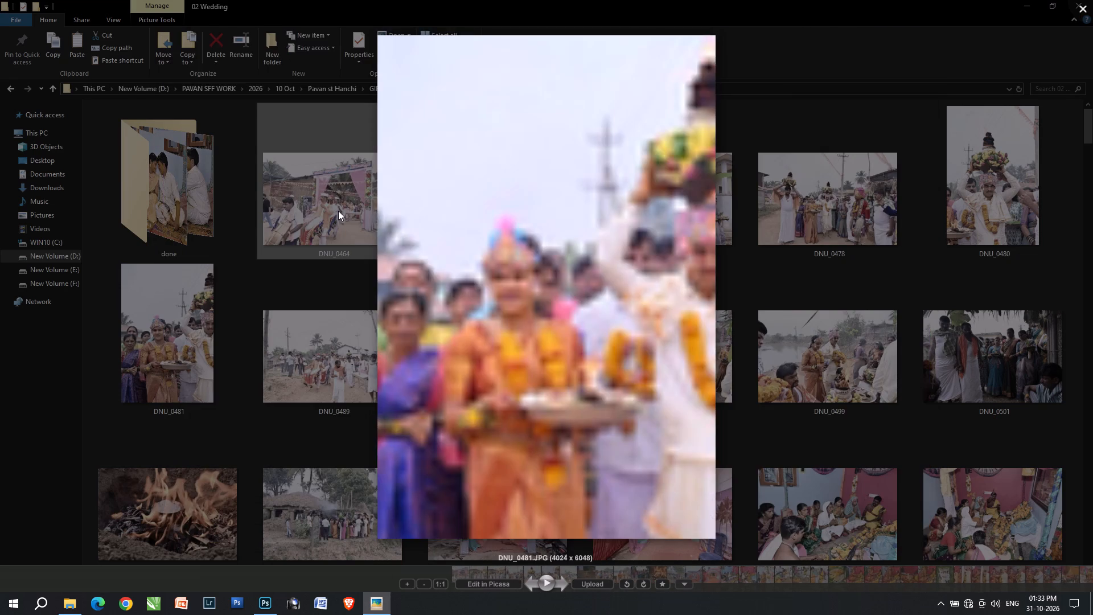
pyautogui.press('Left')
pyautogui.press('Right')
pyautogui.press('Right')
pyautogui.click(1092, 0)
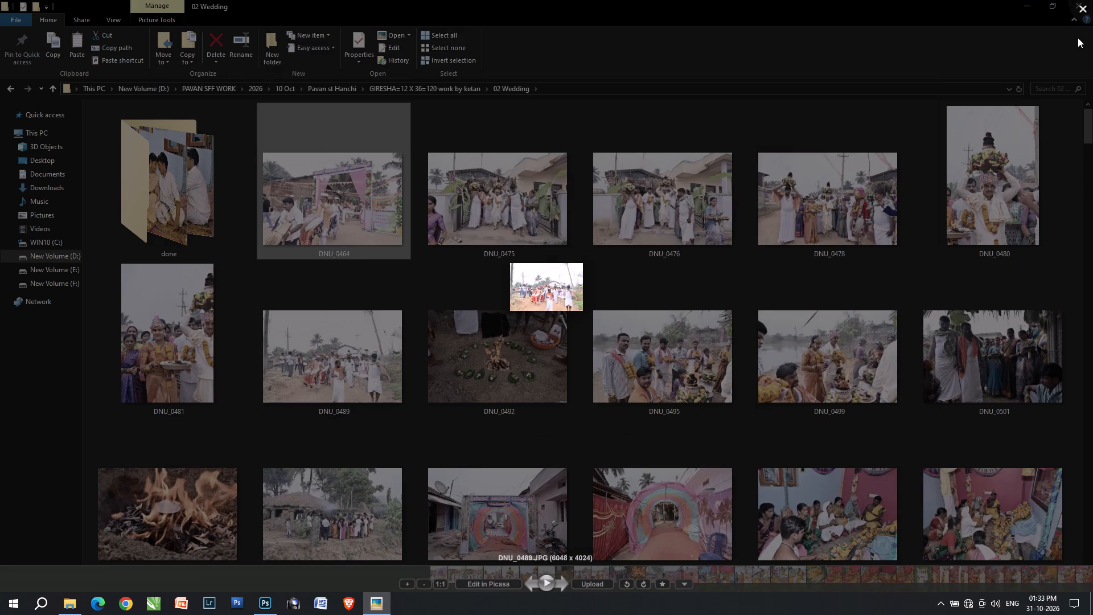
# Select procession photos DNU_0464, DNU_0475 and DNU_0480 and bring them into Photoshop, where sheet 53 is open.
pyautogui.click(340, 223)
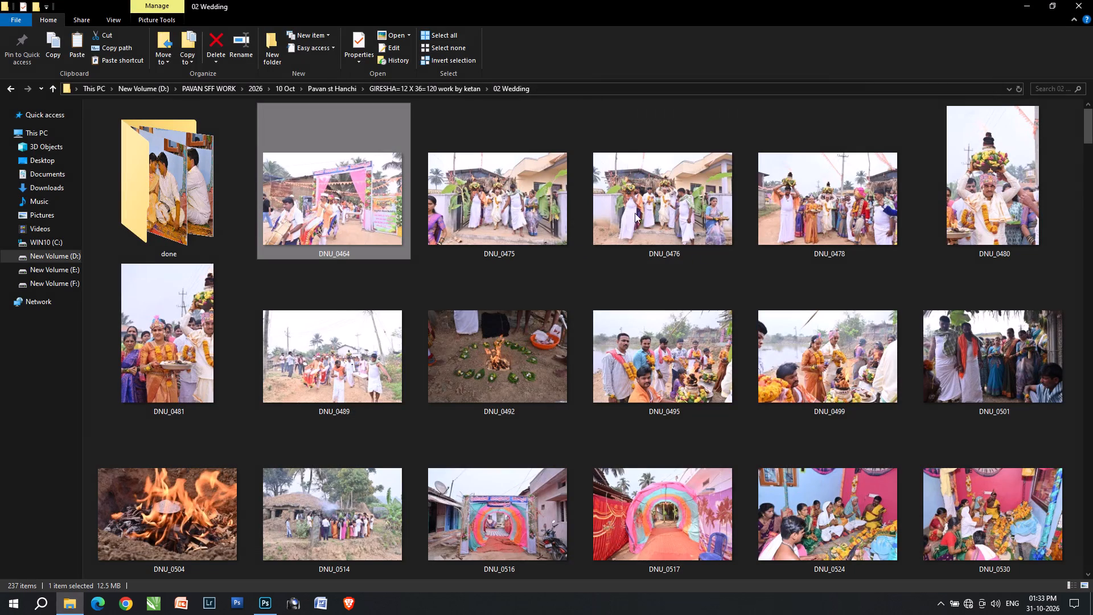
pyautogui.keyDown('shift'); pyautogui.click(550, 203); pyautogui.keyUp('shift')
pyautogui.keyDown('ctrl'); pyautogui.click(1009, 195); pyautogui.keyUp('ctrl')
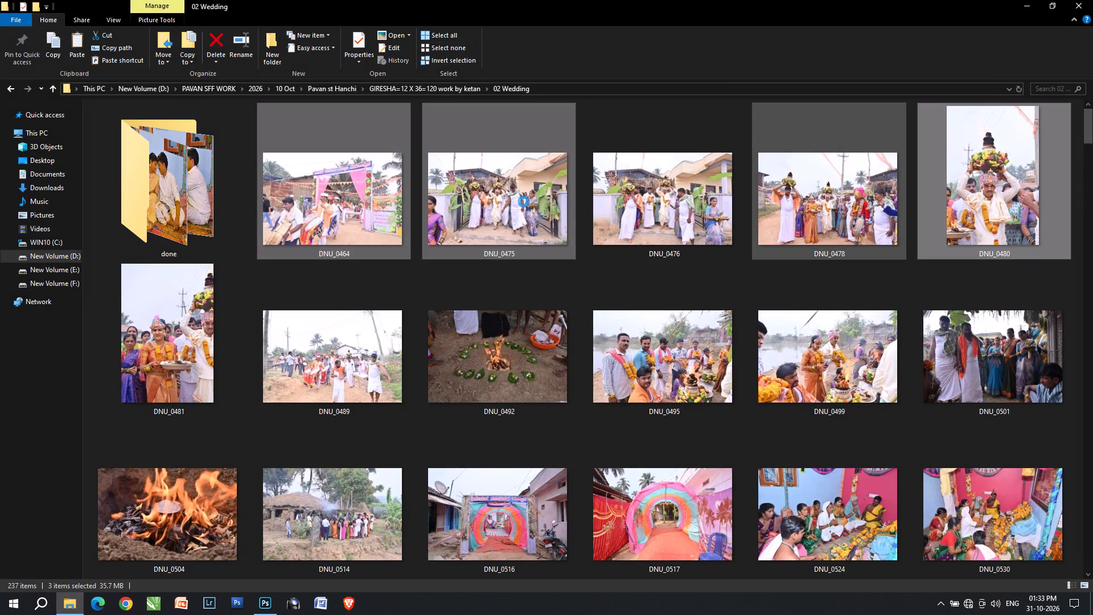
pyautogui.moveTo(446, 198); pyautogui.dragTo(574, 0)
pyautogui.hotkey('alt', 'Tab')
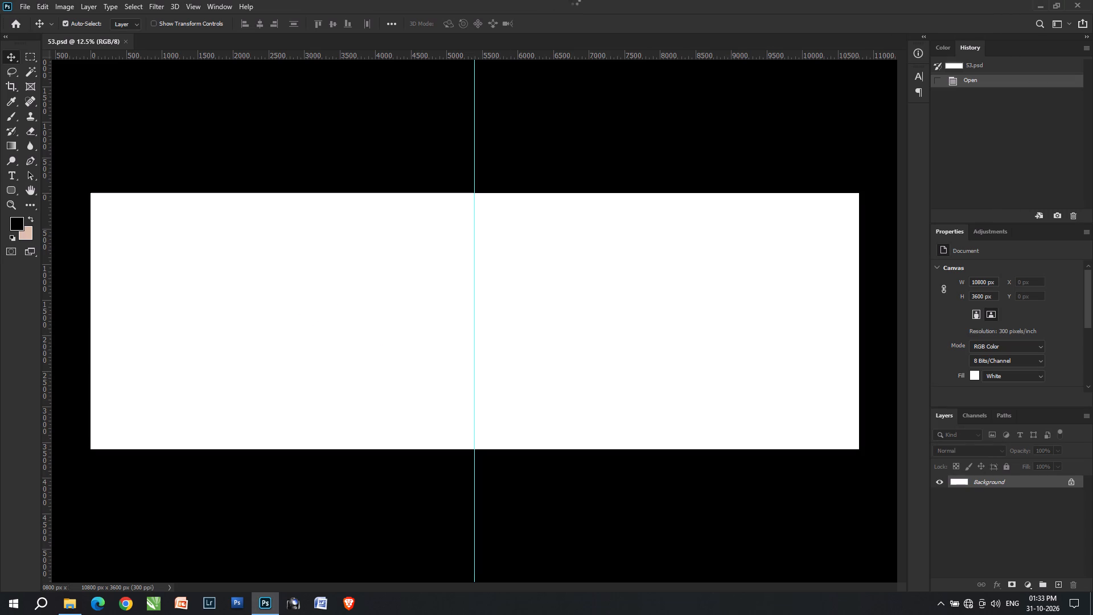
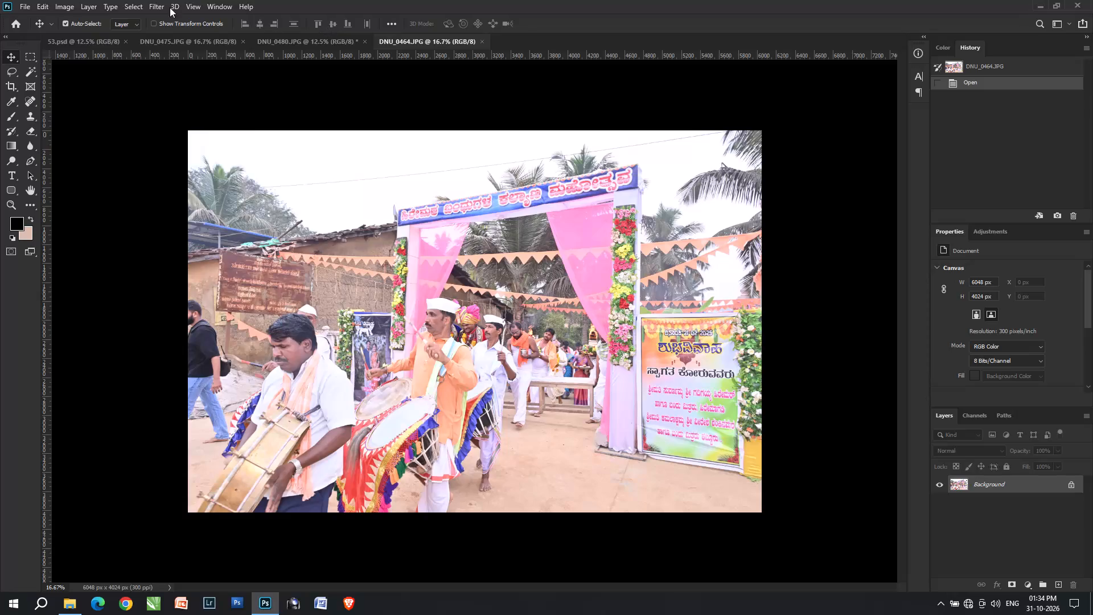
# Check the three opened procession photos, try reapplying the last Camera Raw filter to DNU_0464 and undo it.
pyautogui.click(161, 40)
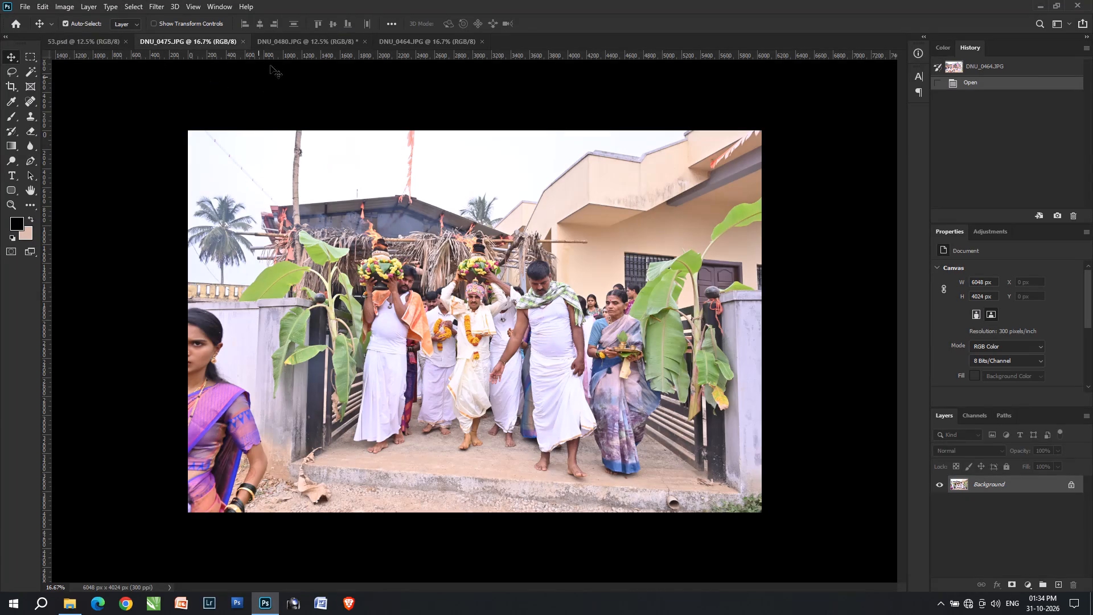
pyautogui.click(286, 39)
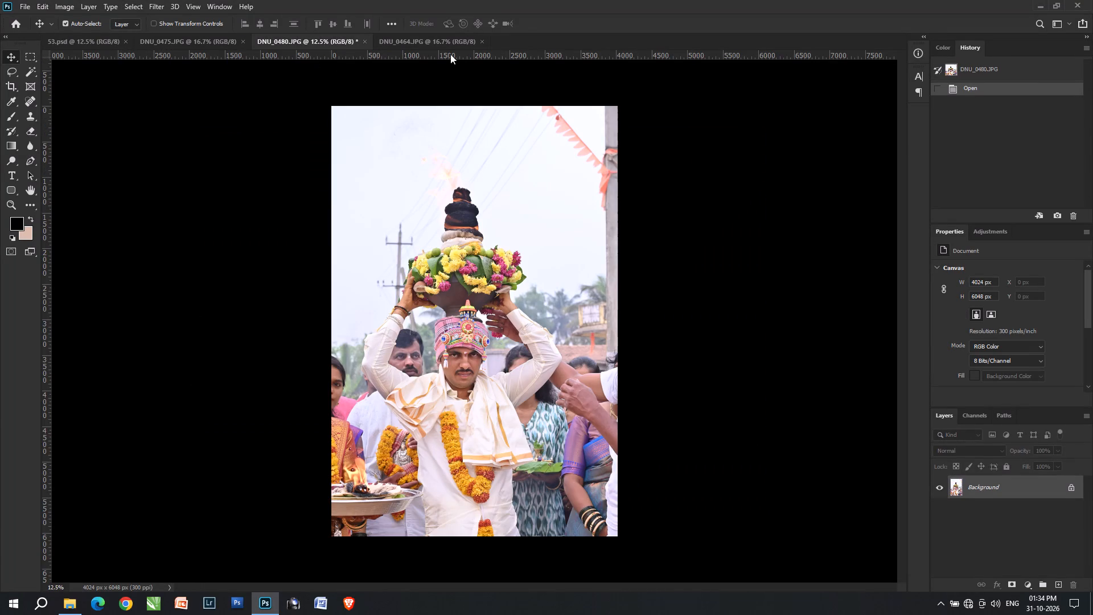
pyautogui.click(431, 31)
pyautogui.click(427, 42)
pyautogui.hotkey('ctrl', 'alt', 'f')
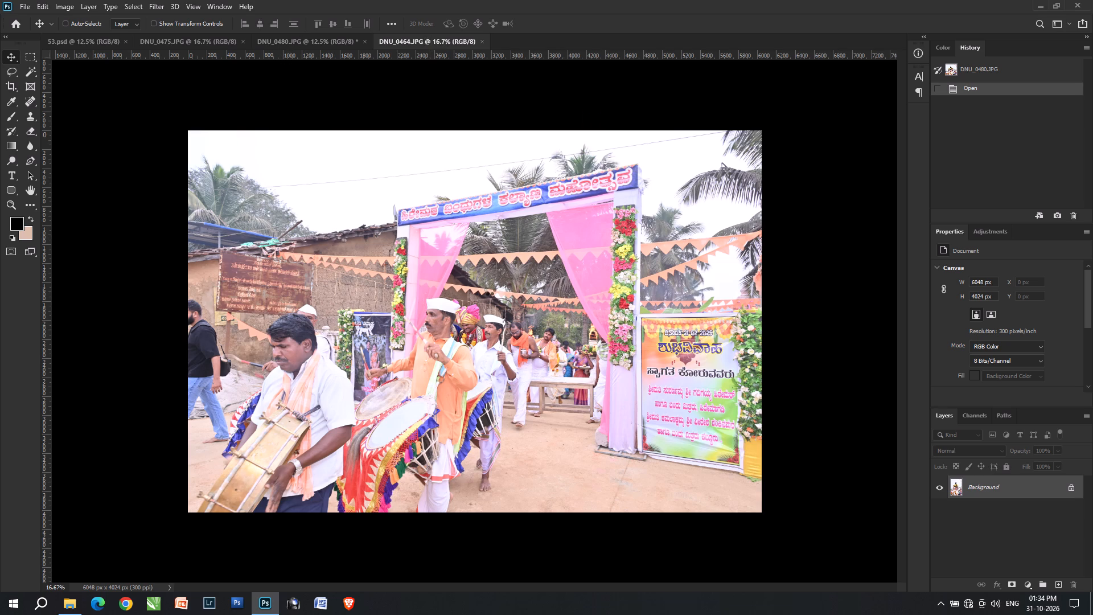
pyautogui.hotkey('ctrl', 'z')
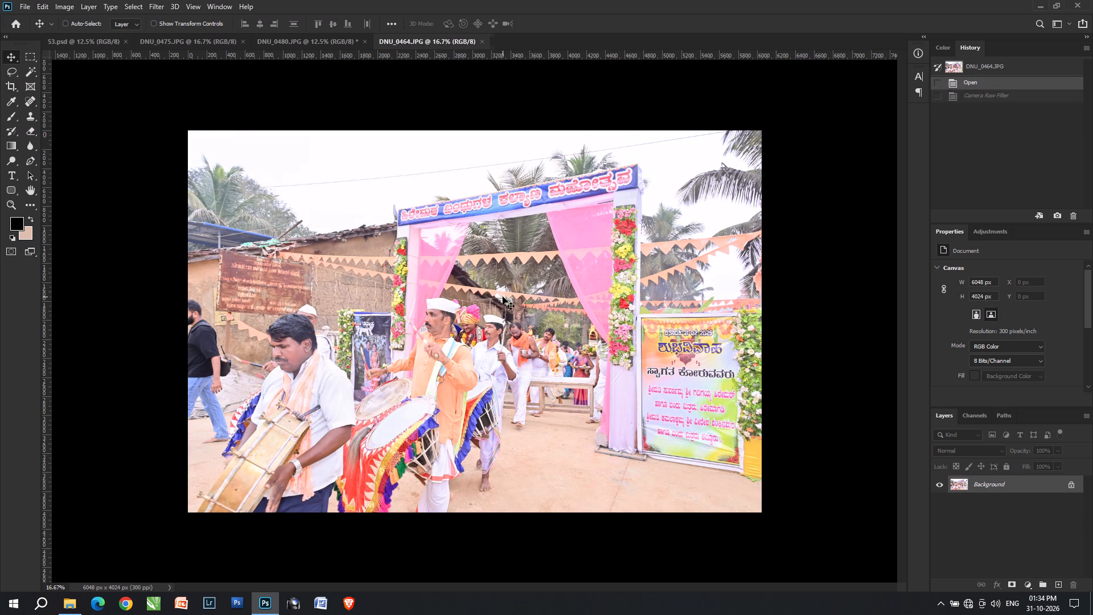
# Apply the Camera Raw Filter to DNU_0464: temperature +4, tint -4, exposure 0.00, contrast +11, highlights -58, shadows +8, whites -67, blacks -45.
pyautogui.hotkey('ctrl', 'shift', 'a')
pyautogui.hotkey('ctrl', 'shift', 'a')
pyautogui.hotkey('ctrl', 'shift', 'a')
pyautogui.hotkey('ctrl', 'shift', 'a')
pyautogui.hotkey('ctrl', 'shift', 'a')
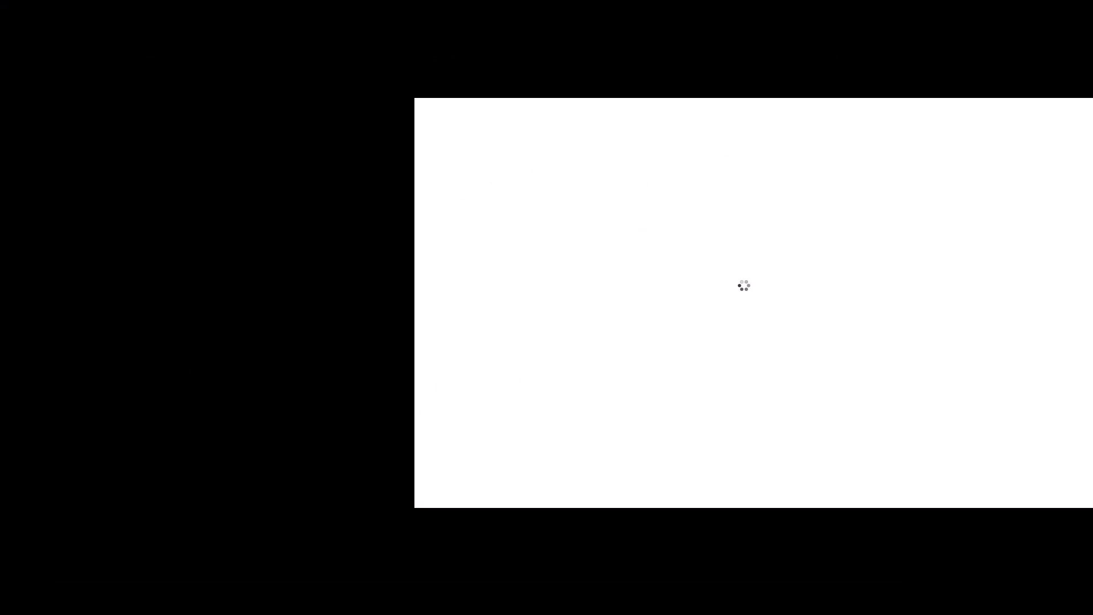
pyautogui.click(1084, 120)
pyautogui.moveTo(1056, 149); pyautogui.dragTo(1055, 157)
pyautogui.doubleClick(1012, 251)
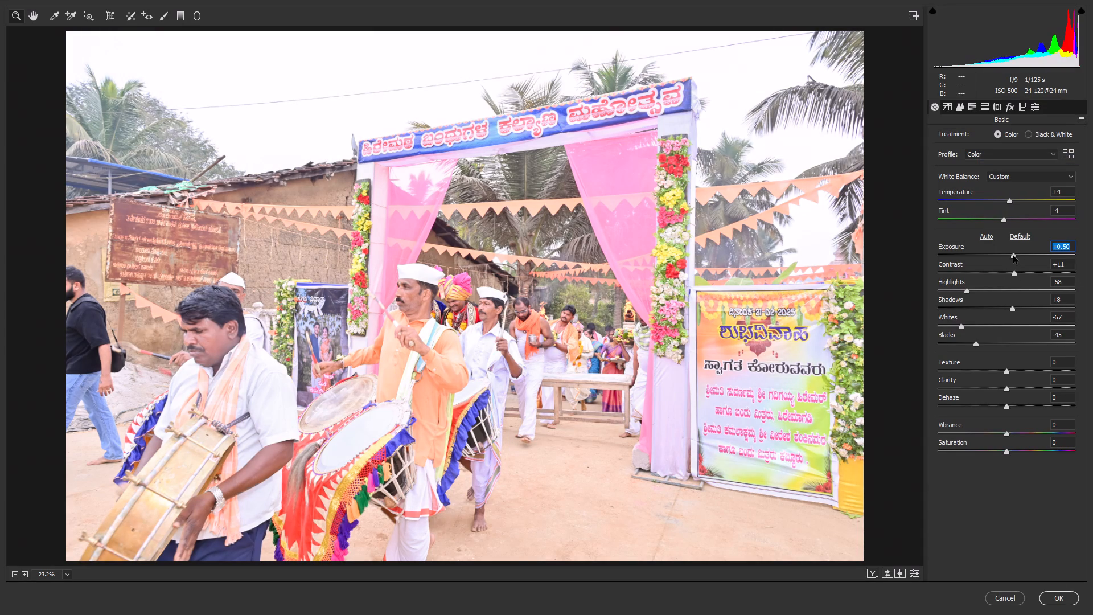
pyautogui.doubleClick(1013, 256)
pyautogui.moveTo(392, 338); pyautogui.dragTo(397, 342)
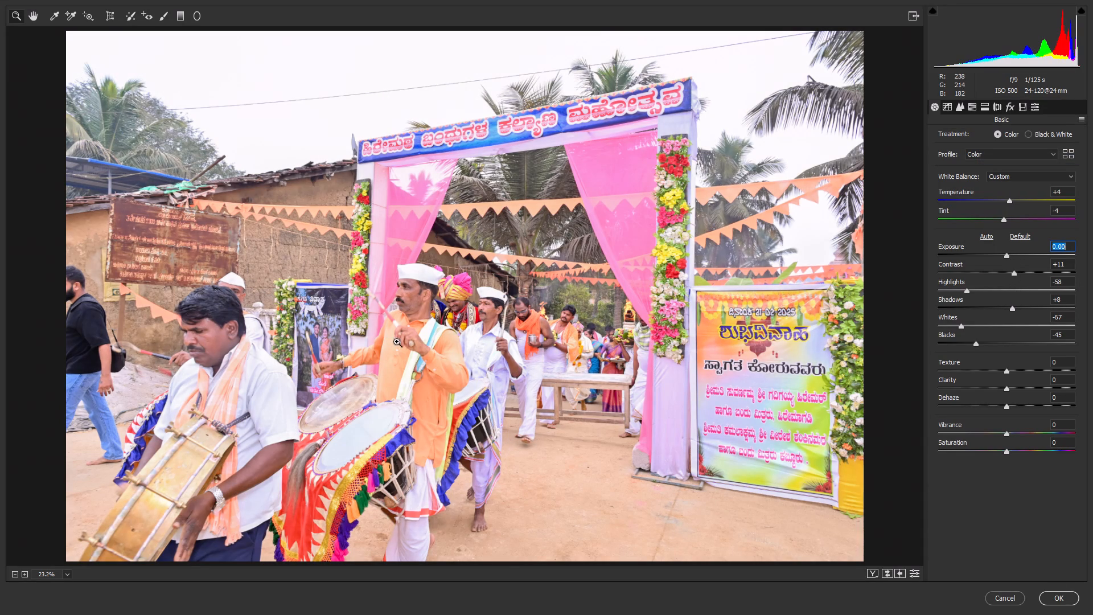
pyautogui.moveTo(397, 342); pyautogui.dragTo(428, 373)
pyautogui.moveTo(428, 373); pyautogui.dragTo(398, 347)
pyautogui.press('Return')
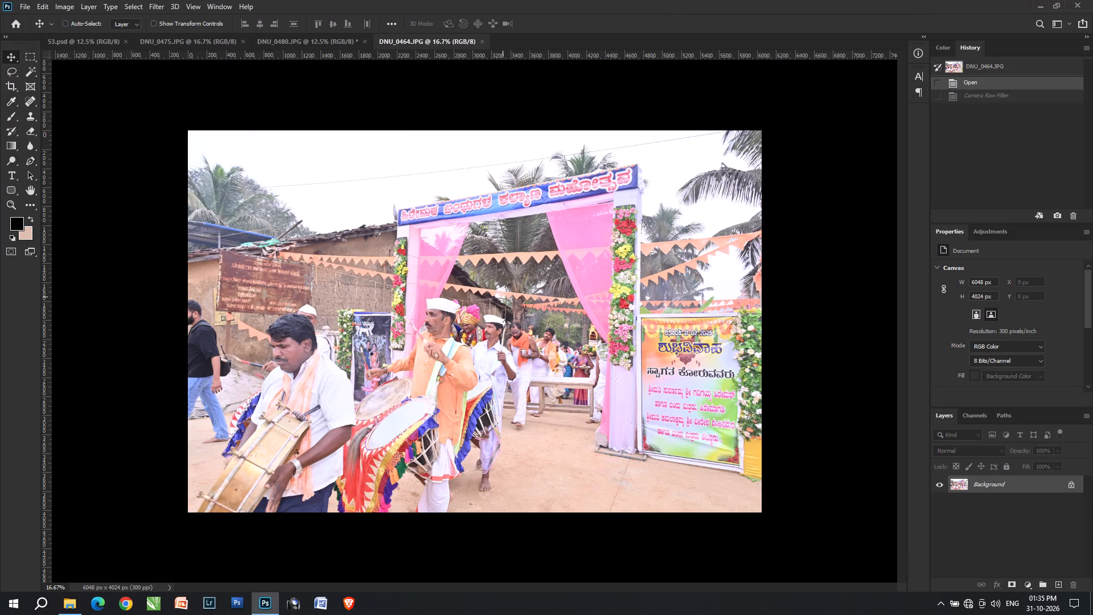
# Cut the whole corrected DNU_0464 photo and paste it onto sheet 53.
pyautogui.hotkey('ctrl', 'a')
pyautogui.hotkey('ctrl', 'x')
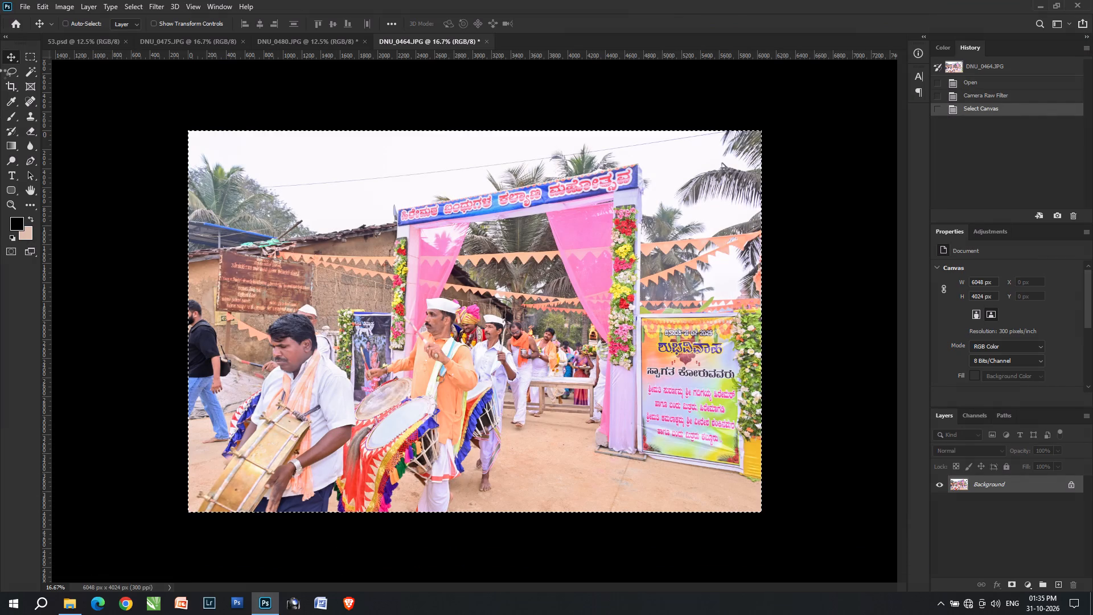
pyautogui.click(77, 46)
pyautogui.hotkey('ctrl', 'v')
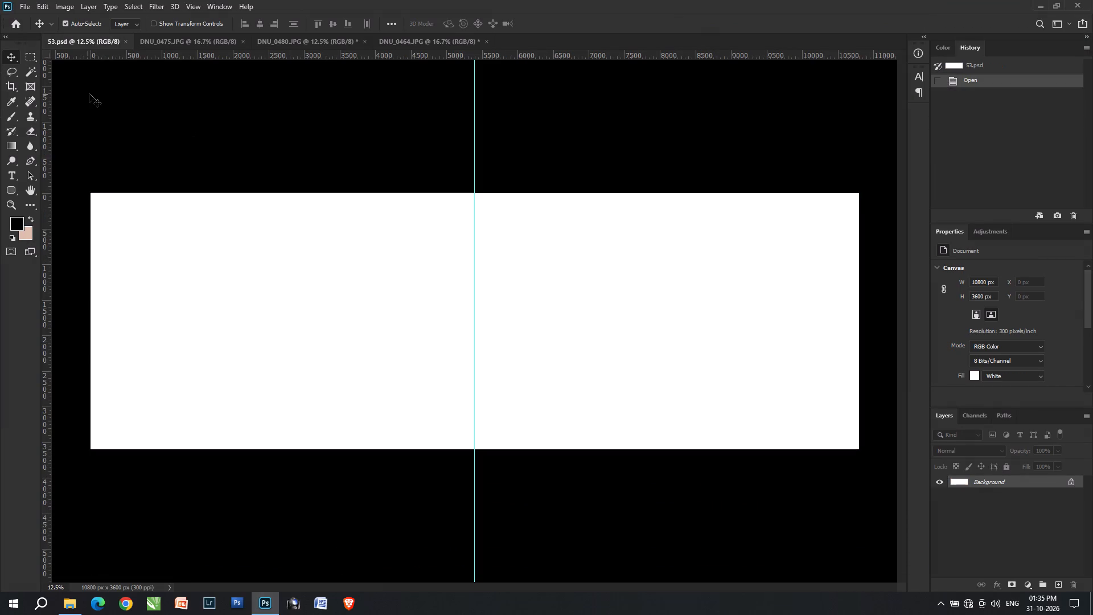
# Scale the pasted photo to about 1985 × 1321 px and place it near the sheet's upper-left corner, at about X 358, Y 335 px.
pyautogui.hotkey('ctrl', 't')
pyautogui.keyDown('alt'); pyautogui.scroll(3, 516, 286); pyautogui.keyUp('alt')
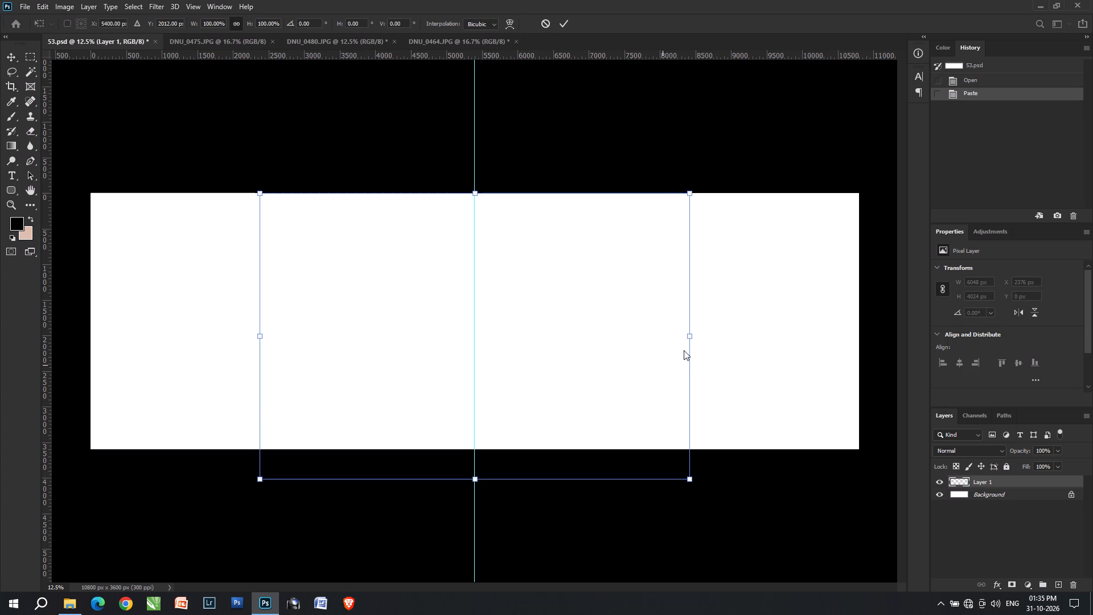
pyautogui.click(690, 337)
pyautogui.moveTo(690, 337); pyautogui.dragTo(410, 345)
pyautogui.press('space')
pyautogui.press('space')
pyautogui.press('space')
pyautogui.press('space')
pyautogui.press('space')
pyautogui.moveTo(357, 331); pyautogui.dragTo(695, 335)
pyautogui.keyDown('alt'); pyautogui.scroll(5, 338, 294); pyautogui.keyUp('alt')
pyautogui.press('space')
pyautogui.press('space')
pyautogui.press('space')
pyautogui.press('space')
pyautogui.press('space')
pyautogui.press('space')
pyautogui.press('space')
pyautogui.press('space')
pyautogui.press('space')
pyautogui.press('space')
pyautogui.press('space')
pyautogui.press('space')
pyautogui.press('space')
pyautogui.press('space')
pyautogui.press('space')
pyautogui.press('space')
pyautogui.press('space')
pyautogui.press('space')
pyautogui.press('space')
pyautogui.press('space')
pyautogui.moveTo(324, 296); pyautogui.dragTo(525, 258)
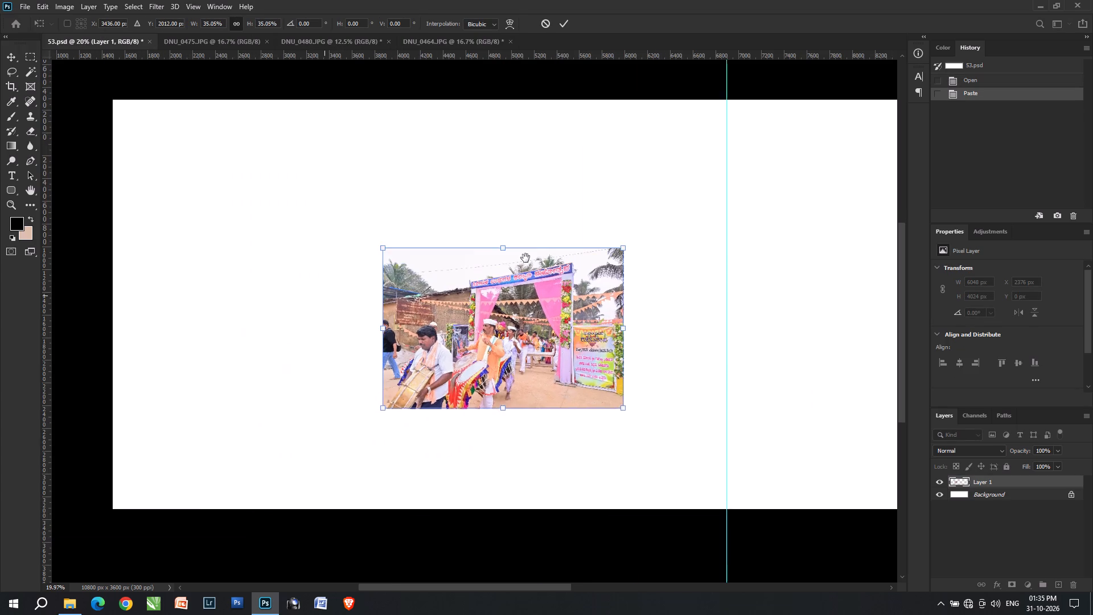
pyautogui.moveTo(525, 258); pyautogui.dragTo(631, 318)
pyautogui.moveTo(655, 386); pyautogui.dragTo(422, 270)
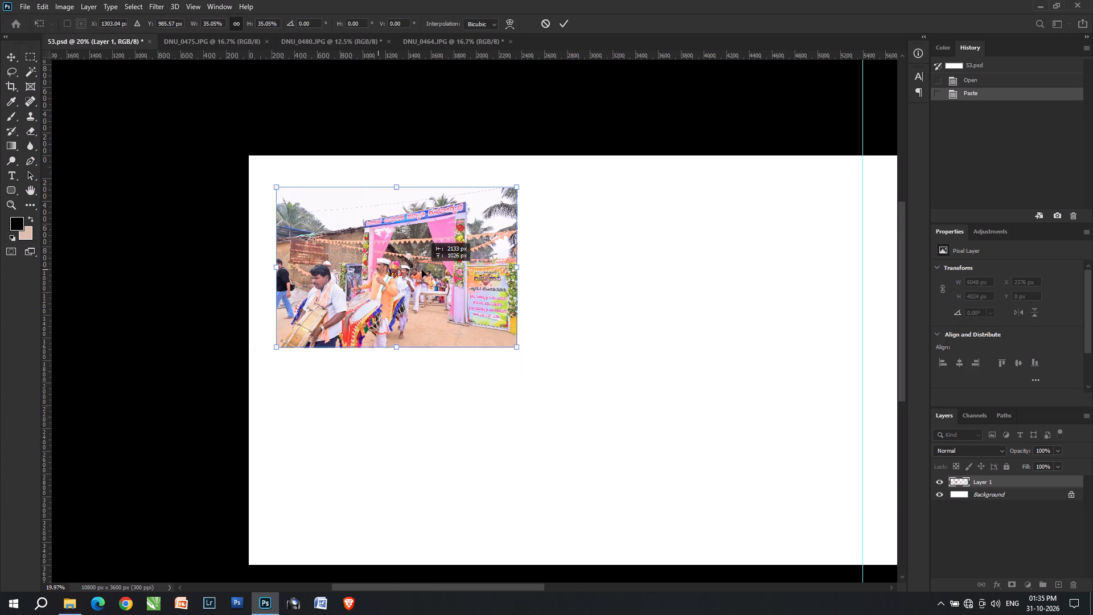
pyautogui.moveTo(422, 270); pyautogui.dragTo(426, 270)
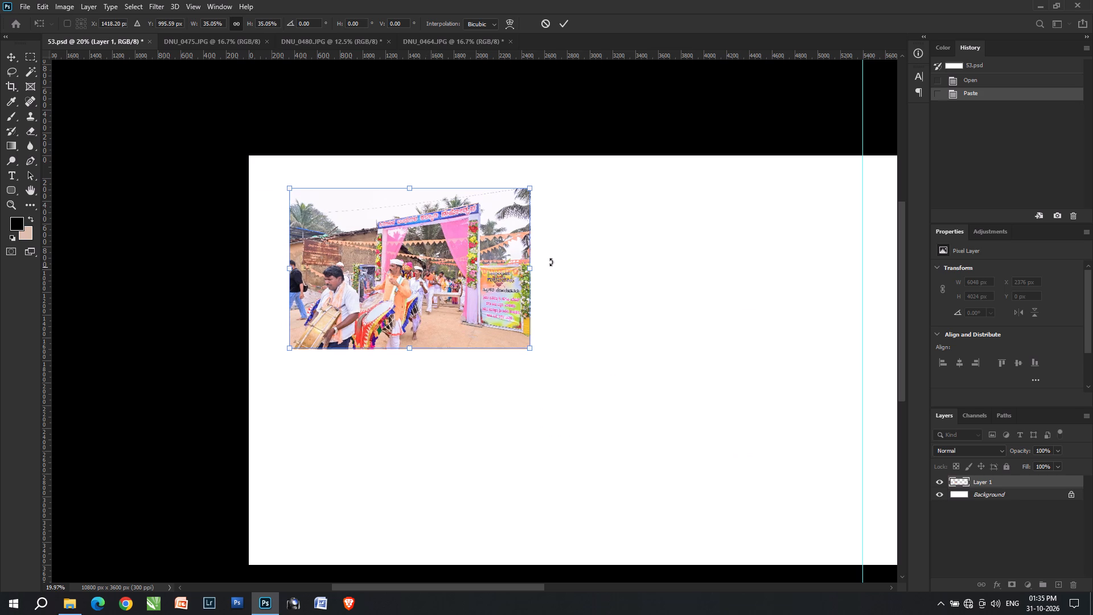
pyautogui.moveTo(535, 268); pyautogui.dragTo(520, 263)
pyautogui.press('Return')
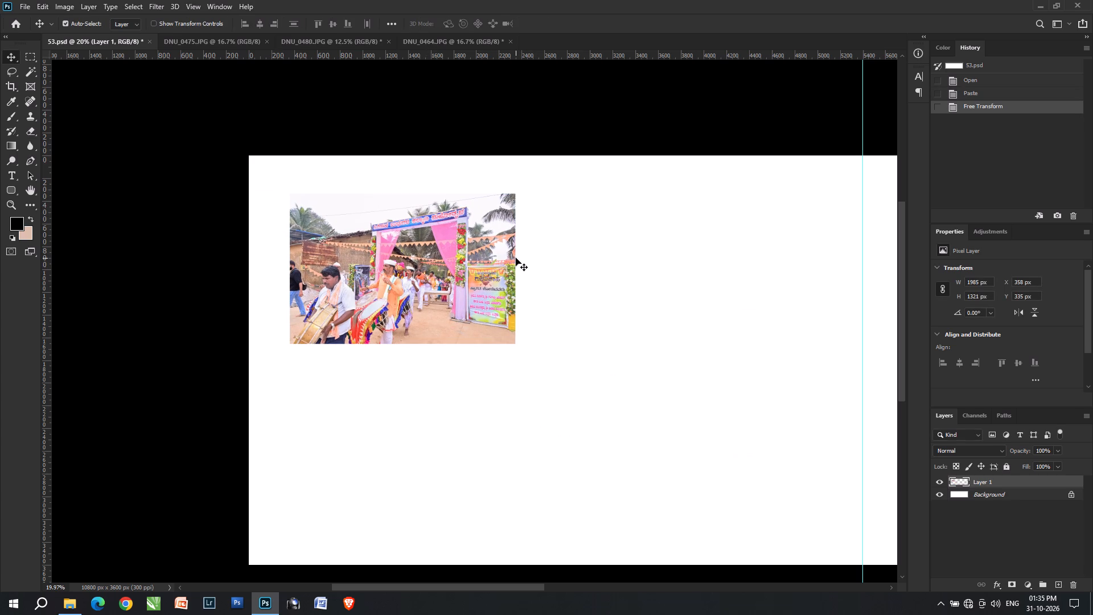
# Fill the placed photo's shape with the beige background colour and revert the history to the first Fill Layer state.
pyautogui.hotkey('ctrl', 'shift', 'BackSpace')
pyautogui.hotkey('ctrl', 'shift', 'BackSpace')
pyautogui.hotkey('ctrl', 'shift', 'BackSpace')
pyautogui.hotkey('ctrl', 'shift', 'BackSpace')
pyautogui.hotkey('ctrl', 'shift', 'BackSpace')
pyautogui.hotkey('ctrl', 'shift', 'BackSpace')
pyautogui.hotkey('ctrl', 'shift', 'BackSpace')
pyautogui.hotkey('ctrl', 'shift', 'BackSpace')
pyautogui.hotkey('ctrl', 'shift', 'BackSpace')
pyautogui.hotkey('ctrl', 'shift', 'BackSpace')
pyautogui.hotkey('ctrl', 'shift', 'BackSpace')
pyautogui.hotkey('ctrl', 'shift', 'BackSpace')
pyautogui.hotkey('ctrl', 'shift', 'BackSpace')
pyautogui.hotkey('ctrl', 'shift', 'BackSpace')
pyautogui.hotkey('ctrl', 'shift', 'BackSpace')
pyautogui.hotkey('ctrl', 'shift', 'BackSpace')
pyautogui.hotkey('ctrl', 'shift', 'BackSpace')
pyautogui.hotkey('ctrl', 'shift', 'BackSpace')
pyautogui.hotkey('ctrl', 'shift', 'BackSpace')
pyautogui.hotkey('ctrl', 'shift', 'BackSpace')
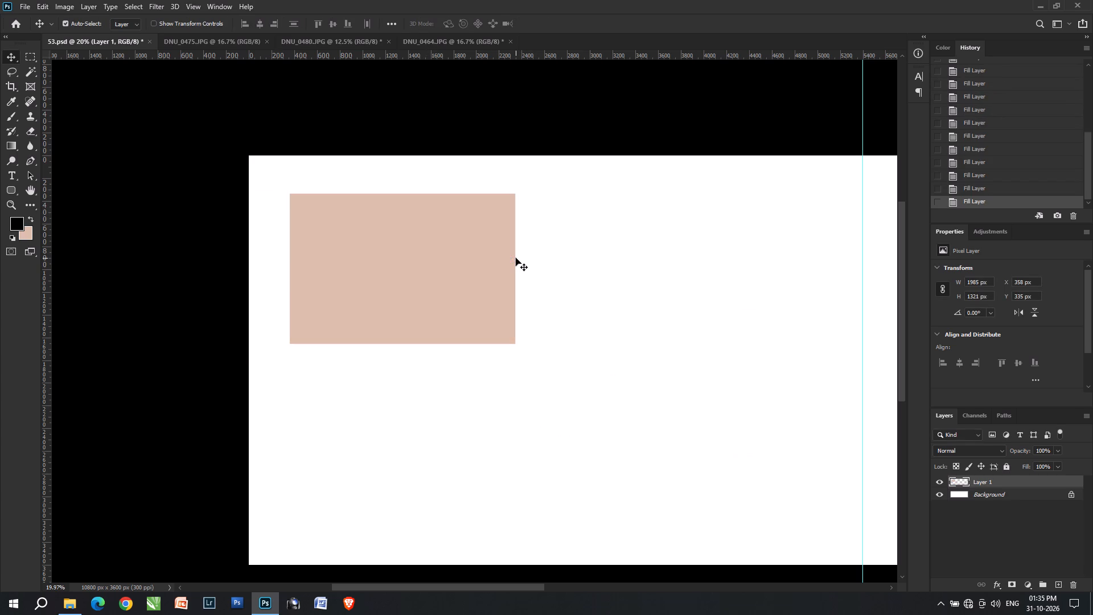
pyautogui.hotkey('ctrl', 'z')
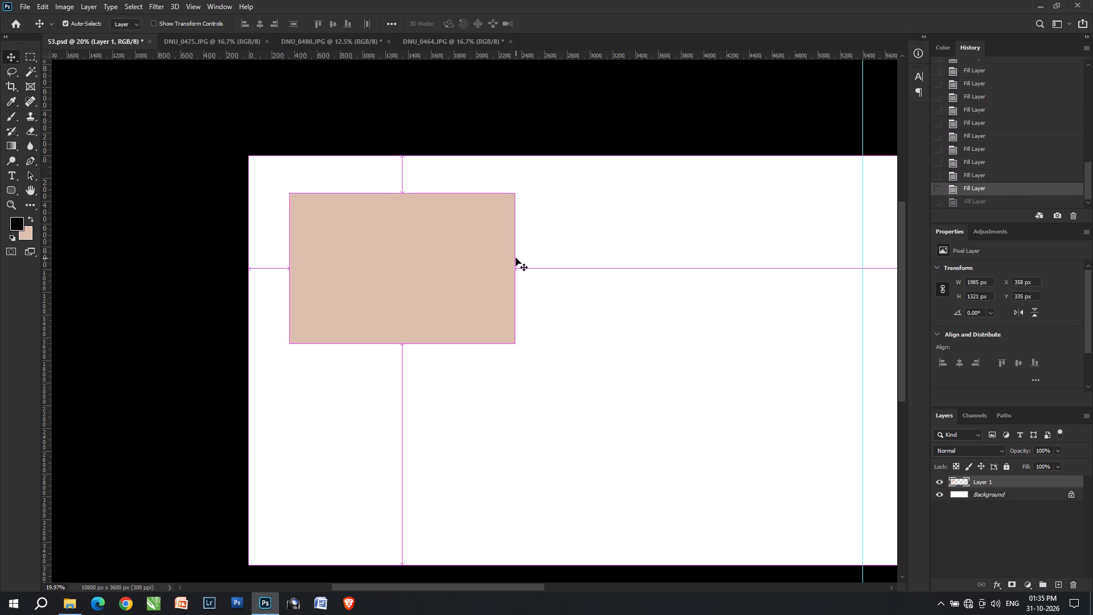
pyautogui.hotkey('ctrl', 'z')
pyautogui.hotkey('ctrl', 'z')
pyautogui.hotkey('ctrl', 'z')
pyautogui.hotkey('ctrl', 'z')
pyautogui.hotkey('ctrl', 'z')
pyautogui.hotkey('ctrl', 'z')
pyautogui.hotkey('ctrl', 'z')
pyautogui.hotkey('ctrl', 'z')
pyautogui.hotkey('ctrl', 'z')
pyautogui.hotkey('ctrl', 'z')
pyautogui.hotkey('ctrl', 'z')
pyautogui.hotkey('ctrl', 'z')
pyautogui.hotkey('ctrl', 'z')
pyautogui.hotkey('ctrl', 'z')
pyautogui.hotkey('ctrl', 'z')
pyautogui.hotkey('ctrl', 'z')
pyautogui.hotkey('ctrl', 'z')
pyautogui.hotkey('ctrl', 'z')
pyautogui.hotkey('ctrl', 'z')
pyautogui.hotkey('ctrl', 'z')
pyautogui.hotkey('ctrl', 'z')
pyautogui.hotkey('ctrl', 'z')
pyautogui.hotkey('ctrl', 'z')
pyautogui.hotkey('ctrl', 'z')
pyautogui.hotkey('ctrl', 'z')
pyautogui.hotkey('ctrl', 'z')
pyautogui.hotkey('ctrl', 'z')
pyautogui.hotkey('ctrl', 'z')
pyautogui.hotkey('ctrl', 'z')
pyautogui.hotkey('ctrl', 'z')
pyautogui.hotkey('ctrl', 'z')
pyautogui.hotkey('ctrl', 'z')
pyautogui.hotkey('ctrl', 'z')
pyautogui.hotkey('ctrl', 'z')
pyautogui.hotkey('ctrl', 'z')
pyautogui.hotkey('ctrl', 'z')
pyautogui.hotkey('ctrl', 'z')
pyautogui.hotkey('ctrl', 'z')
pyautogui.hotkey('ctrl', 'z')
pyautogui.hotkey('ctrl', 'z')
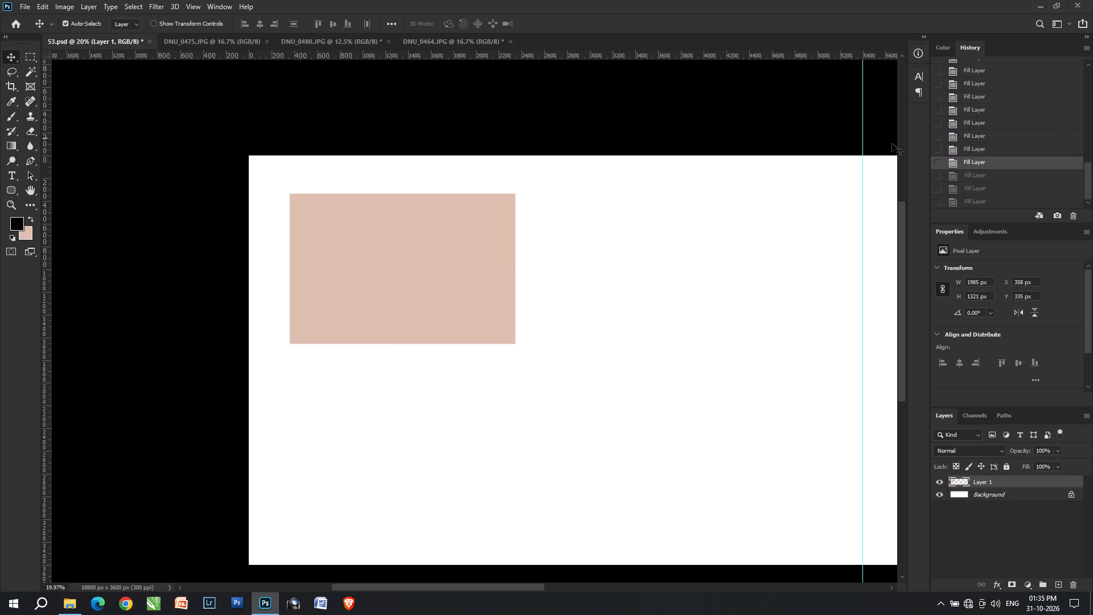
pyautogui.scroll(20, 915, 146)
pyautogui.scroll(19, 915, 146)
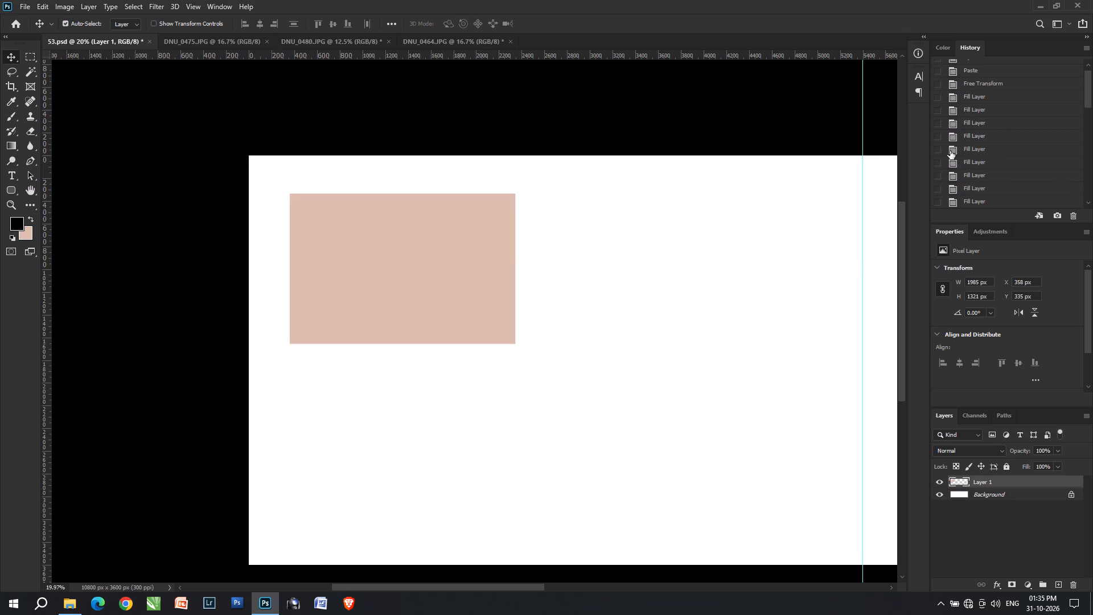
pyautogui.scroll(2, 950, 151)
pyautogui.click(976, 132)
pyautogui.click(980, 123)
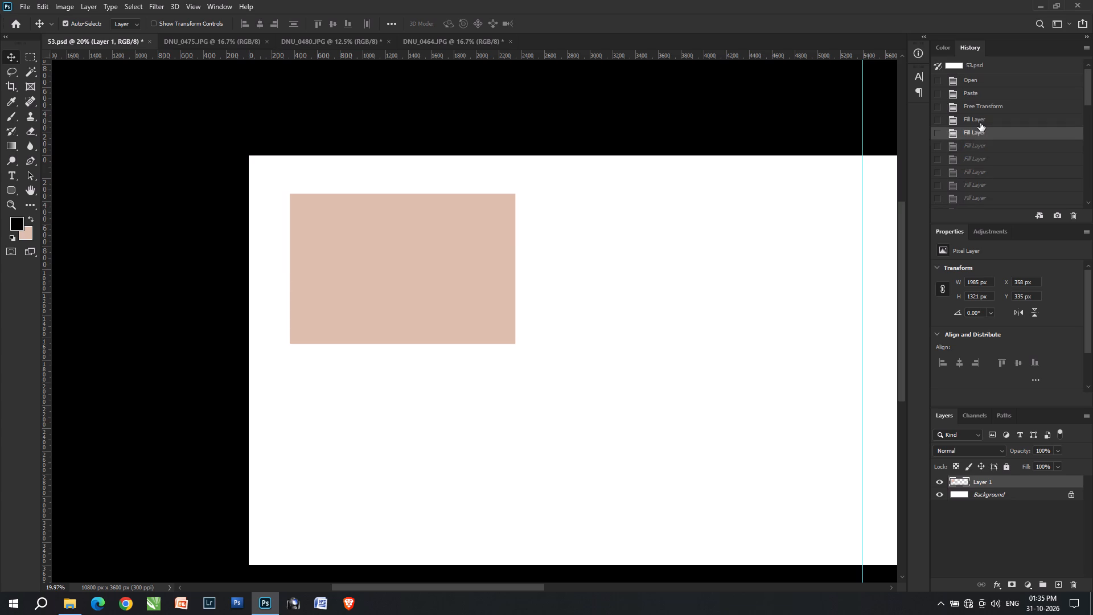
# Duplicate the beige placeholder straight below the original and nudge the copy to Y 1682 px, leaving a narrow gap.
pyautogui.click(438, 267)
pyautogui.keyDown('alt'); pyautogui.keyDown('shift'); pyautogui.moveTo(372, 269); pyautogui.dragTo(375, 445); pyautogui.keyUp('shift'); pyautogui.keyUp('alt')
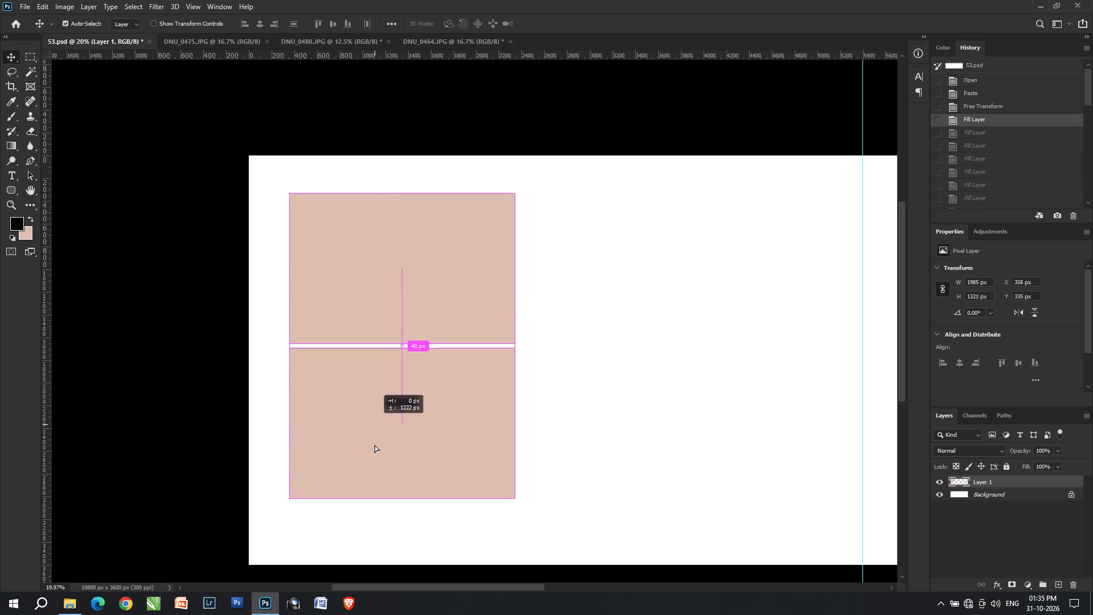
pyautogui.keyDown('alt'); pyautogui.keyDown('shift'); pyautogui.moveTo(375, 445); pyautogui.dragTo(378, 425); pyautogui.keyUp('shift'); pyautogui.keyUp('alt')
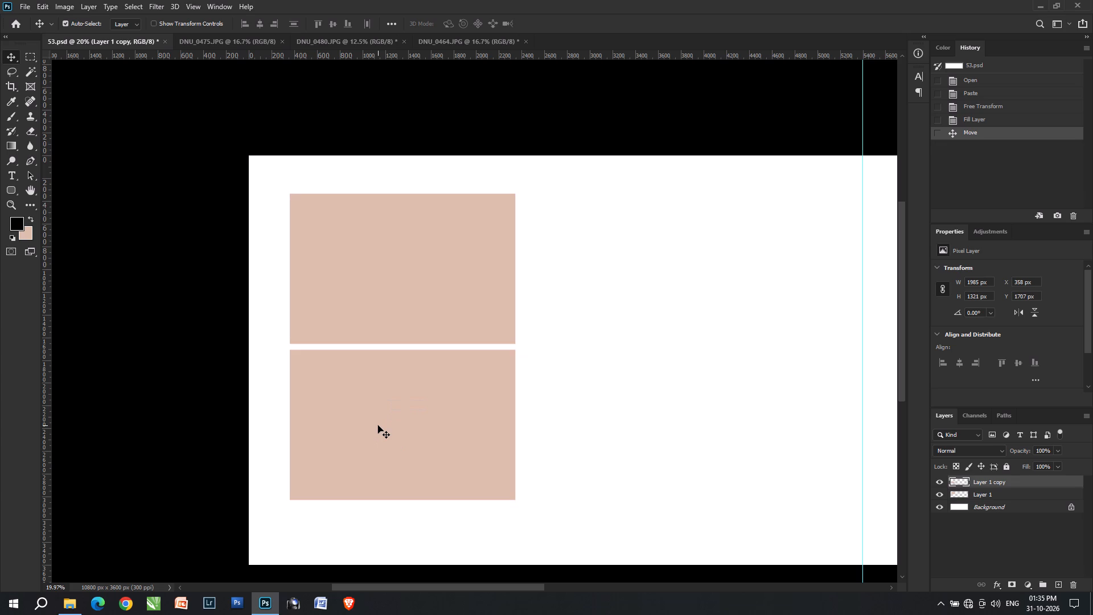
pyautogui.press('Up')
pyautogui.press('Up')
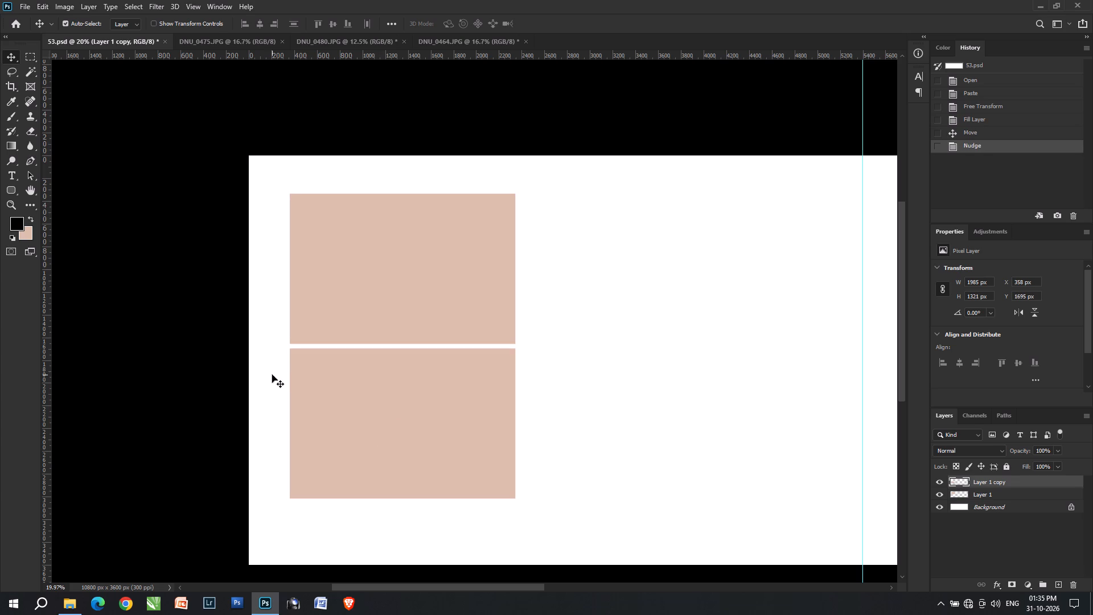
pyautogui.press('Up')
pyautogui.press('Up')
pyautogui.press('Up')
pyautogui.press('Down')
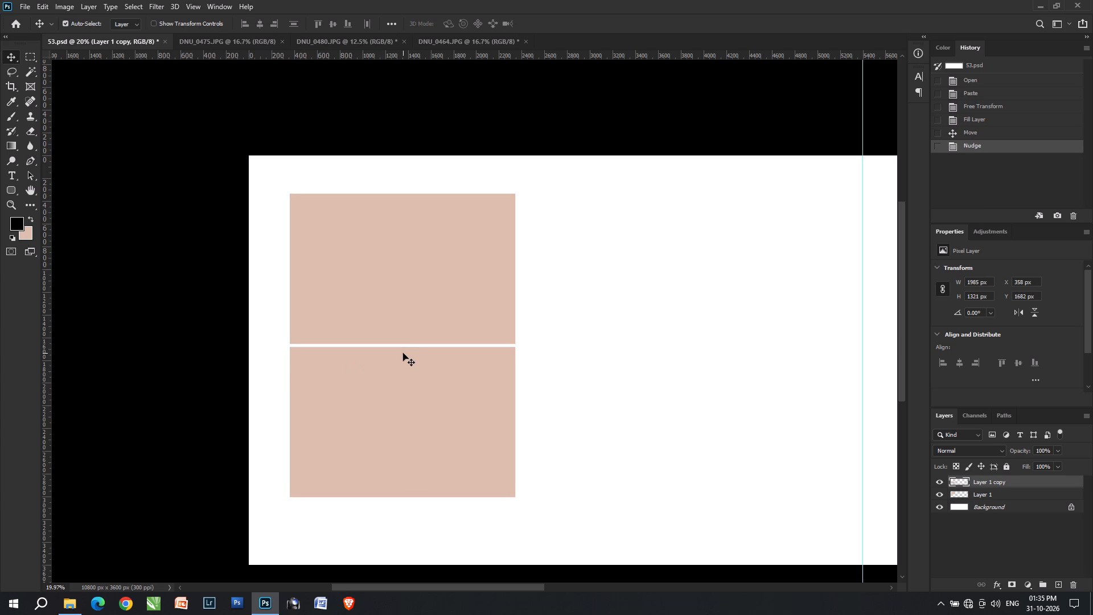
# Switch to File Explorer and open the Copy of Copy of Artical 04 template folder inside 2026 PSD on volume F in a new window.
pyautogui.hotkey('alt', 'Tab')
pyautogui.hotkey('ctrl', 'n')
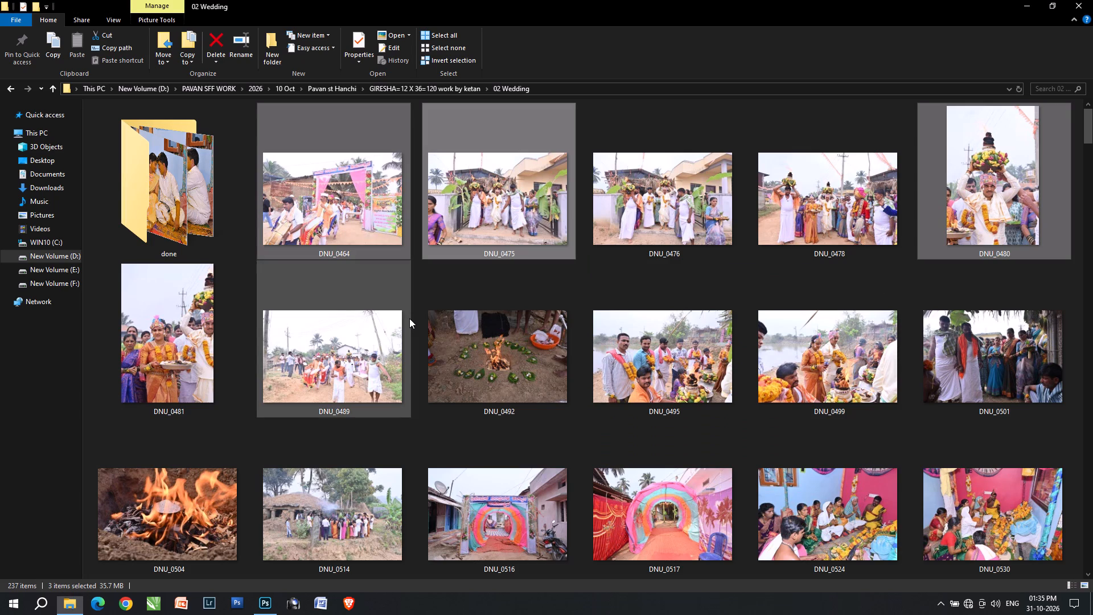
pyautogui.click(50, 284)
pyautogui.doubleClick(166, 215)
pyautogui.doubleClick(166, 215)
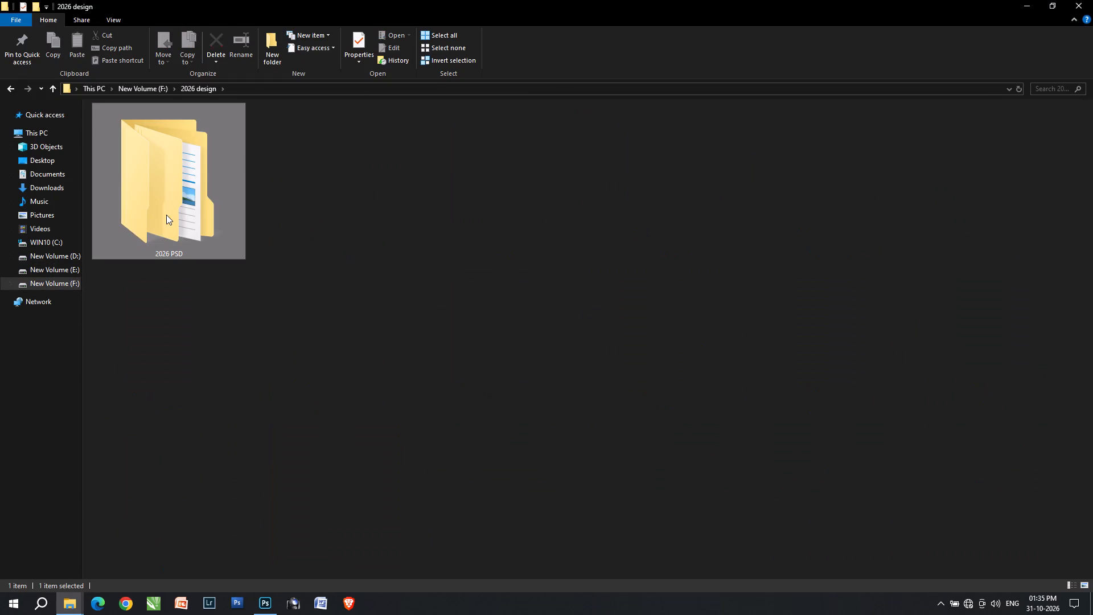
pyautogui.doubleClick(171, 223)
# Look through the album PSD templates, examine a (126) at large size and close the viewer.
pyautogui.scroll(-1, 293, 380)
pyautogui.scroll(2, 293, 380)
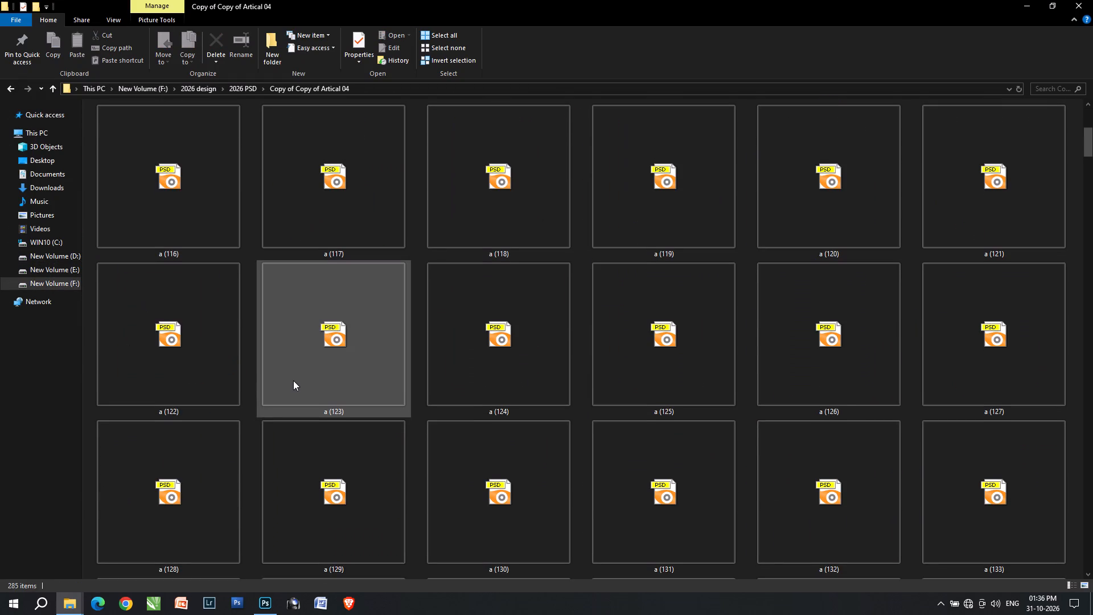
pyautogui.scroll(1, 293, 380)
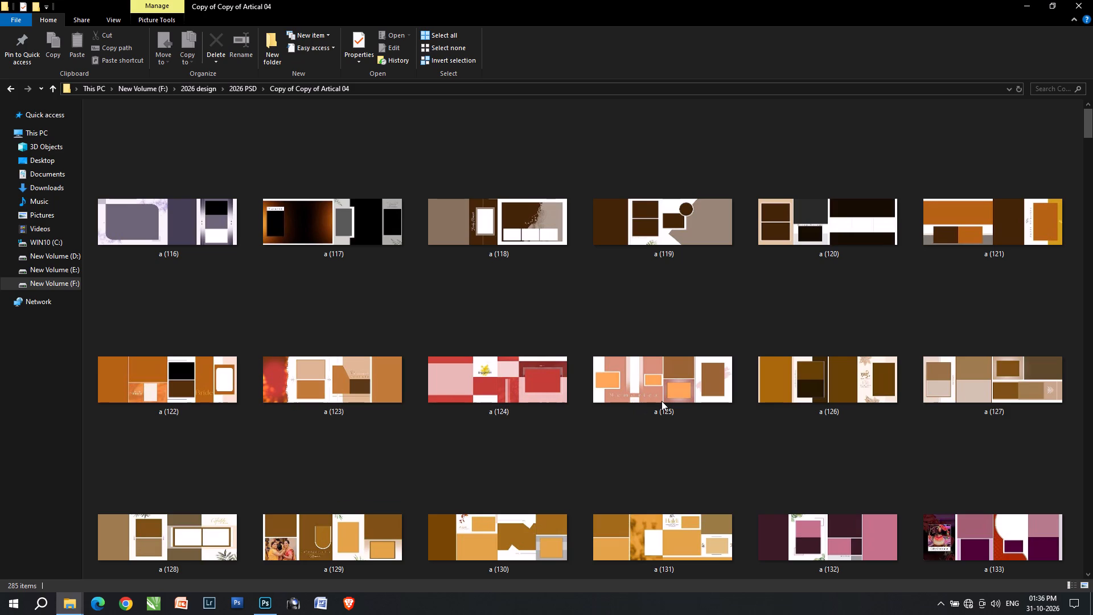
pyautogui.scroll(-1, 804, 510)
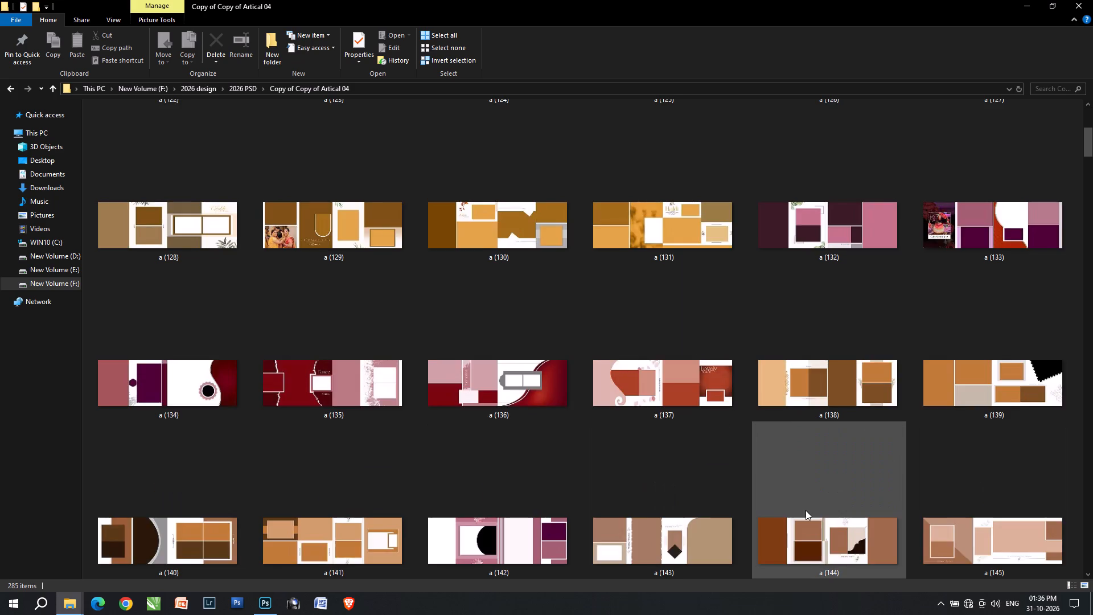
pyautogui.scroll(1, 810, 503)
pyautogui.doubleClick(788, 401)
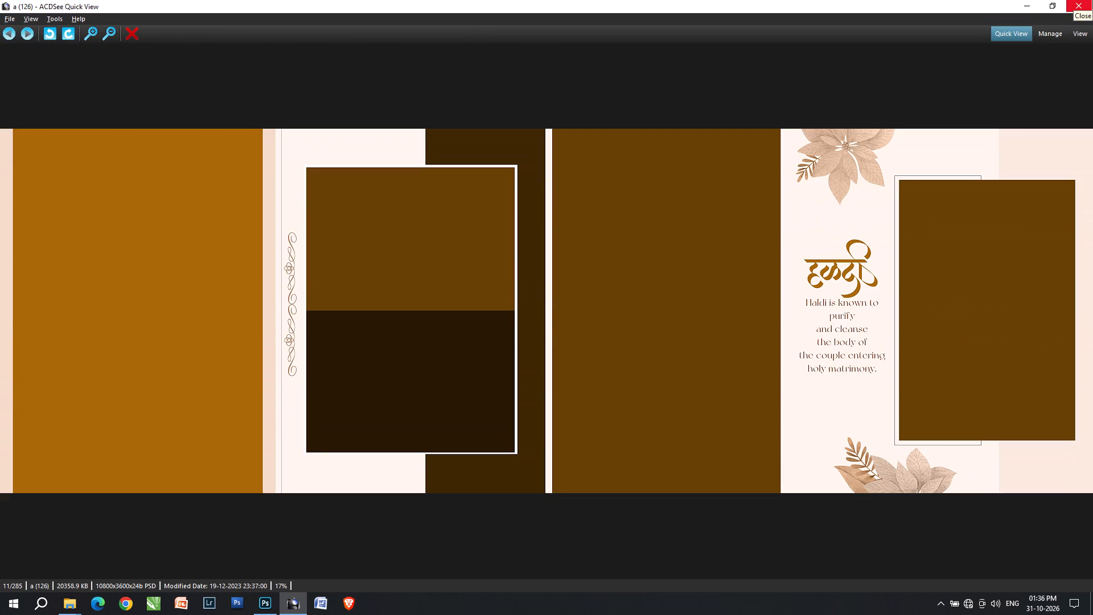
pyautogui.click(1092, 0)
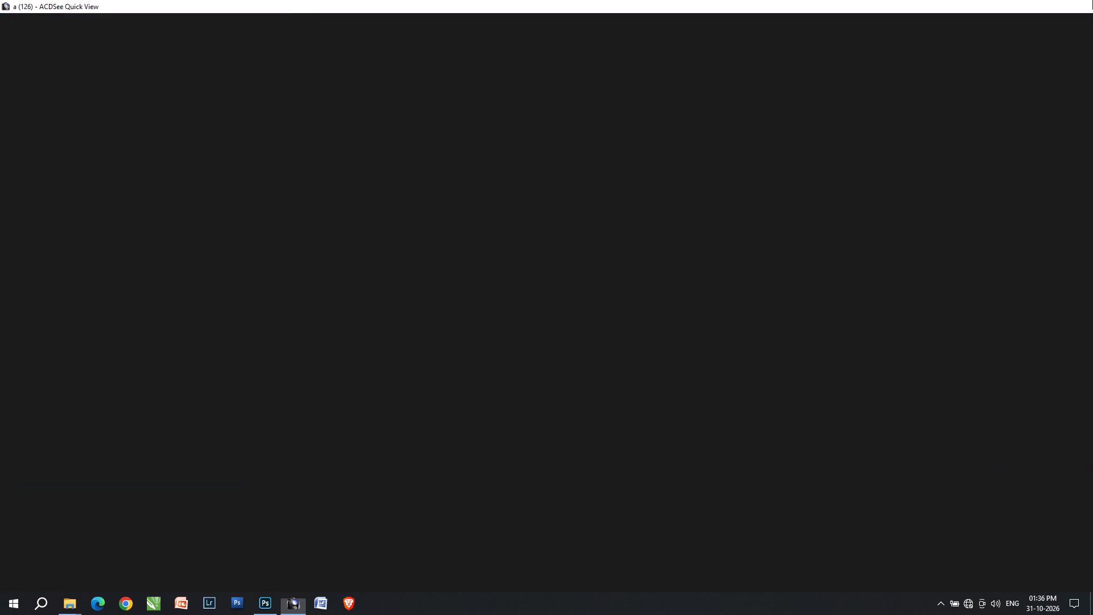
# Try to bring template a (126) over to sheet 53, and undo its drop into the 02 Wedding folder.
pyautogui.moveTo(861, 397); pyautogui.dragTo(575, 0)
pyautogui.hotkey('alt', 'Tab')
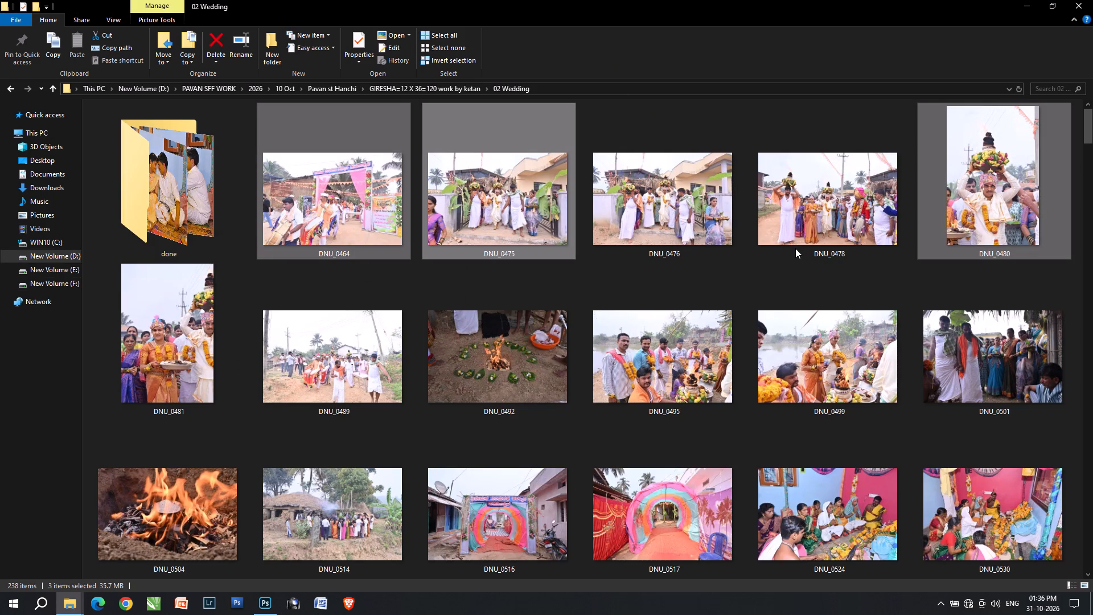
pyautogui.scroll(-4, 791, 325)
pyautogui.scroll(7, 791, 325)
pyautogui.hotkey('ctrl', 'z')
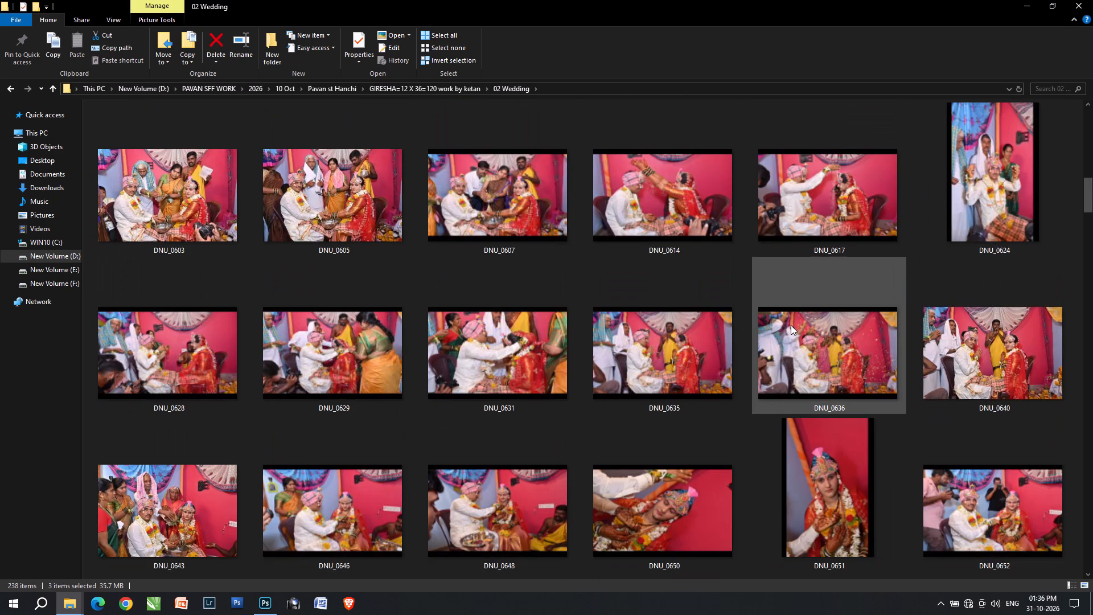
# Bring template a (126) from the Copy of Copy of Artical 04 folder into Photoshop and open it as its own document.
pyautogui.hotkey('alt', 'Tab')
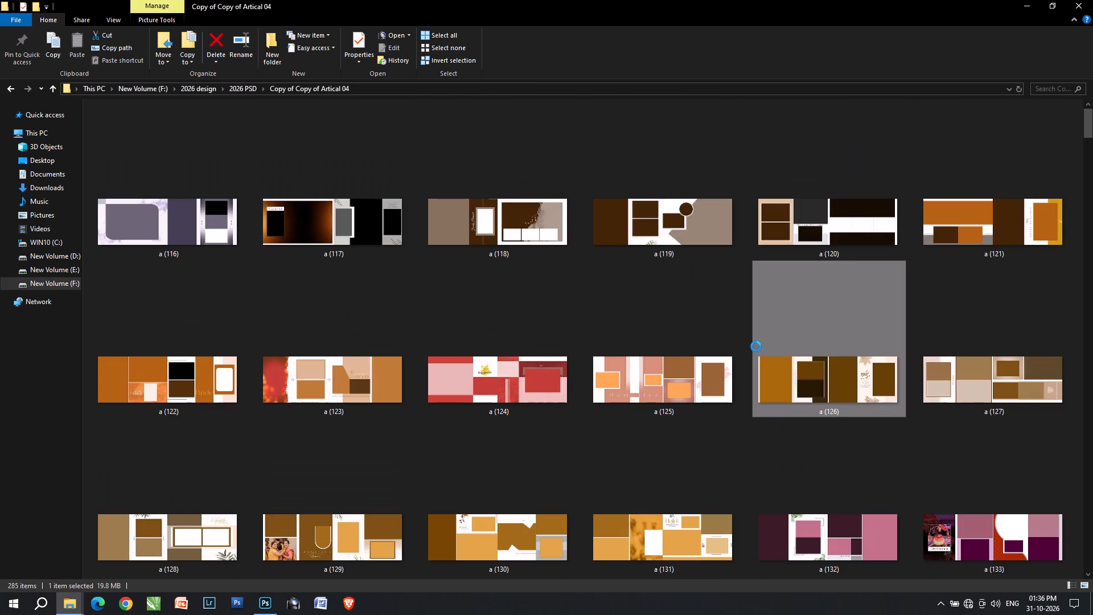
pyautogui.hotkey('alt', 'Tab')
pyautogui.hotkey('alt', 'Tab')
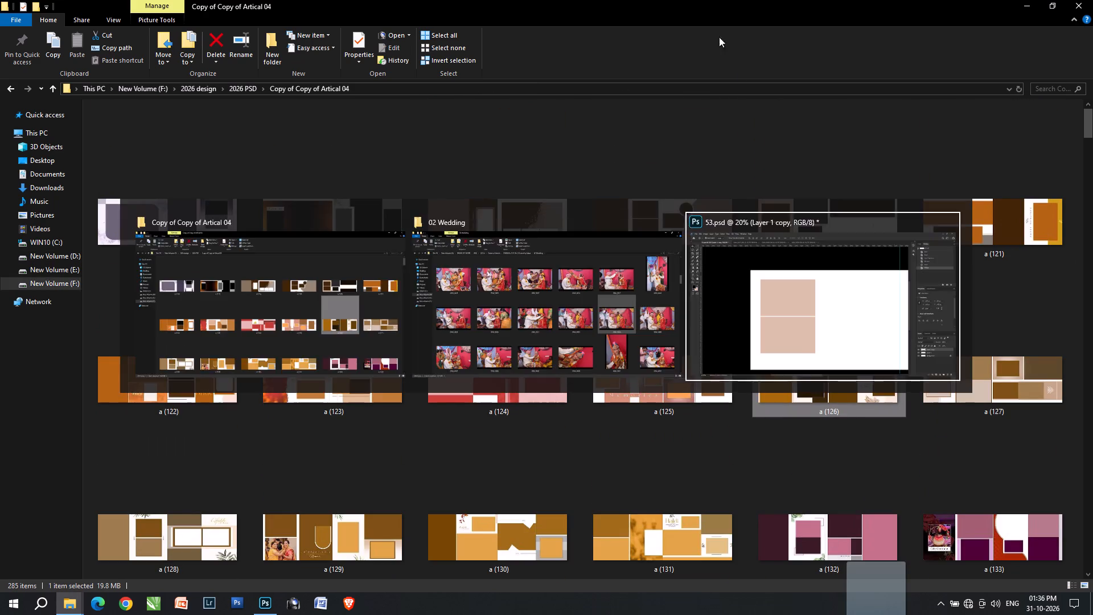
pyautogui.hotkey('alt', 'Tab')
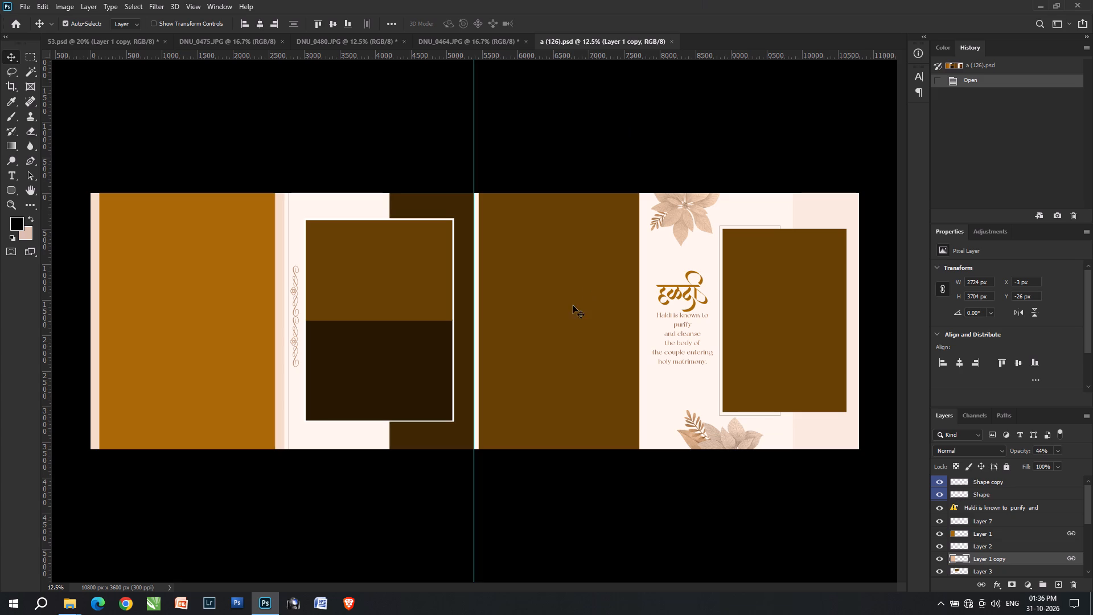
# Copy template a (126)'s two stacked photo frames with their white border, dark brown strip and vertical flourish into 53.psd.
pyautogui.moveTo(412, 464); pyautogui.dragTo(301, 231)
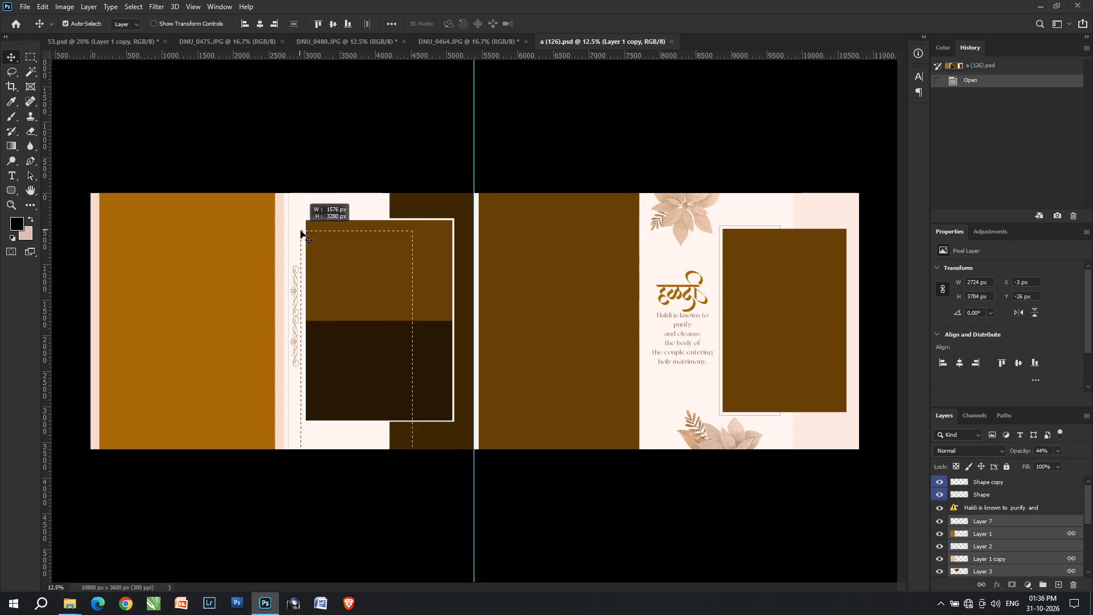
pyautogui.moveTo(301, 231); pyautogui.dragTo(292, 227)
pyautogui.moveTo(355, 281); pyautogui.dragTo(255, 239)
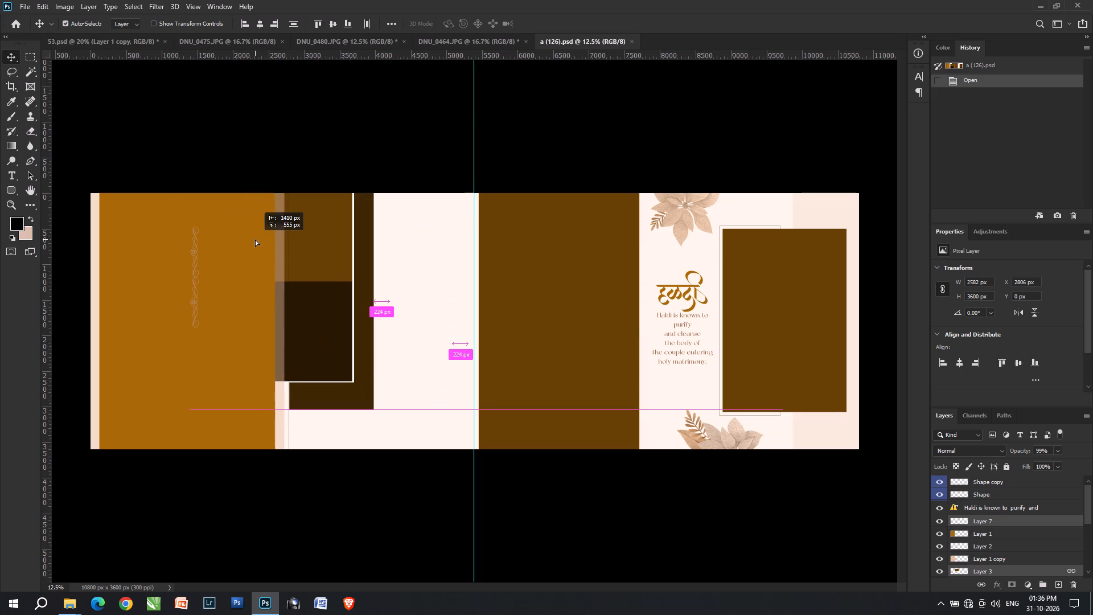
pyautogui.moveTo(255, 239); pyautogui.dragTo(90, 50)
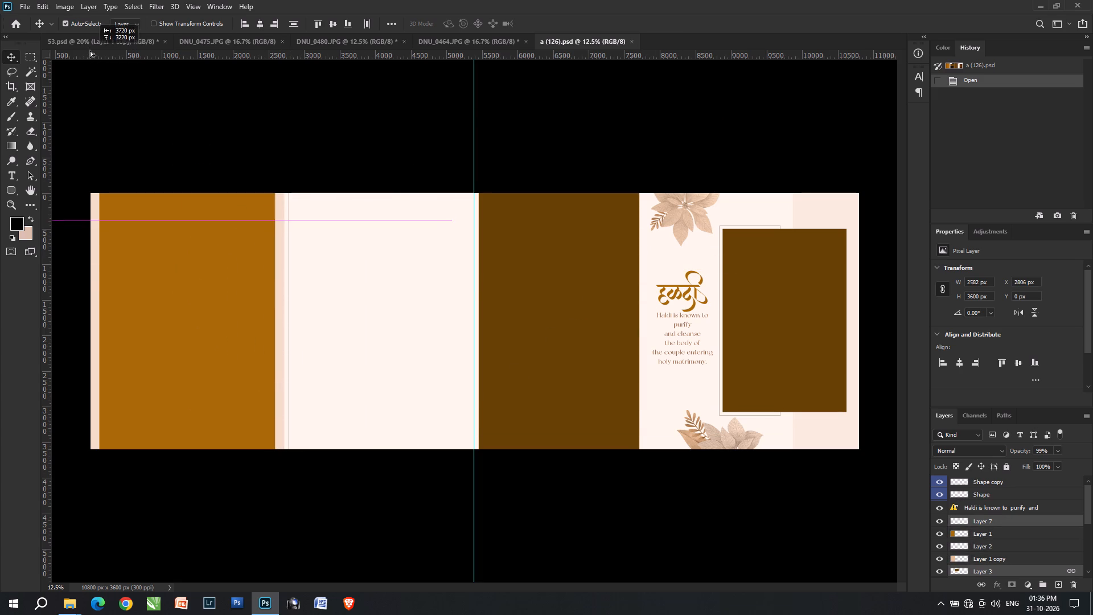
pyautogui.moveTo(90, 50); pyautogui.dragTo(348, 378)
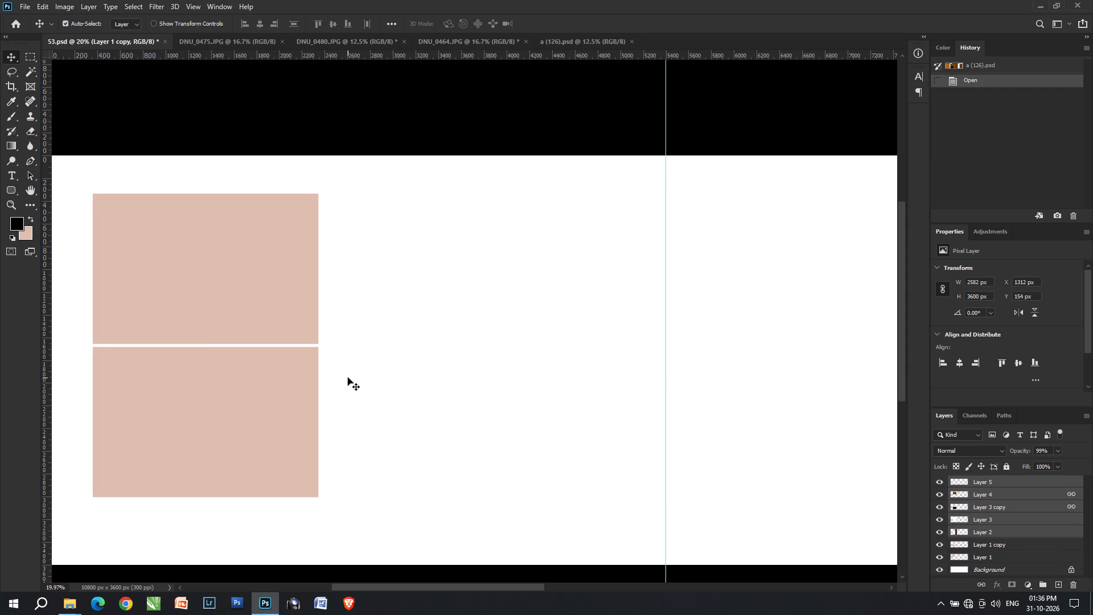
# Delete the two beige placeholder rectangles from sheet 53.
pyautogui.press('space')
pyautogui.press('space')
pyautogui.press('space')
pyautogui.press('space')
pyautogui.press('space')
pyautogui.press('space')
pyautogui.moveTo(348, 378); pyautogui.dragTo(524, 357)
pyautogui.moveTo(237, 375); pyautogui.dragTo(286, 290)
pyautogui.press('Delete')
# Rotate the pasted frame group 180° and align it with the sheet's left edge, filling its full height.
pyautogui.moveTo(767, 429); pyautogui.dragTo(283, 228)
pyautogui.hotkey('ctrl', 't')
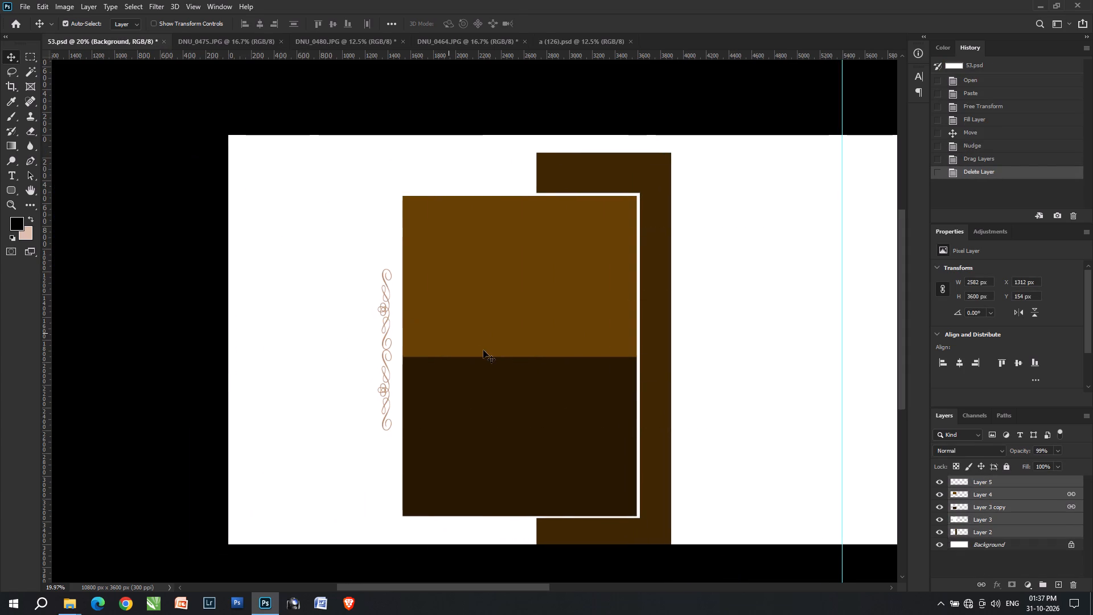
pyautogui.rightClick(483, 350)
pyautogui.click(529, 515)
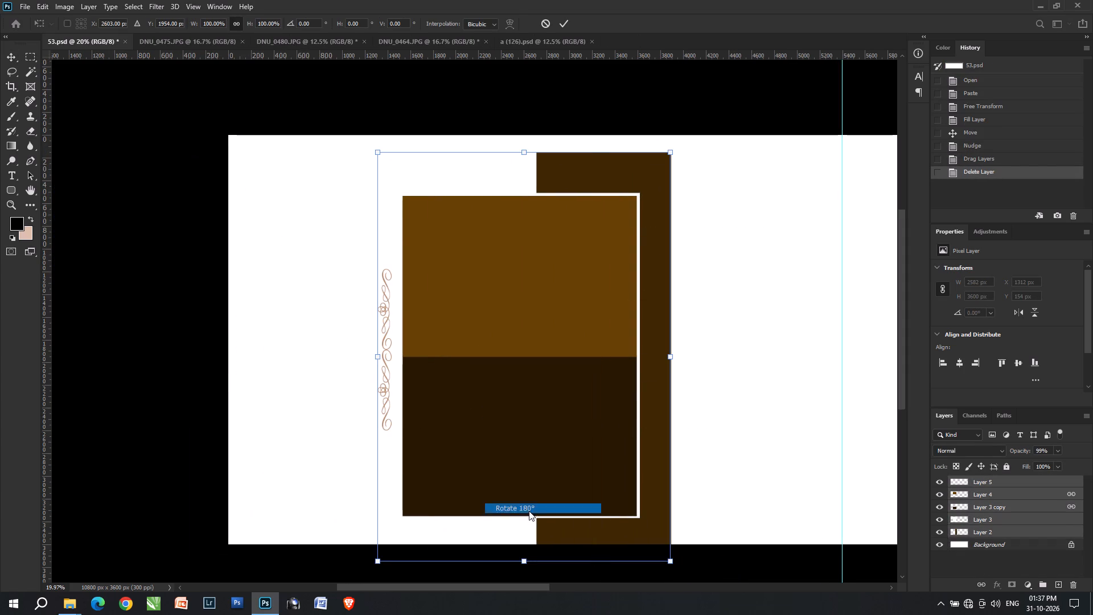
pyautogui.moveTo(524, 453); pyautogui.dragTo(385, 436)
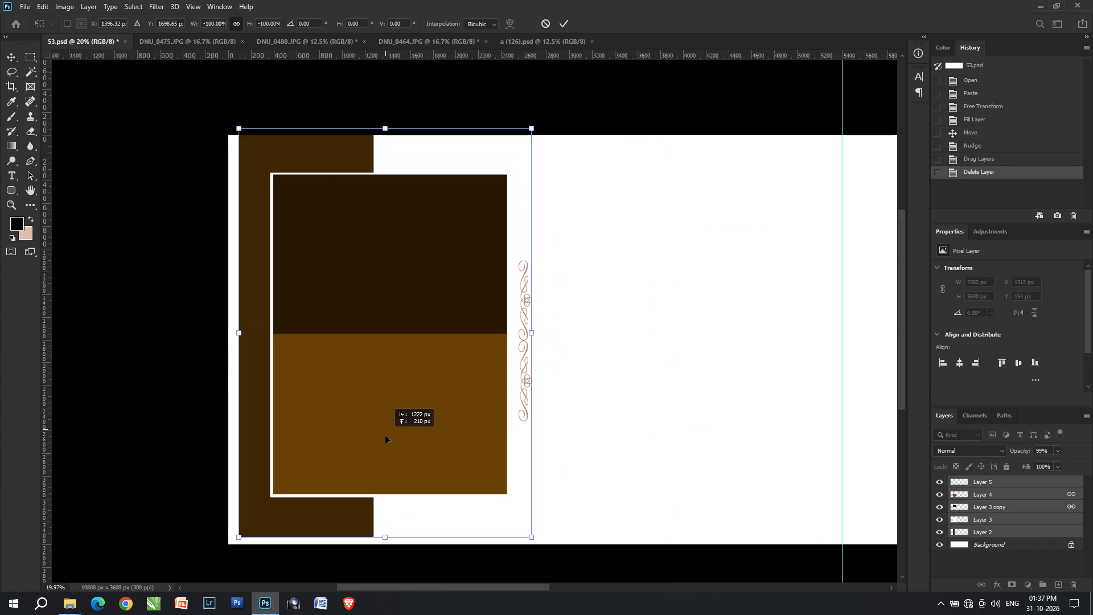
pyautogui.moveTo(385, 436); pyautogui.dragTo(376, 436)
pyautogui.doubleClick(376, 436)
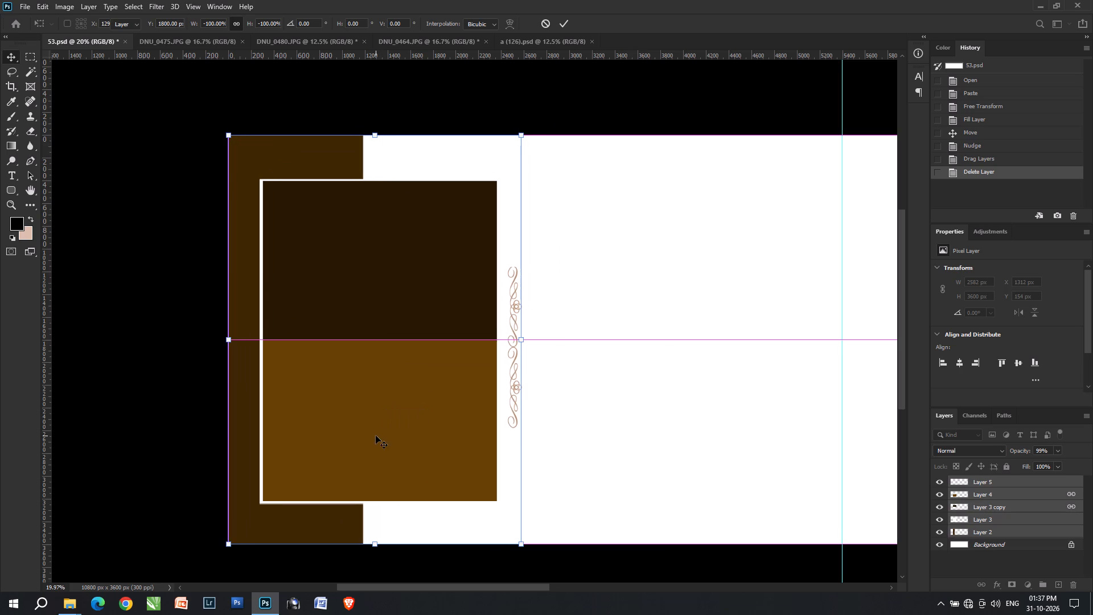
pyautogui.press('space')
pyautogui.press('space')
pyautogui.press('space')
pyautogui.press('space')
pyautogui.press('space')
# Duplicate the dark brown vertical strip beyond the flourish, placing the copy at about X 2809 px and Y 0.
pyautogui.click(292, 532)
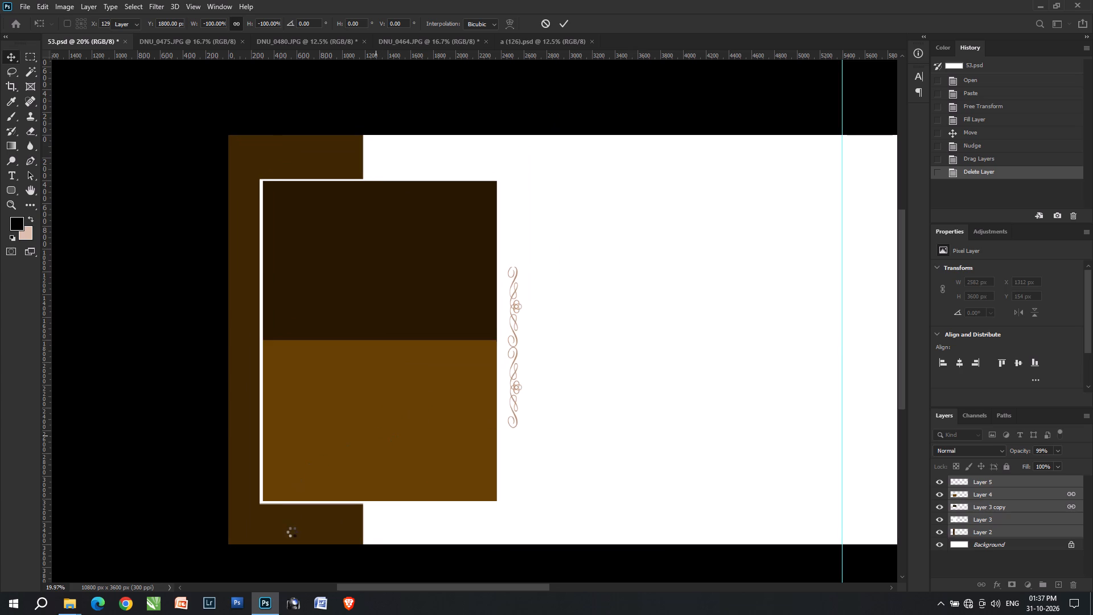
pyautogui.rightClick(290, 527)
pyautogui.click(300, 532)
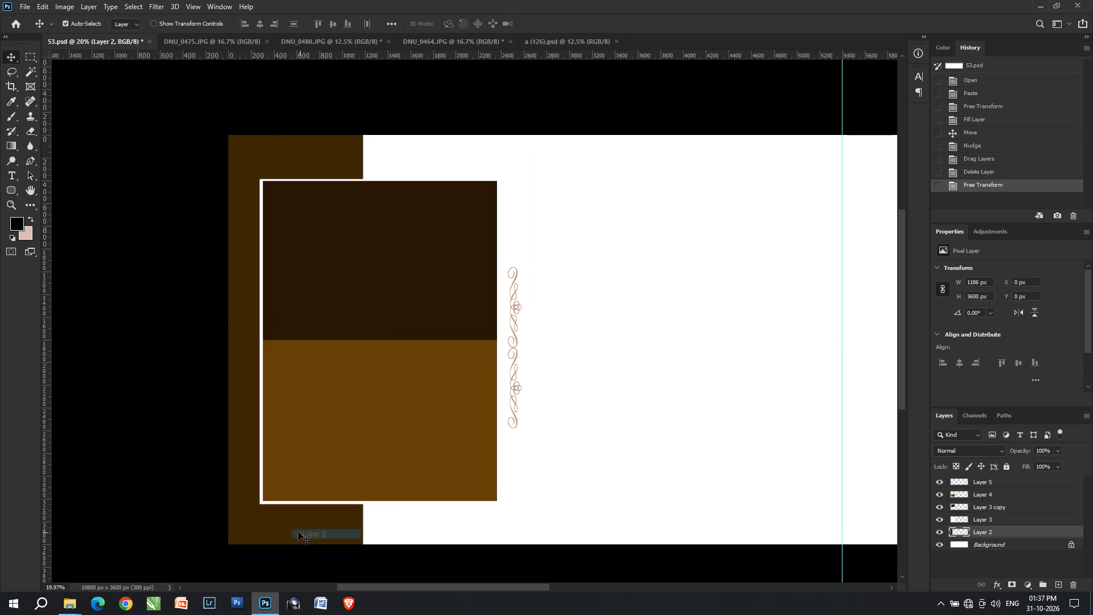
pyautogui.keyDown('alt'); pyautogui.keyDown('shift'); pyautogui.moveTo(291, 526); pyautogui.dragTo(611, 474); pyautogui.keyUp('shift'); pyautogui.keyUp('alt')
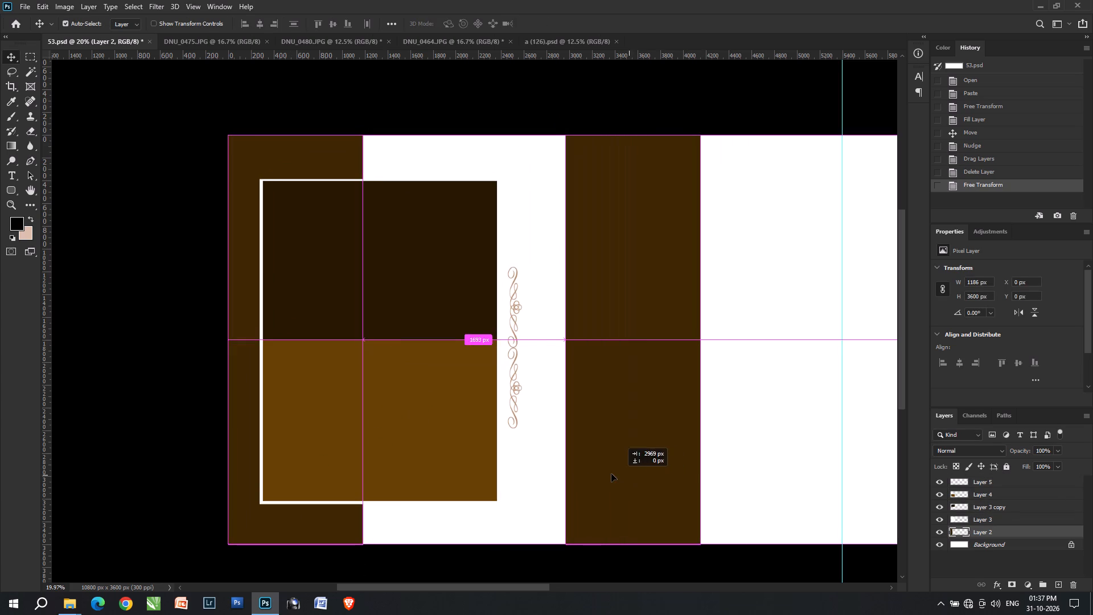
pyautogui.keyDown('alt'); pyautogui.keyDown('shift'); pyautogui.moveTo(611, 474); pyautogui.dragTo(611, 473); pyautogui.keyUp('shift'); pyautogui.keyUp('alt')
# Widen the strip copy to about 2538 px and snap its right edge to the sheet's centre guide.
pyautogui.hotkey('ctrl', 't')
pyautogui.keyDown('shift'); pyautogui.moveTo(683, 341); pyautogui.dragTo(881, 341); pyautogui.keyUp('shift')
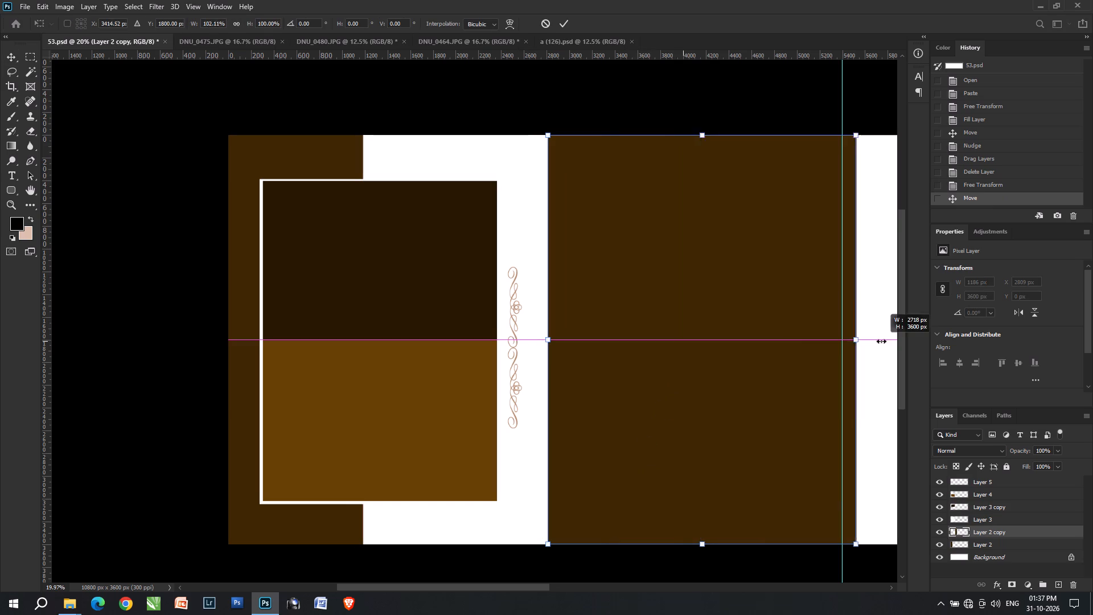
pyautogui.keyDown('shift'); pyautogui.moveTo(881, 341); pyautogui.dragTo(836, 339); pyautogui.keyUp('shift')
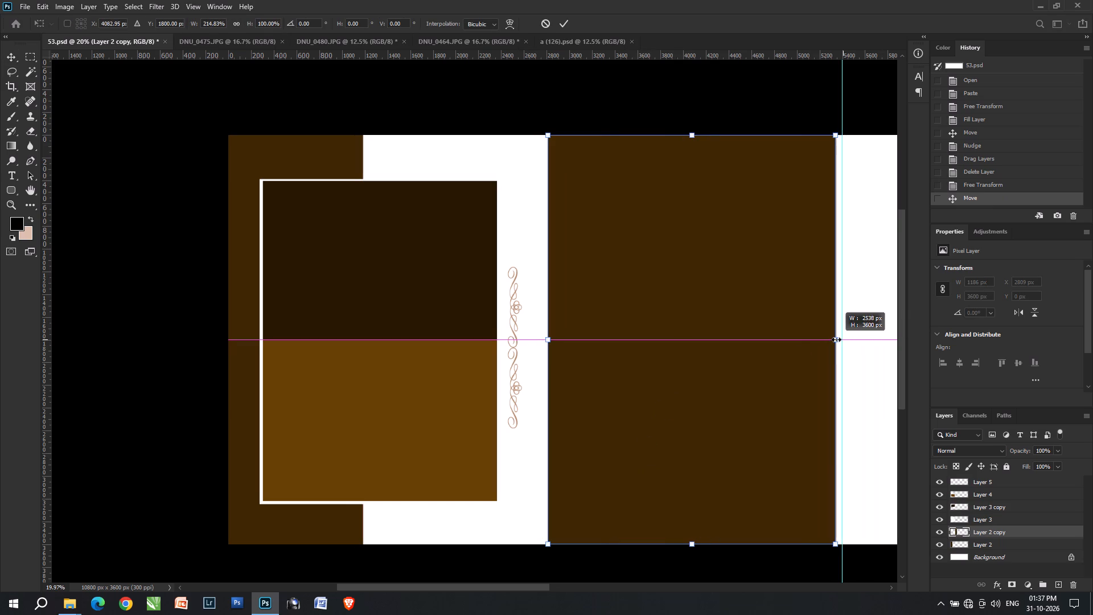
pyautogui.keyDown('shift'); pyautogui.click(750, 366); pyautogui.keyUp('shift')
pyautogui.doubleClick(754, 366)
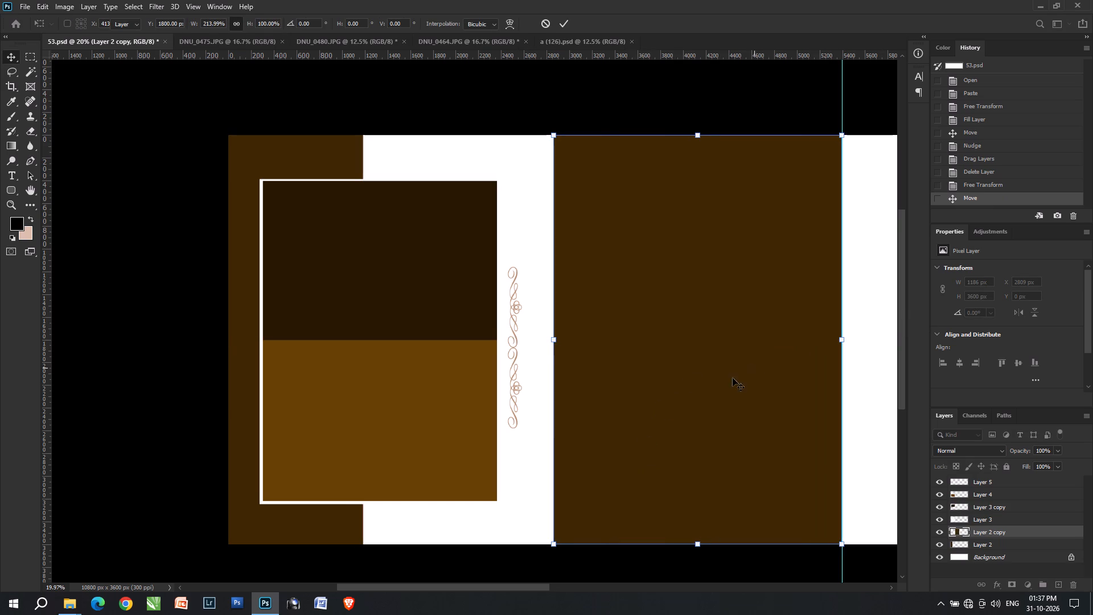
# Apply the existing Camera Raw correction to DNU_0480, with Temperature +4, Tint -4, Contrast +11, Highlights -58 and Blacks -45.
pyautogui.hotkey('ctrl', 'Tab')
pyautogui.hotkey('ctrl', 'Tab')
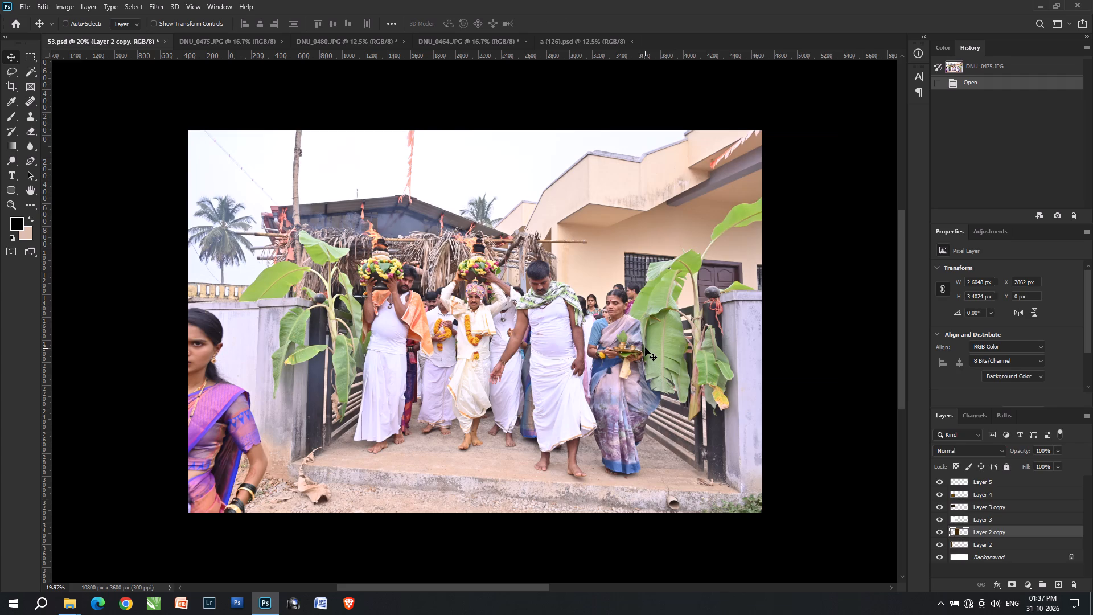
pyautogui.hotkey('ctrl', 'shift', 'a')
pyautogui.hotkey('ctrl', 'shift', 'a')
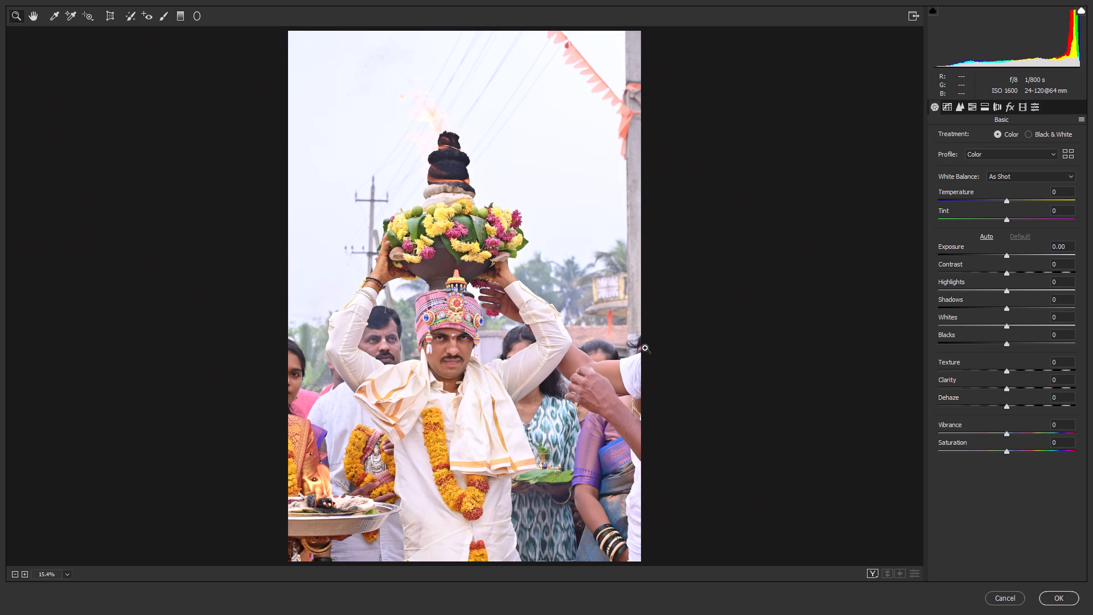
pyautogui.click(1081, 122)
pyautogui.click(1062, 159)
pyautogui.moveTo(438, 354); pyautogui.dragTo(451, 361)
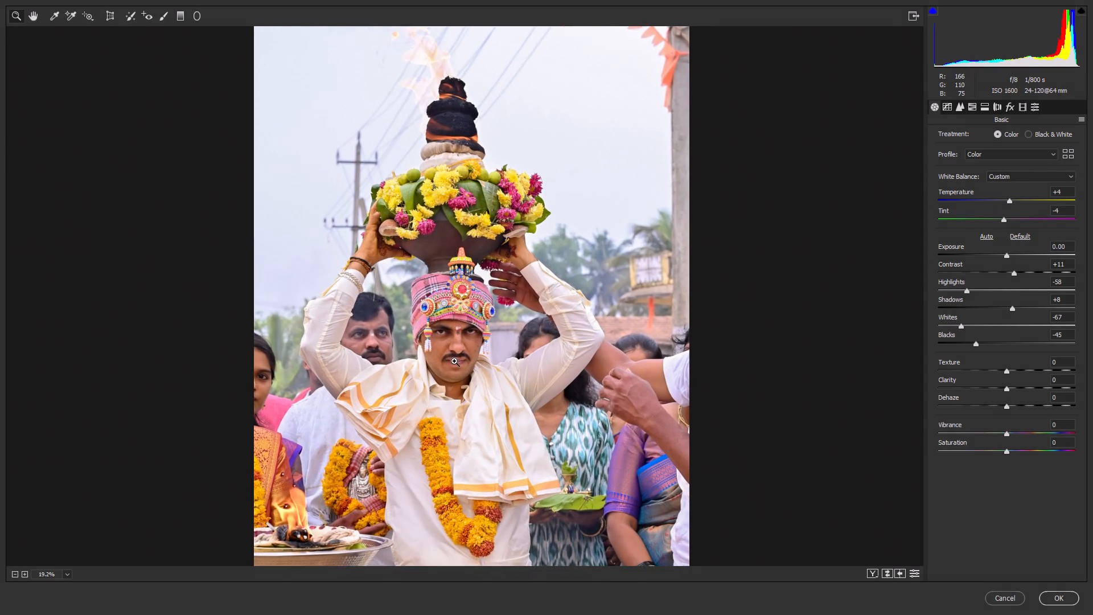
# Fine-tune DNU_0480 to Shadows +25, Whites -44, Temperature 0 and Exposure 0.00, apply the filter and compare before and after.
pyautogui.click(1018, 299)
pyautogui.tripleClick(1022, 304)
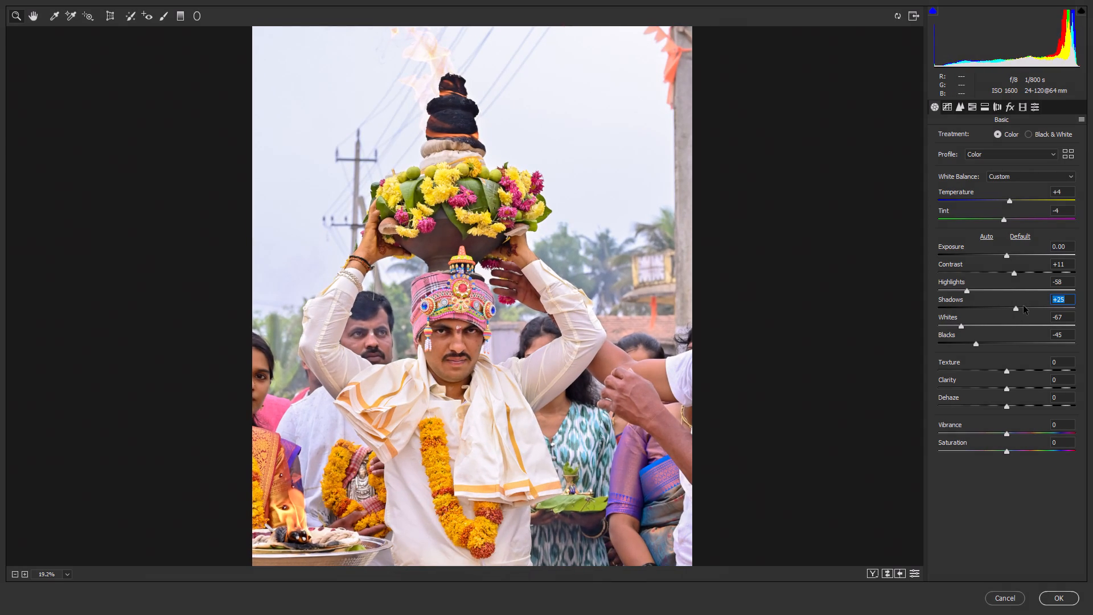
pyautogui.tripleClick(1024, 306)
pyautogui.click(1024, 306)
pyautogui.click(976, 325)
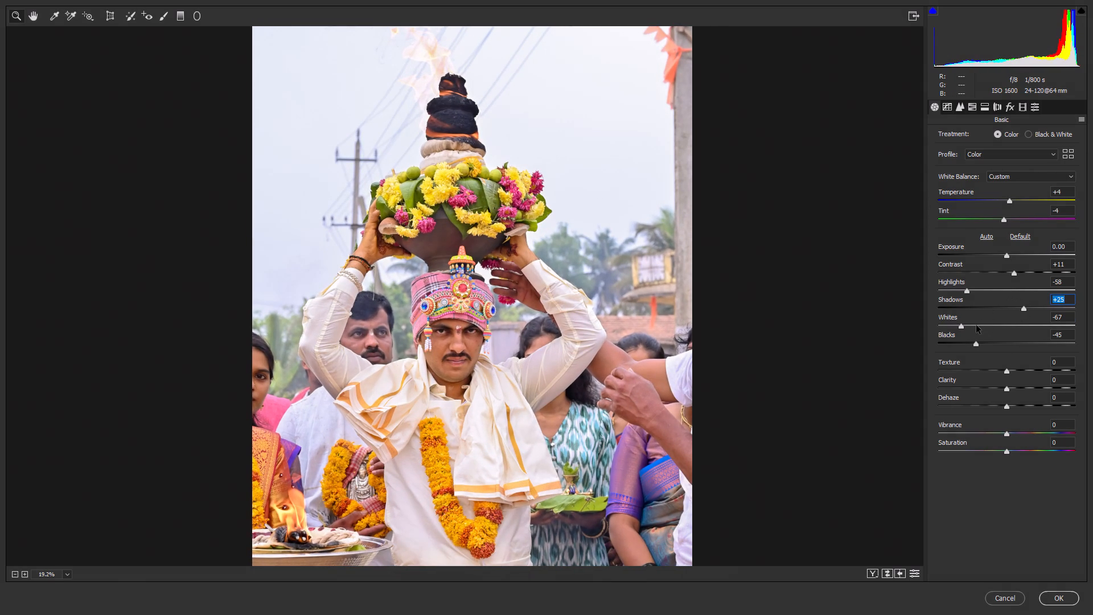
pyautogui.click(1004, 201)
pyautogui.click(1009, 255)
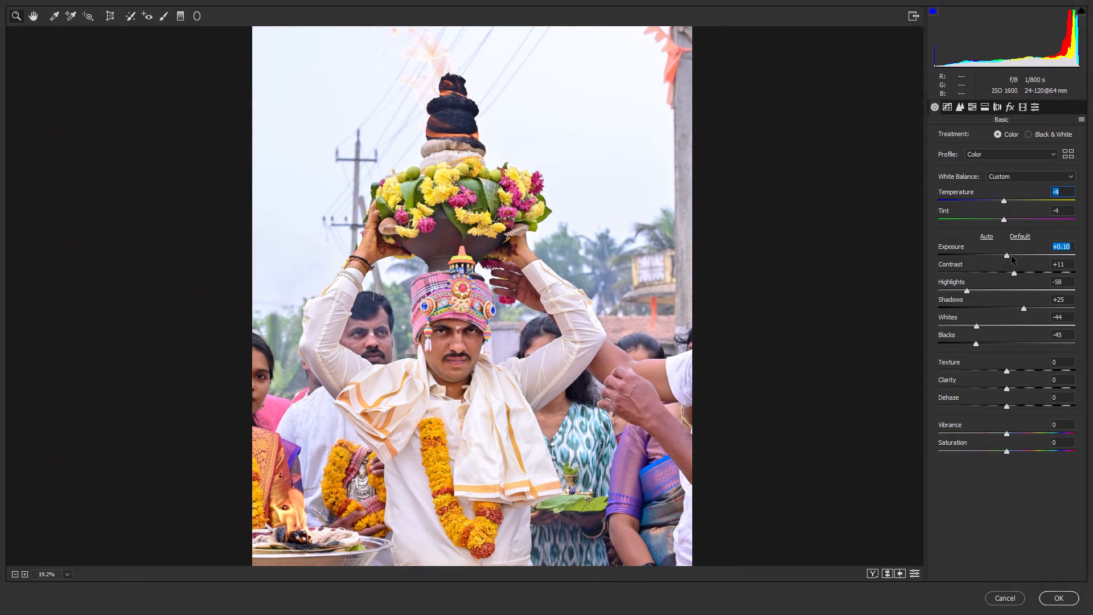
pyautogui.click(1005, 198)
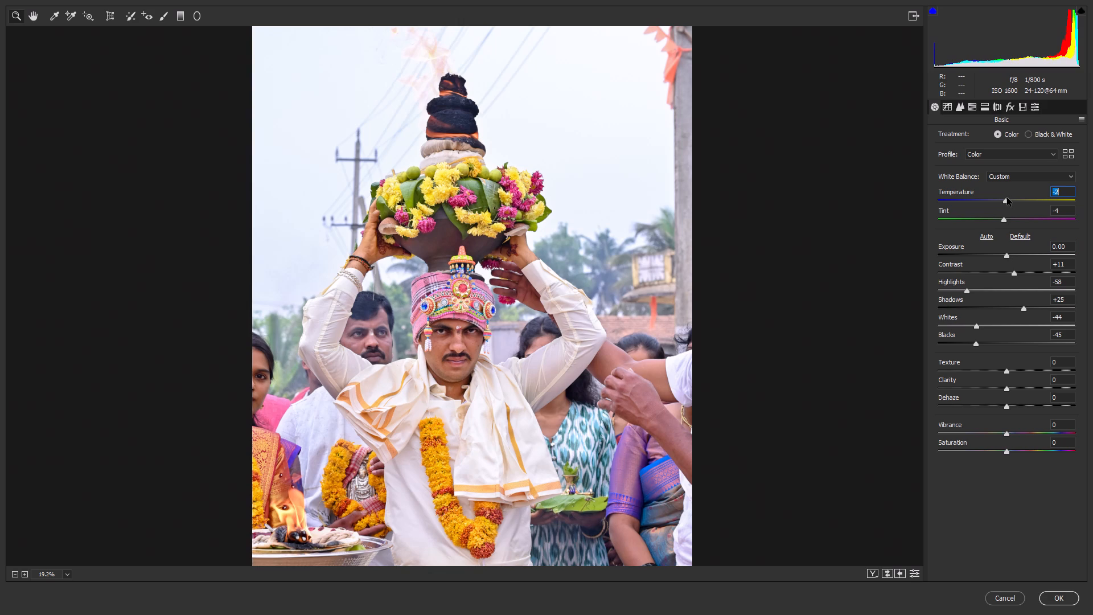
pyautogui.moveTo(386, 348); pyautogui.dragTo(416, 389)
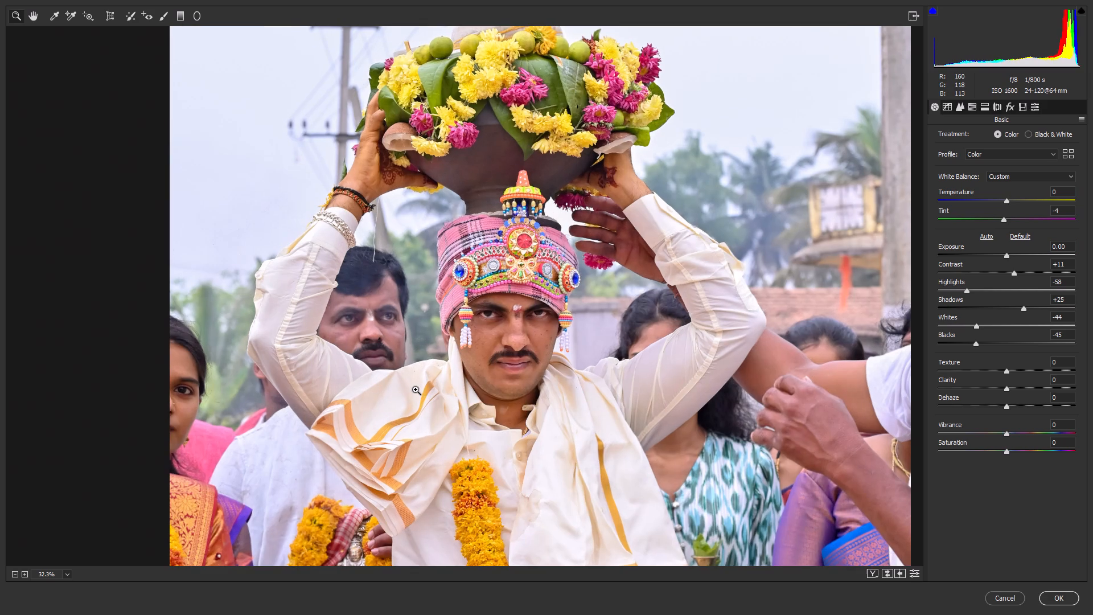
pyautogui.press('Return')
pyautogui.press('+')
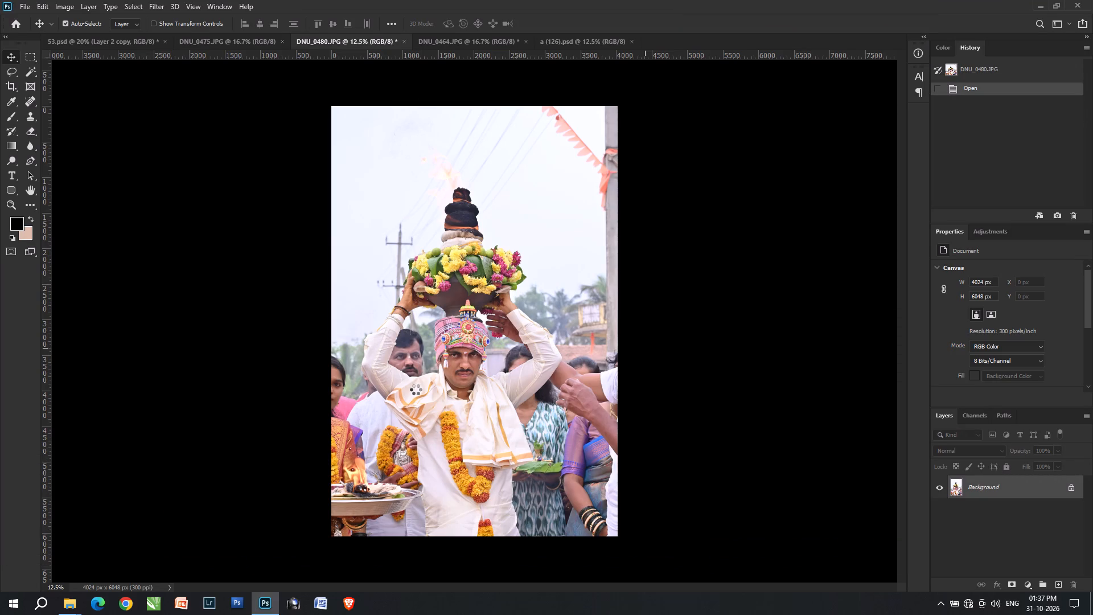
pyautogui.hotkey('ctrl', 'z')
pyautogui.hotkey('ctrl', 'shift', 'z')
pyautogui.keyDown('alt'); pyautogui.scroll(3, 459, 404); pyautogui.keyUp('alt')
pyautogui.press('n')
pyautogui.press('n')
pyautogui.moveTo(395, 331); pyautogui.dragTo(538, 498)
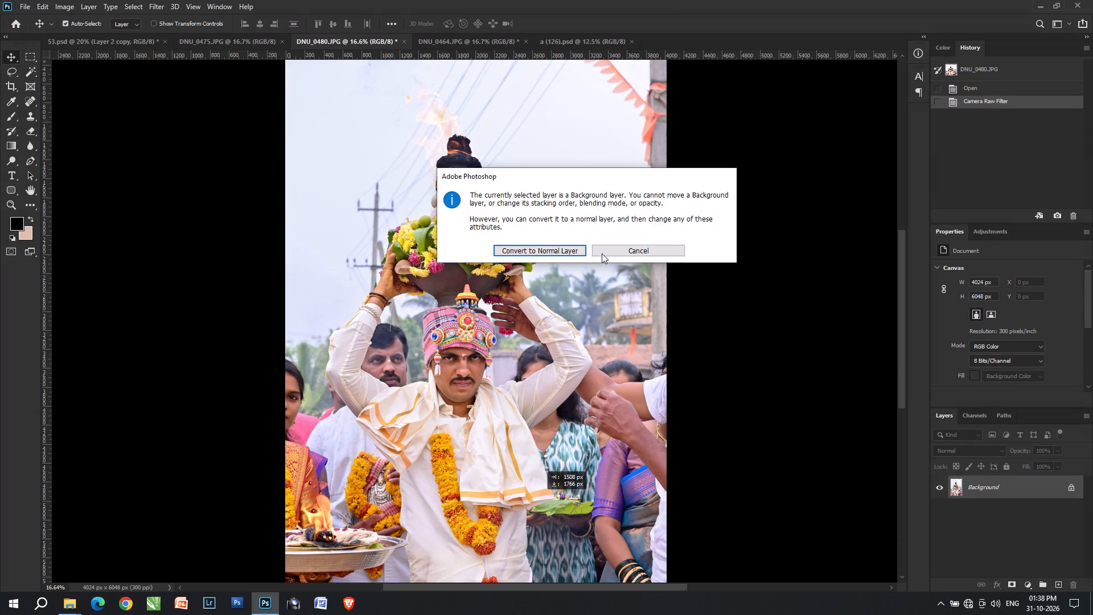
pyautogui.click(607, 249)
# Select a rectangular area around the pot-carrying man's head and torso in DNU_0480 and feather it by 100 pixels.
pyautogui.press('n')
pyautogui.press('m')
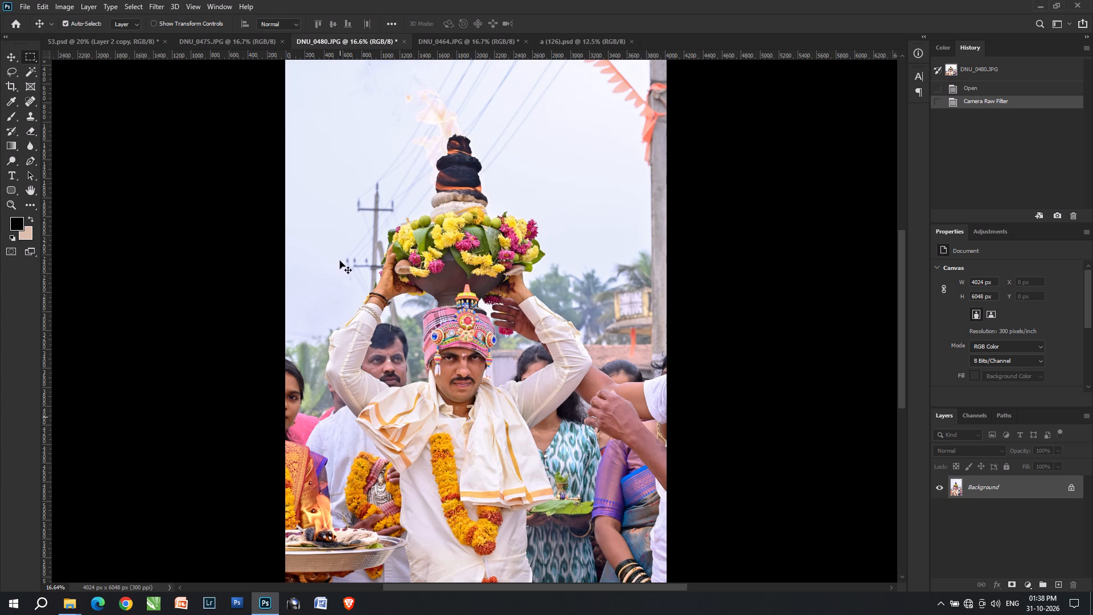
pyautogui.moveTo(340, 258); pyautogui.dragTo(585, 546)
pyautogui.moveTo(547, 498); pyautogui.dragTo(547, 458)
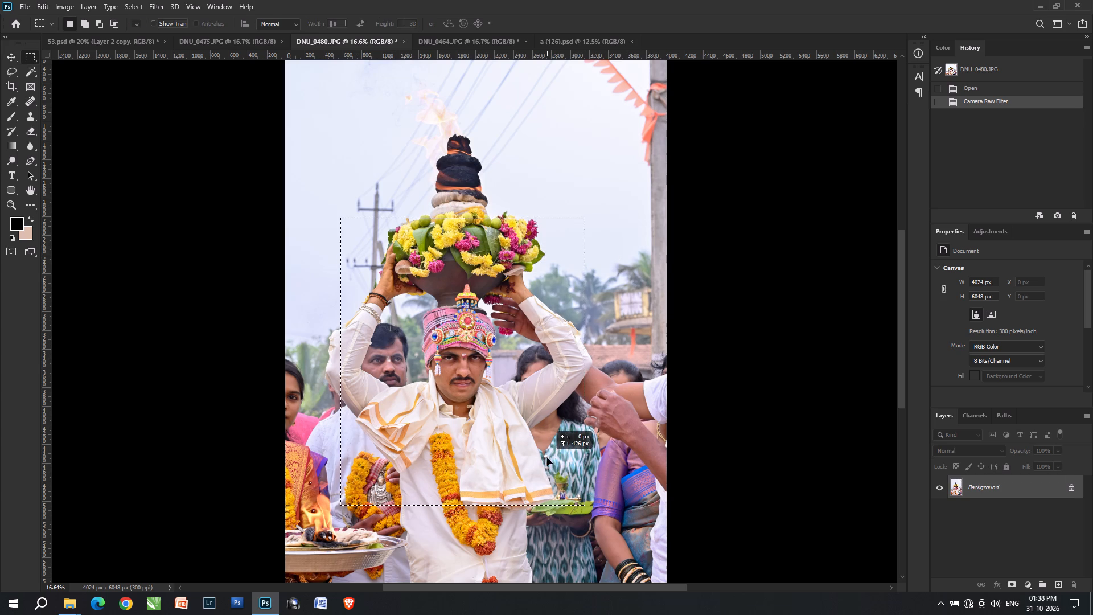
pyautogui.moveTo(547, 458); pyautogui.dragTo(543, 462)
pyautogui.hotkey('ctrl', 'alt', 'd')
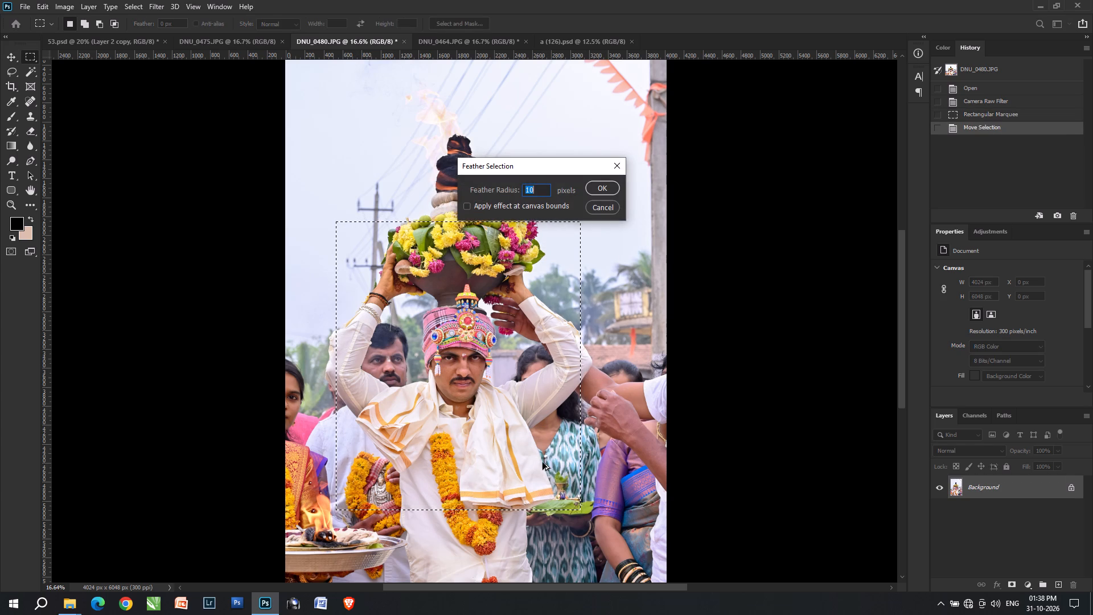
pyautogui.write('100')
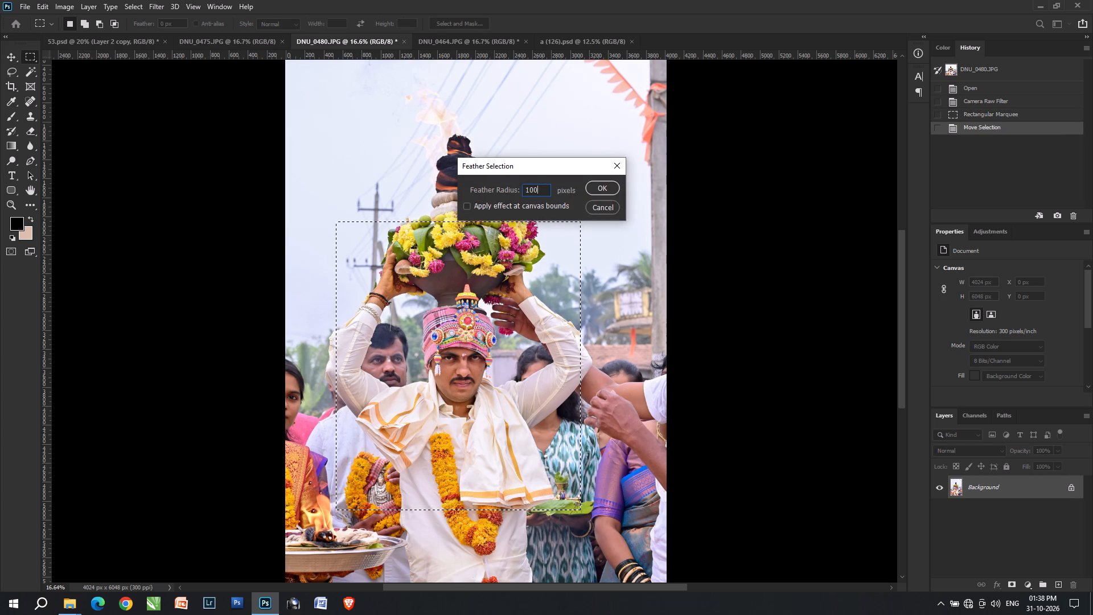
pyautogui.press('Return')
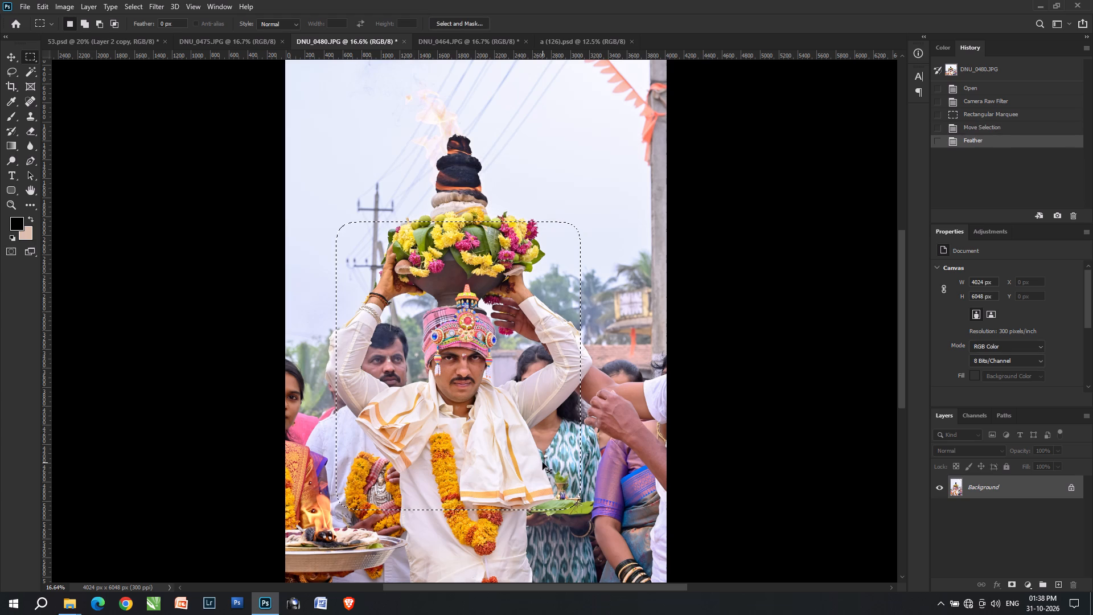
# Brighten the feathered area with Levels, setting the midtone input to 1.26 and the white input to 250.
pyautogui.hotkey('ctrl', 'l')
pyautogui.hotkey('ctrl', 'l')
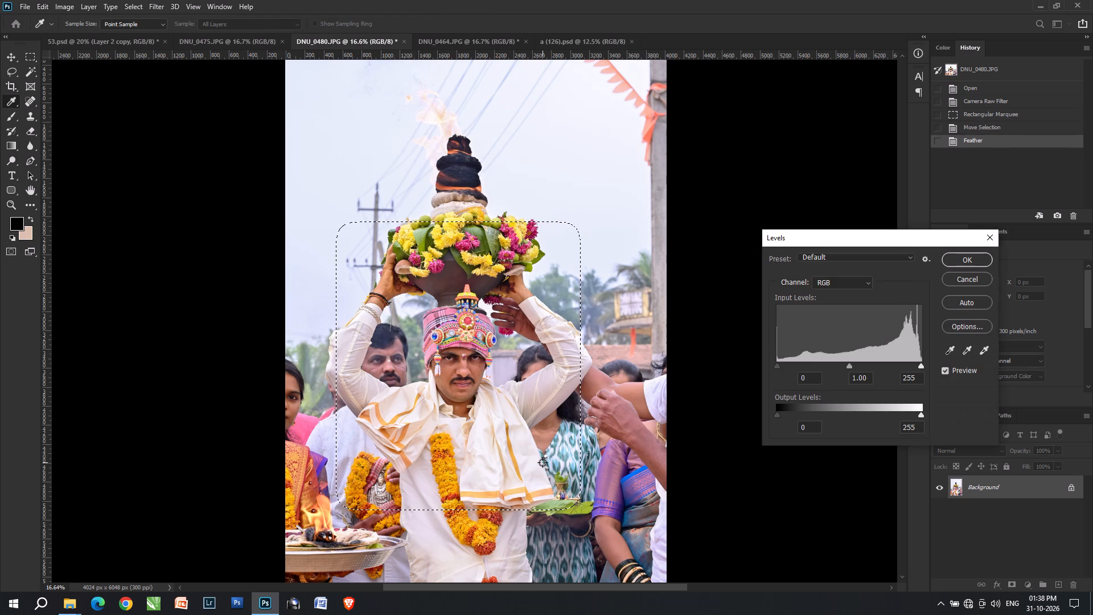
pyautogui.click(840, 369)
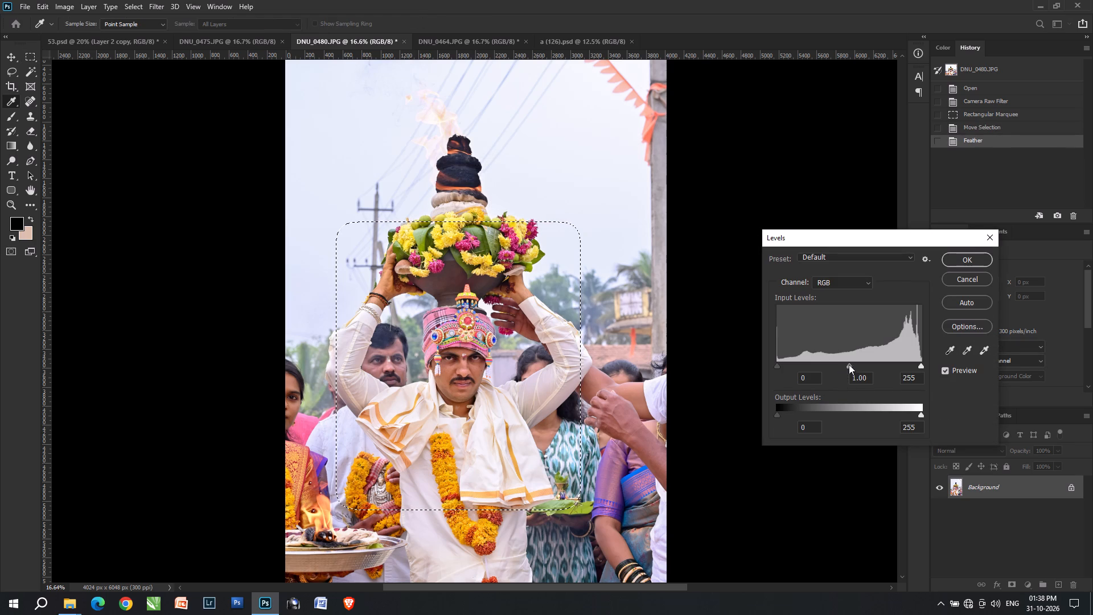
pyautogui.click(841, 366)
pyautogui.scroll(7, 897, 363)
pyautogui.click(917, 367)
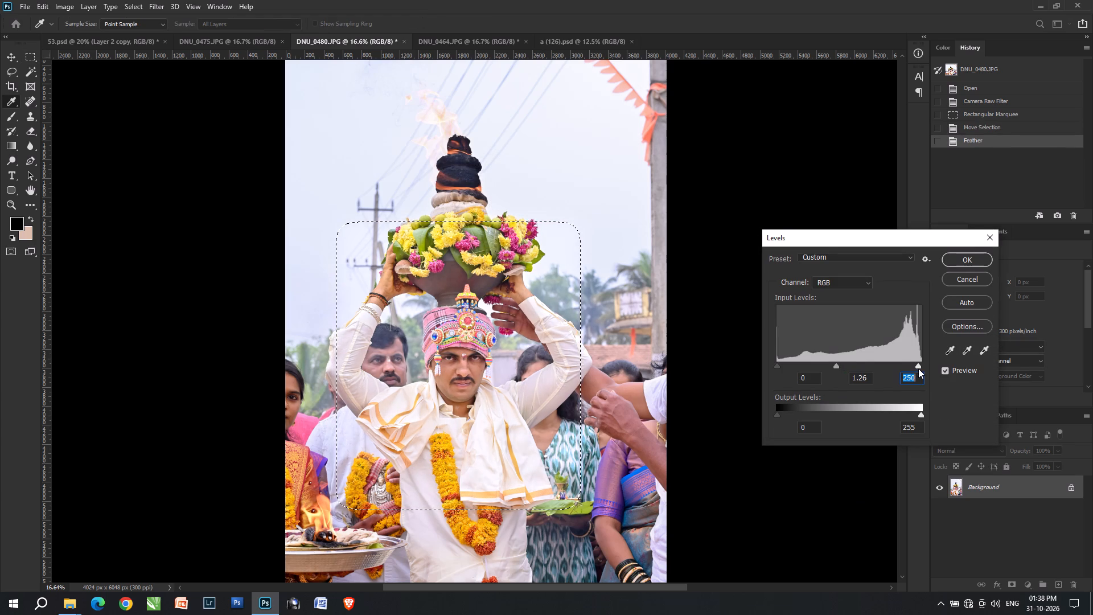
pyautogui.keyDown('ctrl'); pyautogui.scroll(-4, 918, 374); pyautogui.keyUp('ctrl')
pyautogui.press('Return')
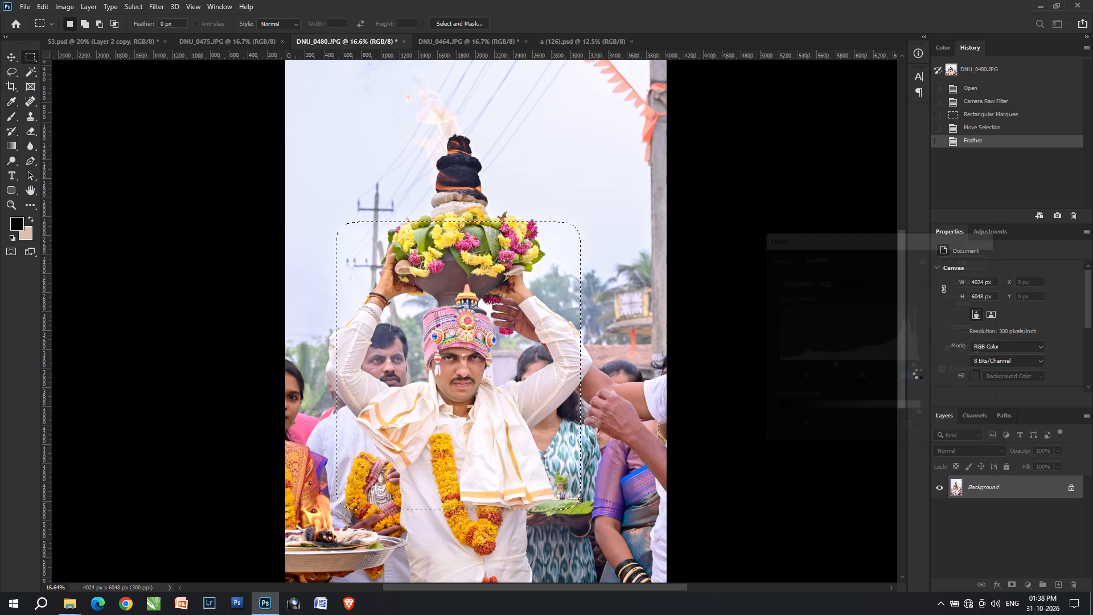
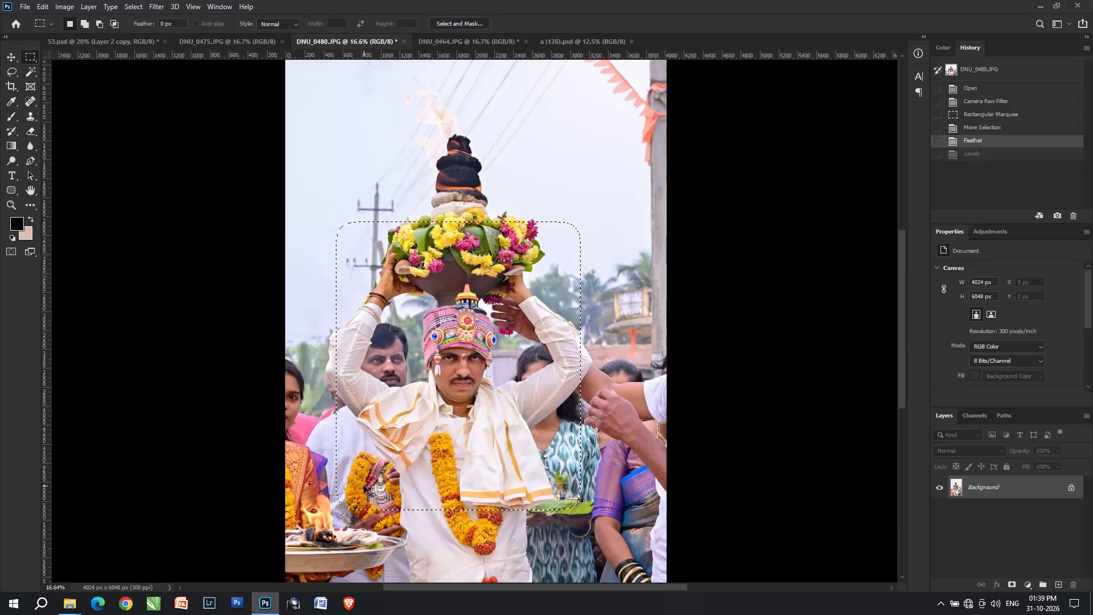
# Cut the whole corrected DNU_0480 photo and switch to the 53.psd album sheet.
pyautogui.hotkey('ctrl', 'a')
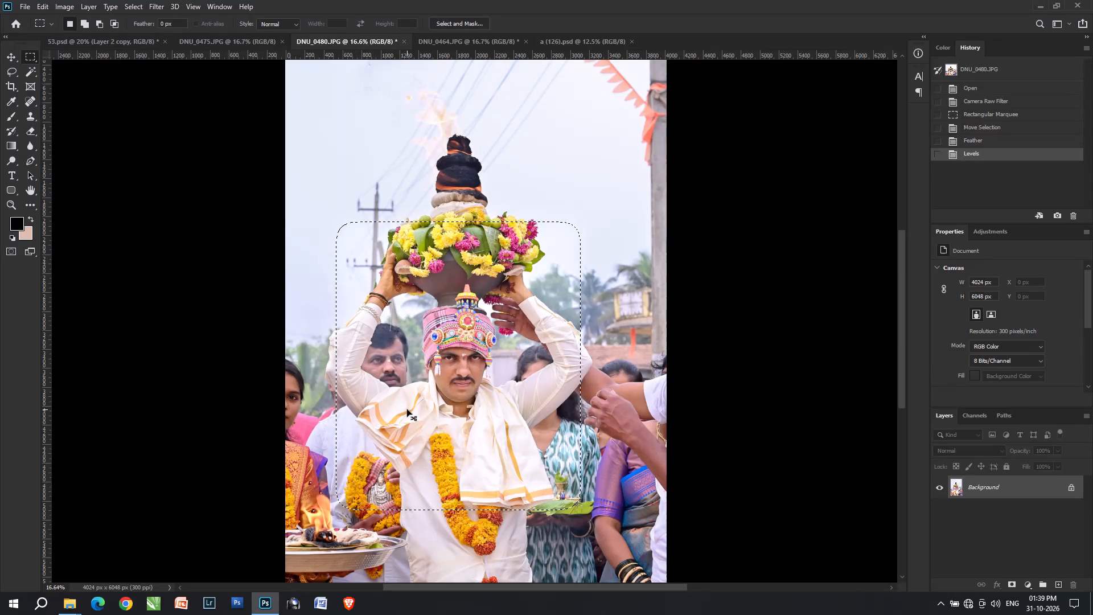
pyautogui.hotkey('ctrl', 'x')
pyautogui.click(77, 48)
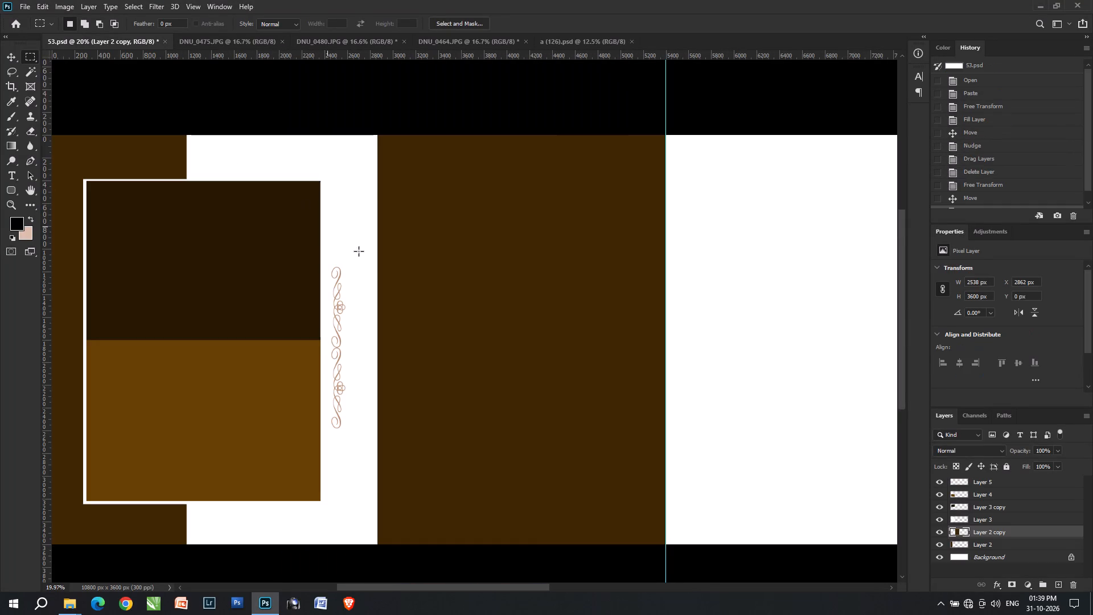
# Widen the large brown panel on Layer 2 copy to about 102% by extending its left edge.
pyautogui.press('v')
pyautogui.press('v')
pyautogui.rightClick(432, 308)
pyautogui.click(452, 319)
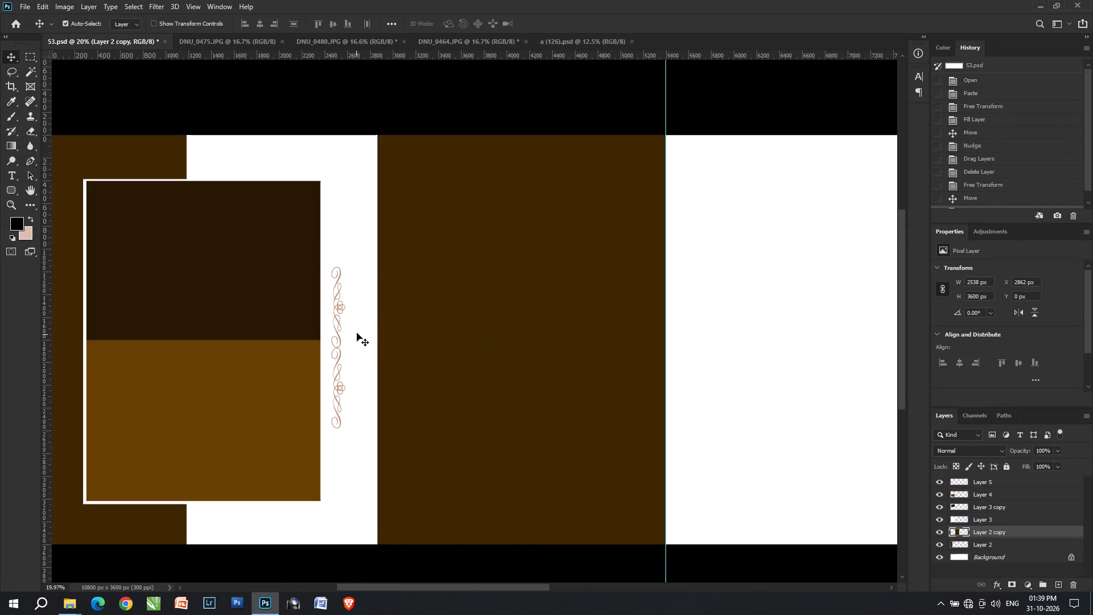
pyautogui.hotkey('ctrl', 't')
pyautogui.keyDown('shift'); pyautogui.moveTo(381, 338); pyautogui.dragTo(375, 338); pyautogui.keyUp('shift')
pyautogui.keyDown('shift'); pyautogui.doubleClick(377, 339); pyautogui.keyUp('shift')
pyautogui.doubleClick(402, 343)
# Select the brown panel with the Magic Wand, paste the photo into it and scale it down to about 65%.
pyautogui.press('w')
pyautogui.click(402, 343)
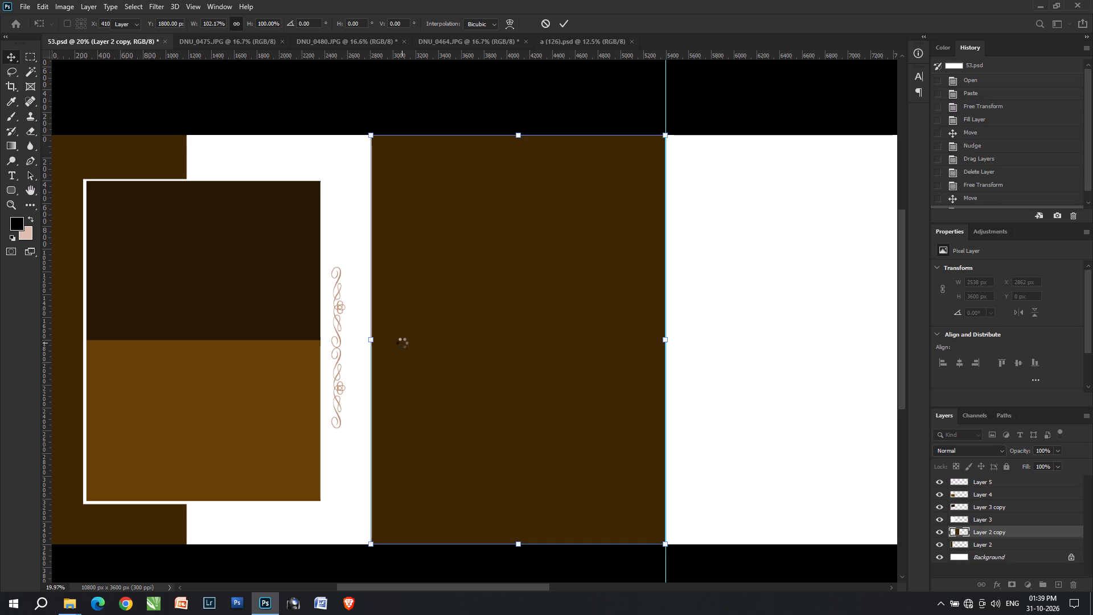
pyautogui.hotkey('ctrl', 'alt', 'shift', 'v')
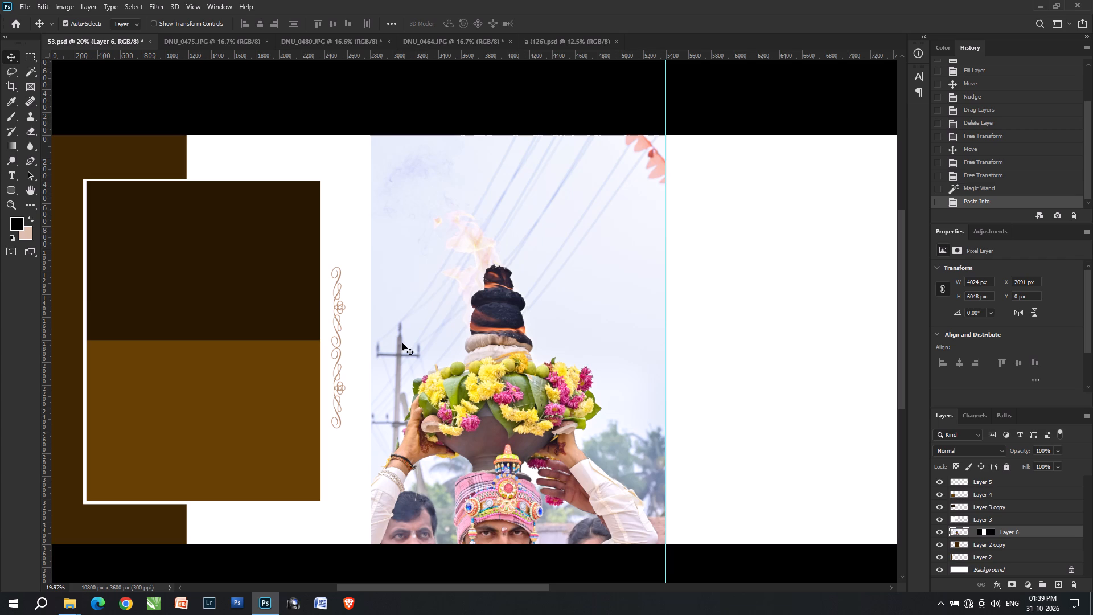
pyautogui.moveTo(488, 420); pyautogui.dragTo(488, 341)
pyautogui.hotkey('ctrl', 't')
pyautogui.moveTo(748, 404); pyautogui.dragTo(621, 398)
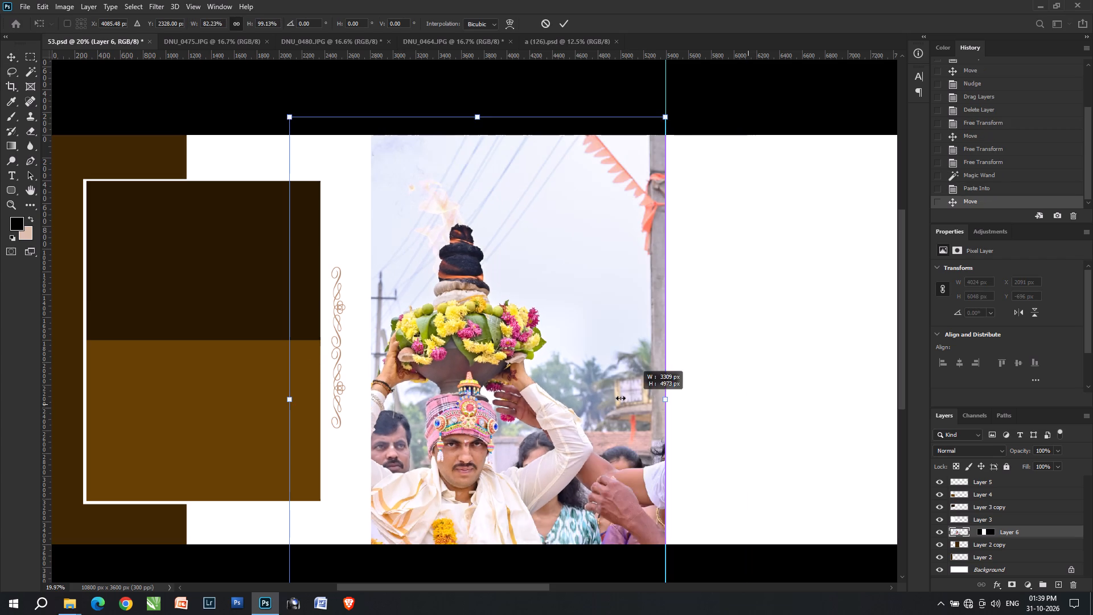
pyautogui.moveTo(621, 398); pyautogui.dragTo(587, 405)
pyautogui.moveTo(535, 413); pyautogui.dragTo(623, 350)
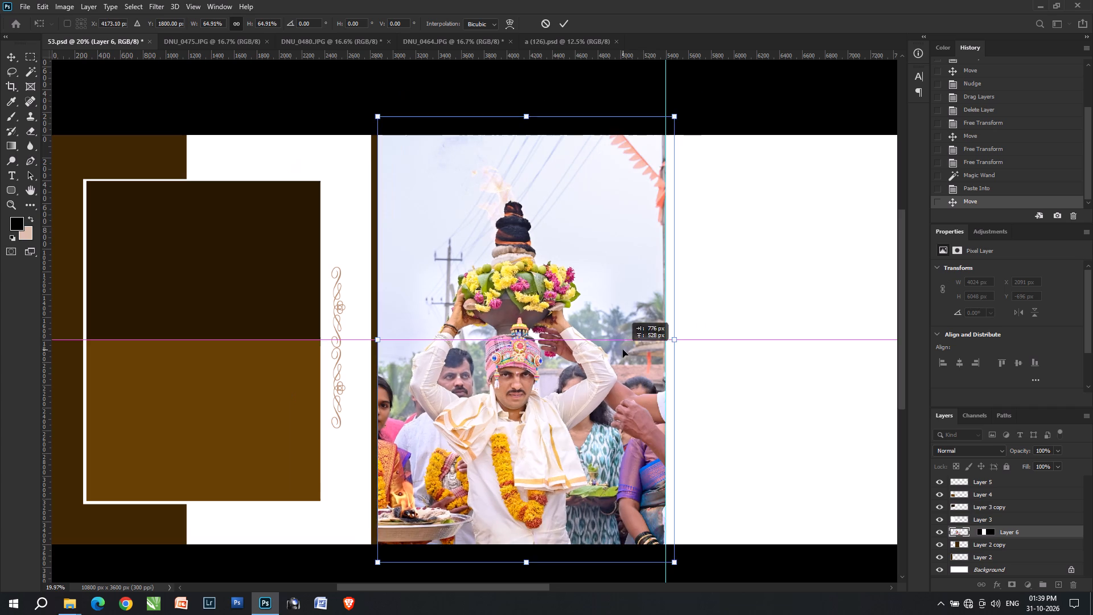
pyautogui.moveTo(623, 350); pyautogui.dragTo(614, 340)
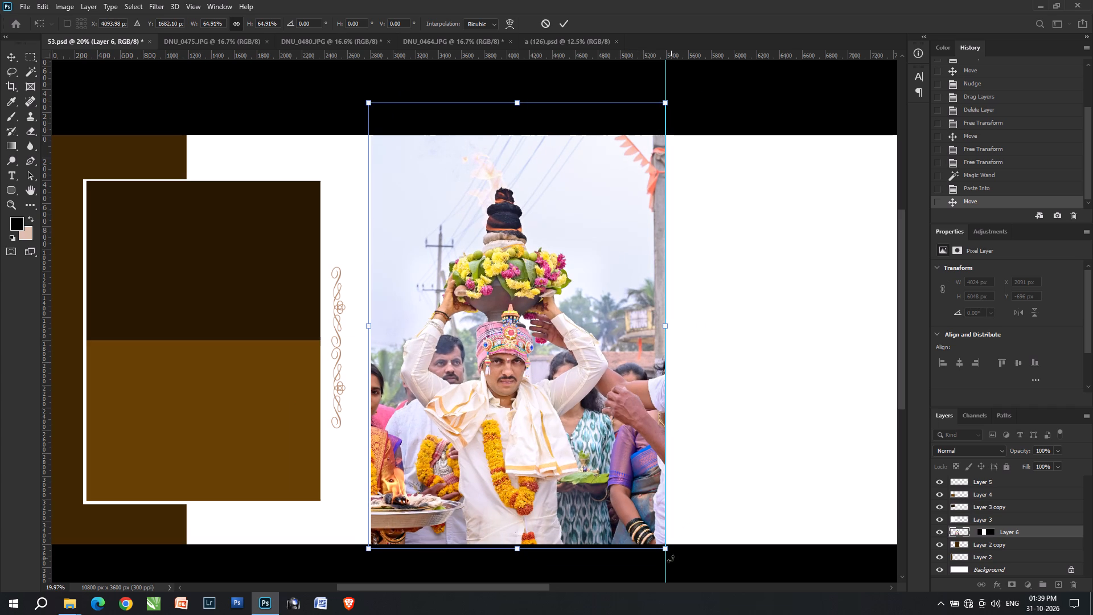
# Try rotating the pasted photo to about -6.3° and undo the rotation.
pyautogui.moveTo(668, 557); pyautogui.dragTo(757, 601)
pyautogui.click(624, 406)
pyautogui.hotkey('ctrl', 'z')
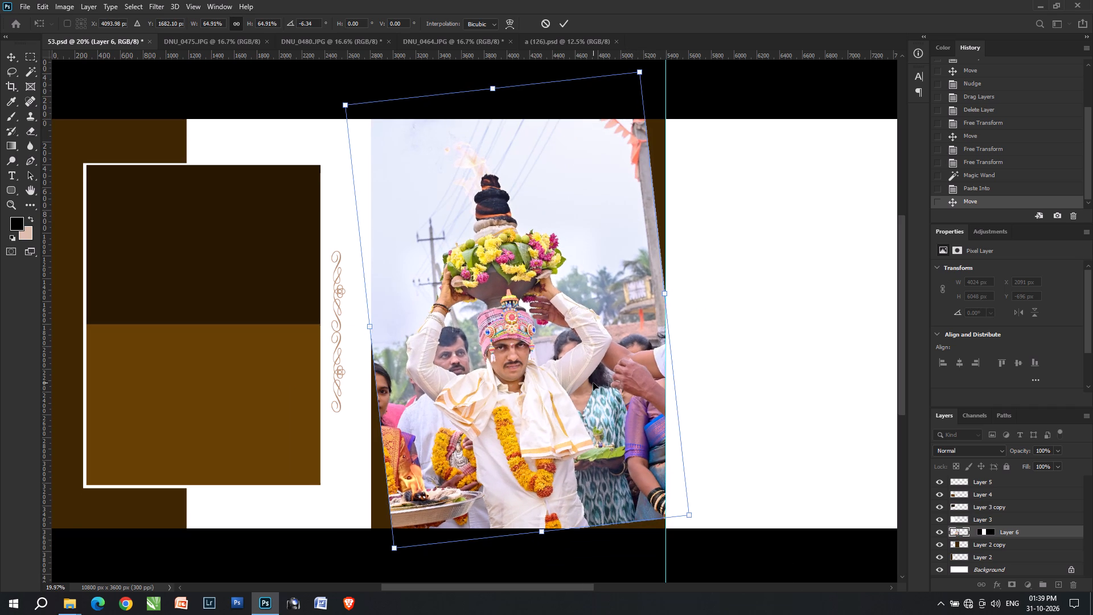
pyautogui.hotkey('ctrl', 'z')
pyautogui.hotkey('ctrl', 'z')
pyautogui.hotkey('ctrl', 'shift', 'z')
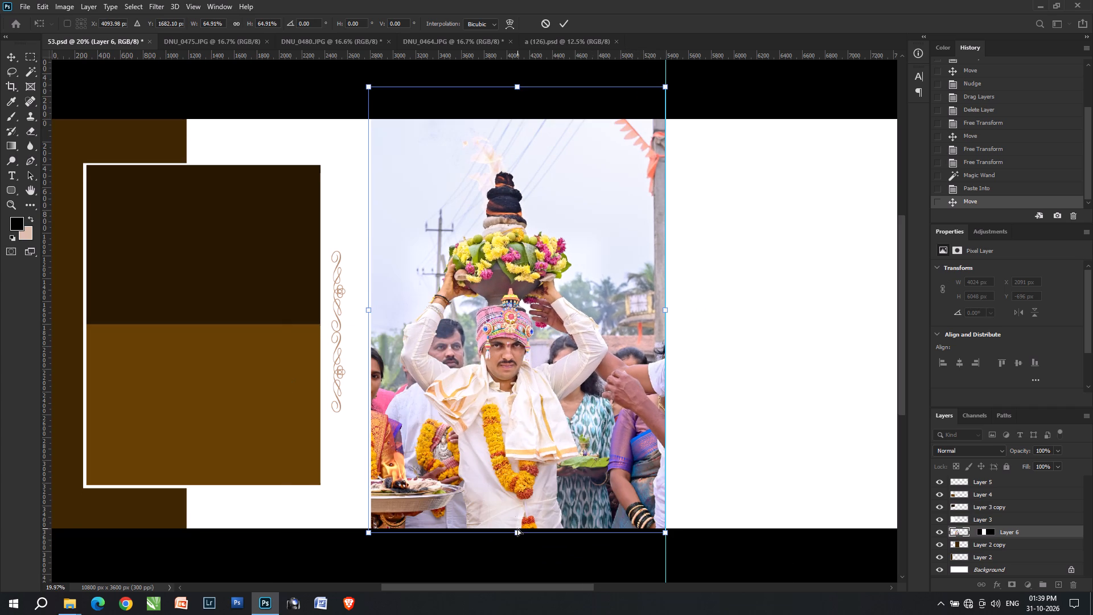
# Rescale the pasted photo to about 73% and position the pot-carrying man centrally in the panel.
pyautogui.click(517, 528)
pyautogui.moveTo(517, 528); pyautogui.dragTo(531, 614)
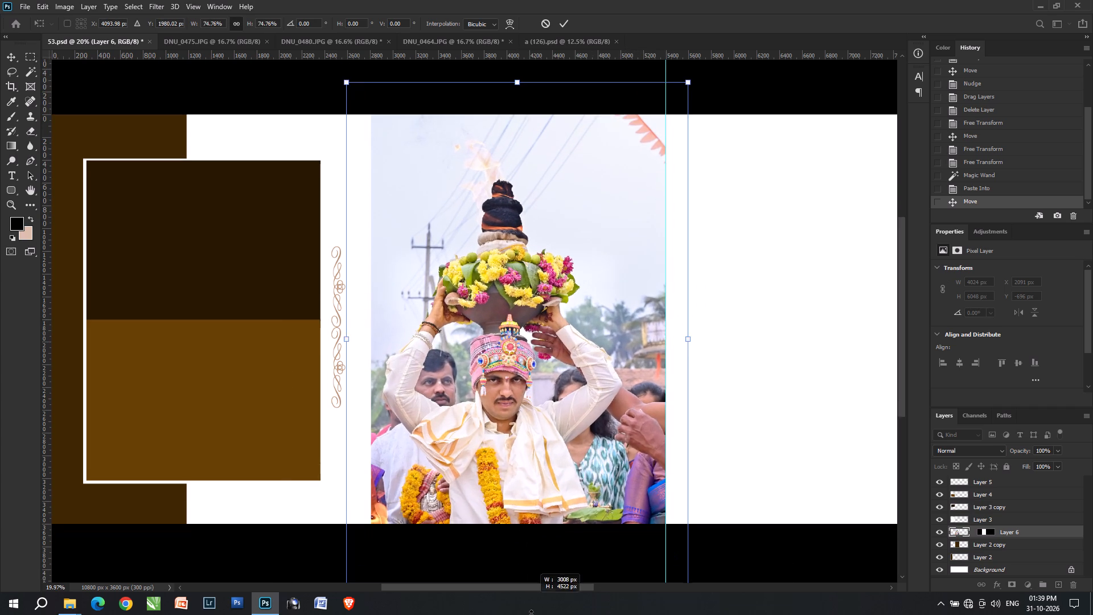
pyautogui.moveTo(531, 614); pyautogui.dragTo(532, 614)
pyautogui.moveTo(539, 487); pyautogui.dragTo(549, 471)
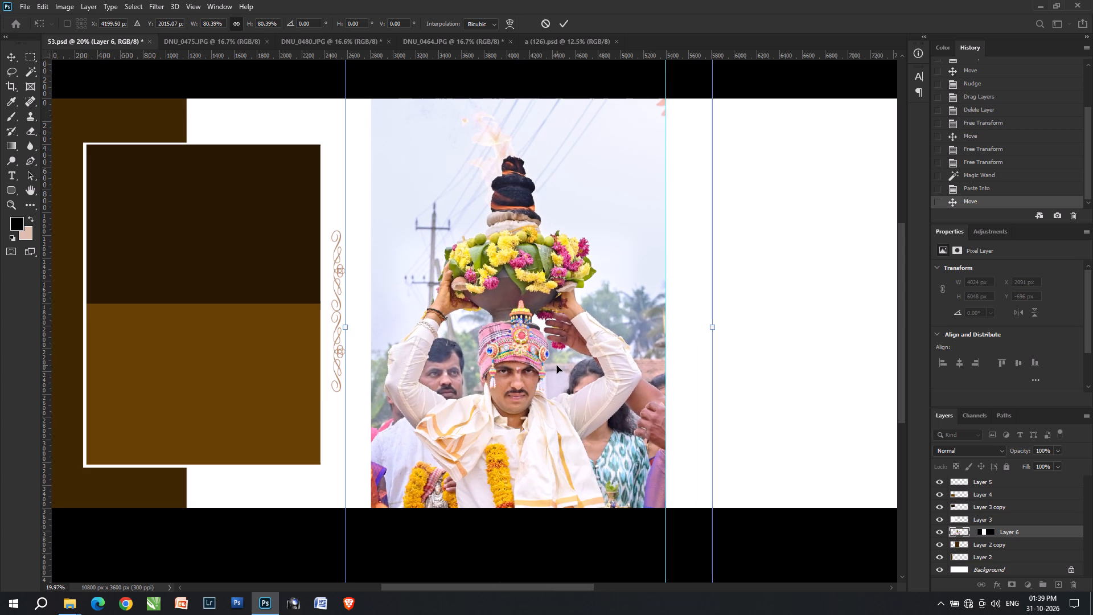
pyautogui.click(560, 368)
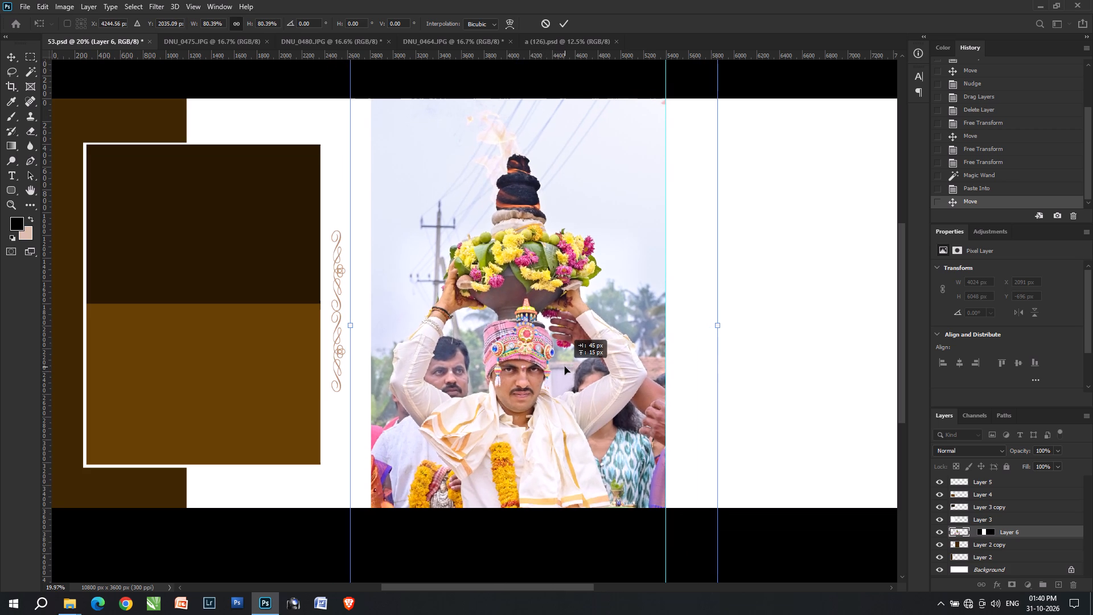
pyautogui.moveTo(718, 375); pyautogui.dragTo(720, 376)
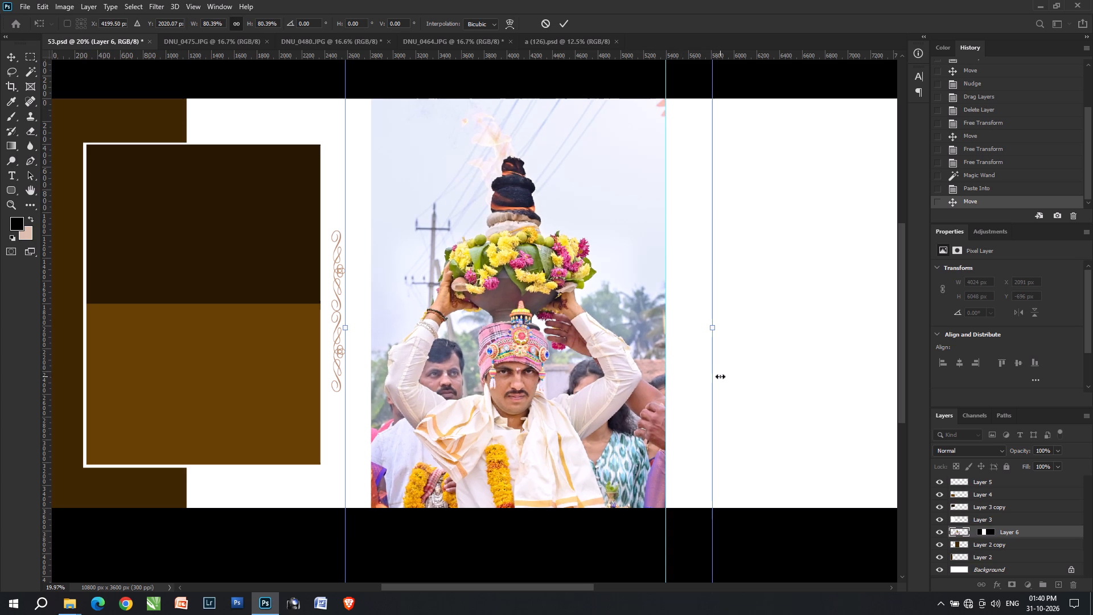
pyautogui.moveTo(720, 376); pyautogui.dragTo(720, 380)
pyautogui.press('space')
pyautogui.moveTo(716, 338); pyautogui.dragTo(714, 337)
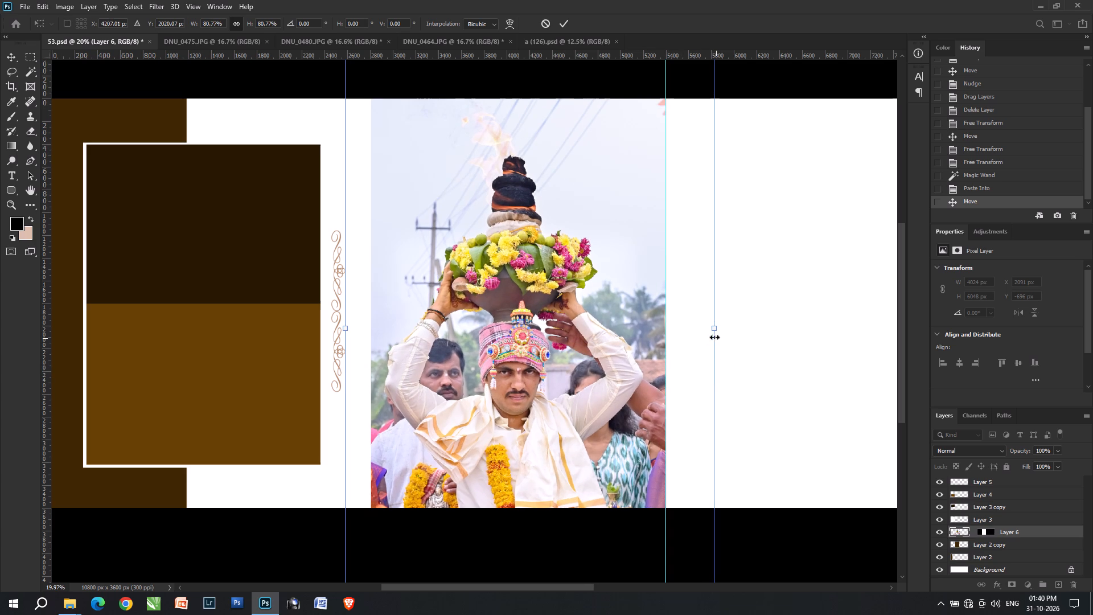
pyautogui.moveTo(714, 337); pyautogui.dragTo(692, 334)
pyautogui.moveTo(610, 335); pyautogui.dragTo(610, 325)
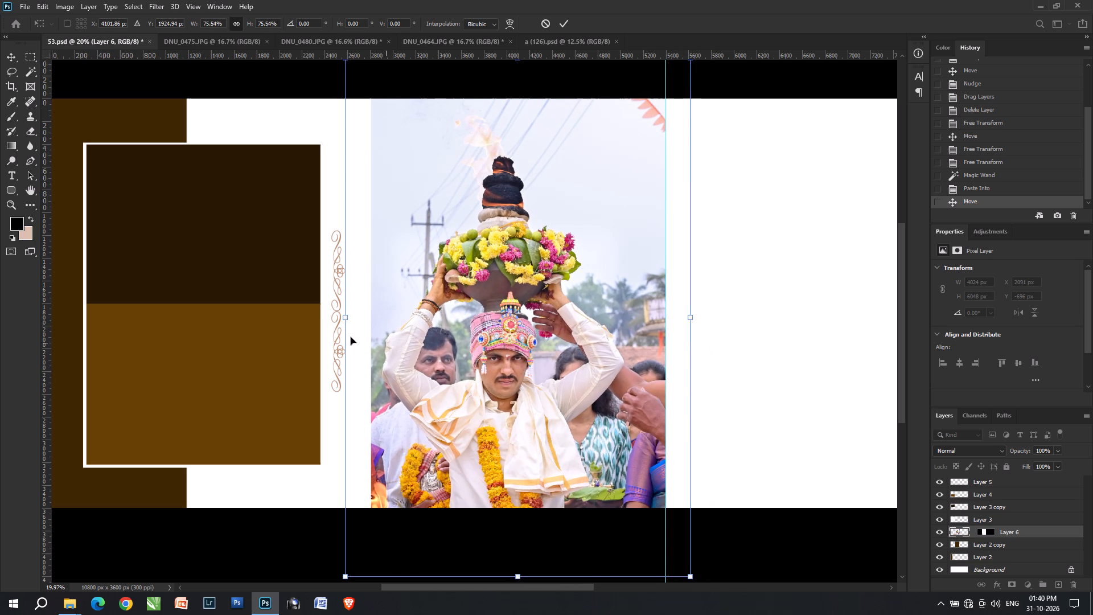
pyautogui.moveTo(346, 325); pyautogui.dragTo(354, 325)
pyautogui.moveTo(355, 317); pyautogui.dragTo(366, 317)
pyautogui.click(441, 317)
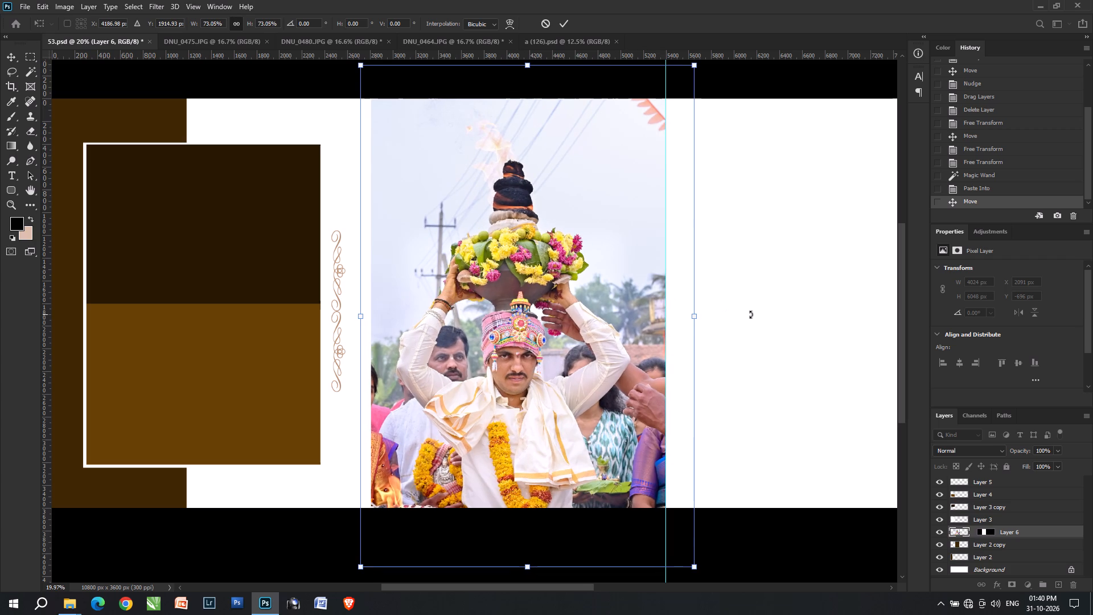
# Rotate the pasted photo to about 1.45°, nudge it right and up within the panel, and apply the transform.
pyautogui.moveTo(751, 315); pyautogui.dragTo(753, 321)
pyautogui.press('Right')
pyautogui.press('Up')
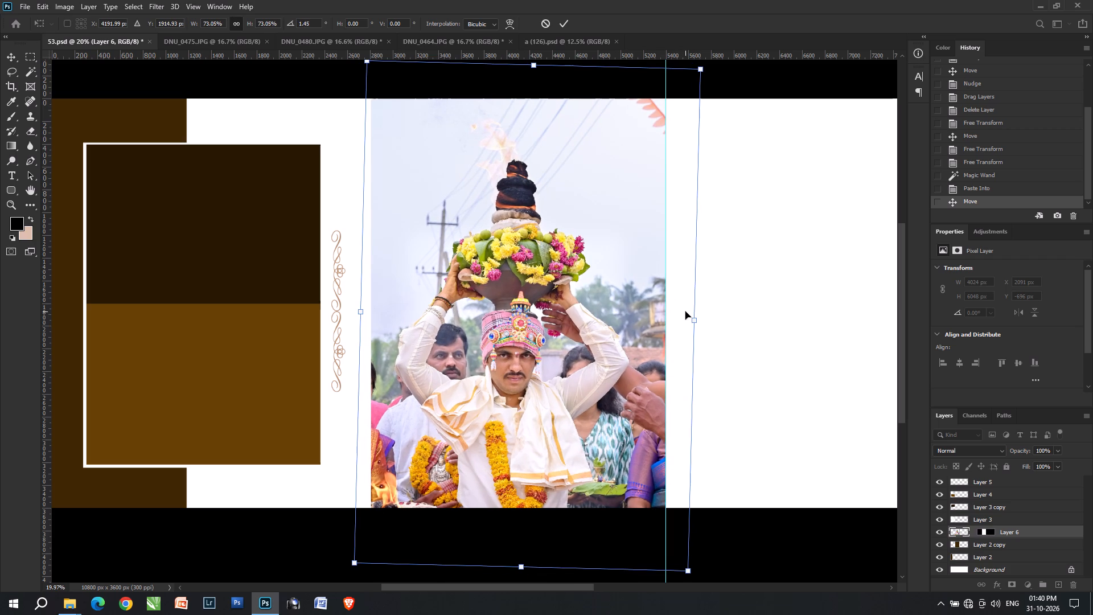
pyautogui.press('Right')
pyautogui.press('Up')
pyautogui.press('Right')
pyautogui.press('Up')
pyautogui.press('Right')
pyautogui.press('Up')
pyautogui.press('Right')
pyautogui.press('Right')
pyautogui.press('Right')
pyautogui.press('Right')
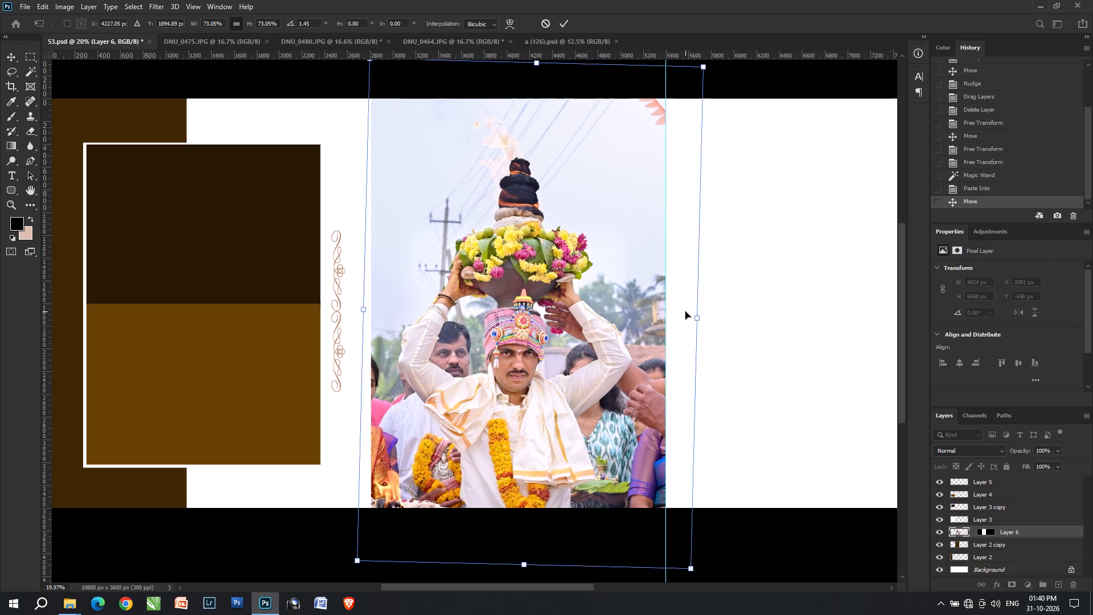
pyautogui.press('Right')
pyautogui.press('Return')
# Nudge the pasted photo on Layer 6 left and down to fine-tune how it fills the panel.
pyautogui.press('v')
pyautogui.rightClick(188, 243)
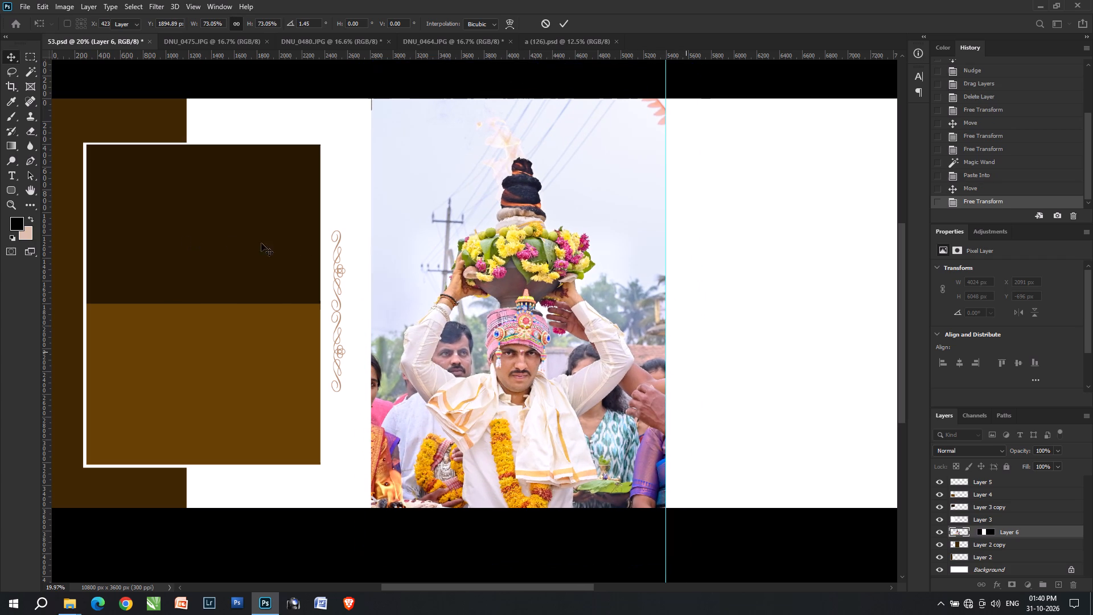
pyautogui.click(427, 247)
pyautogui.click(433, 257)
pyautogui.press('Left')
pyautogui.press('Left')
pyautogui.press('Left')
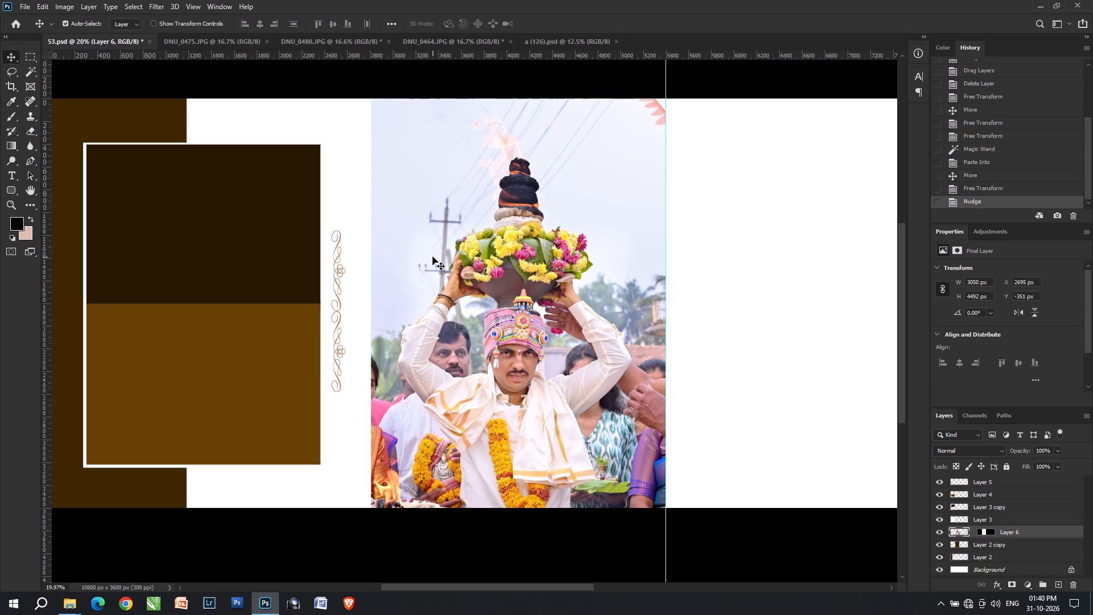
pyautogui.press('Down')
pyautogui.press('Down')
pyautogui.press('Right')
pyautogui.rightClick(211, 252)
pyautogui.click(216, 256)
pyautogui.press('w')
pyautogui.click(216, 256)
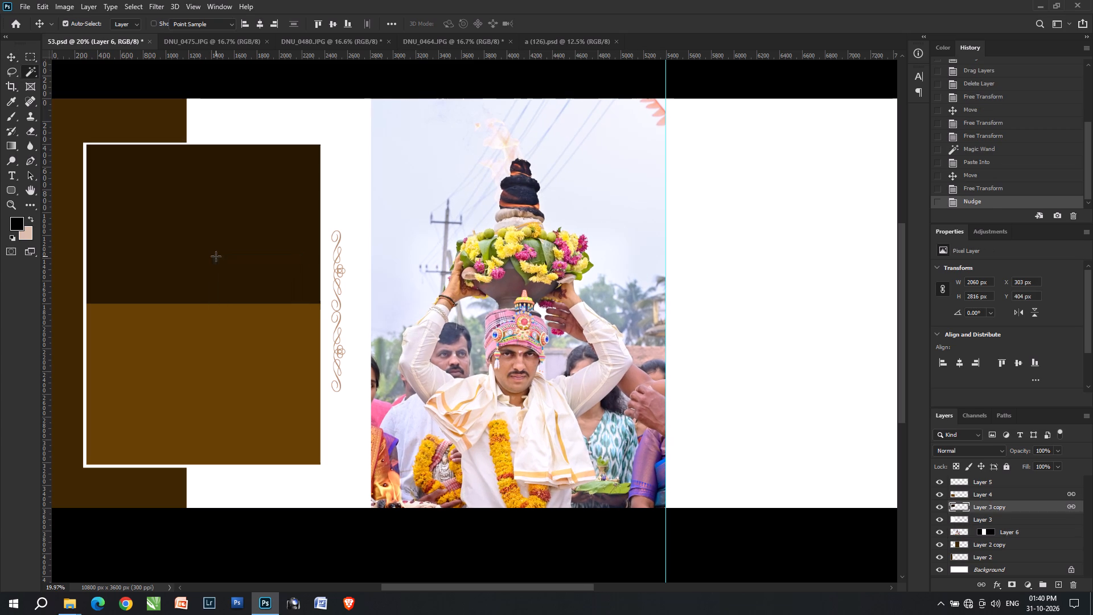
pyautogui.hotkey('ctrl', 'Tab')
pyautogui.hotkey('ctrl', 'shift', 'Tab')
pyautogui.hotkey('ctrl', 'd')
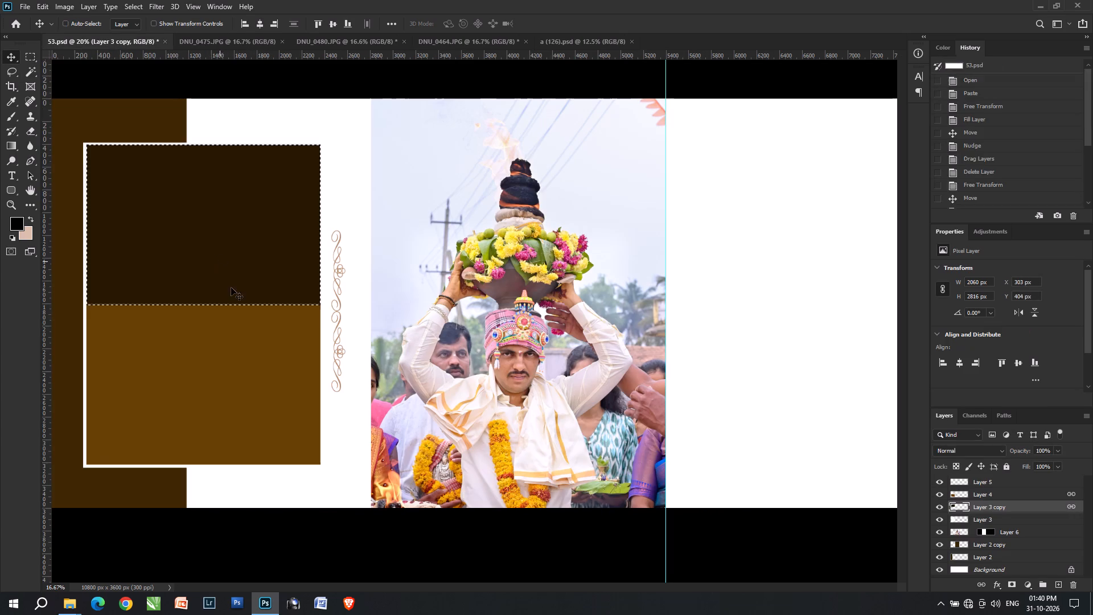
# Select both brown frames, their white backing and the scroll ornament, and enlarge them together to about 106.6%.
pyautogui.press('v')
pyautogui.press('v')
pyautogui.moveTo(285, 535); pyautogui.dragTo(344, 237)
pyautogui.hotkey('ctrl', 't')
pyautogui.moveTo(346, 294); pyautogui.dragTo(350, 294)
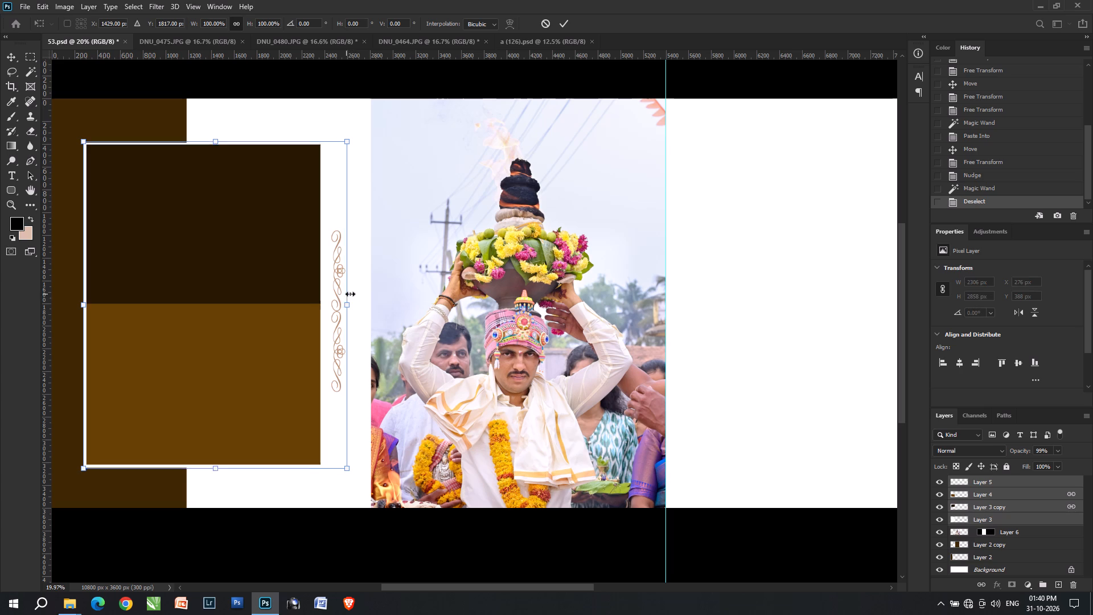
pyautogui.moveTo(350, 294); pyautogui.dragTo(359, 294)
pyautogui.click(359, 294)
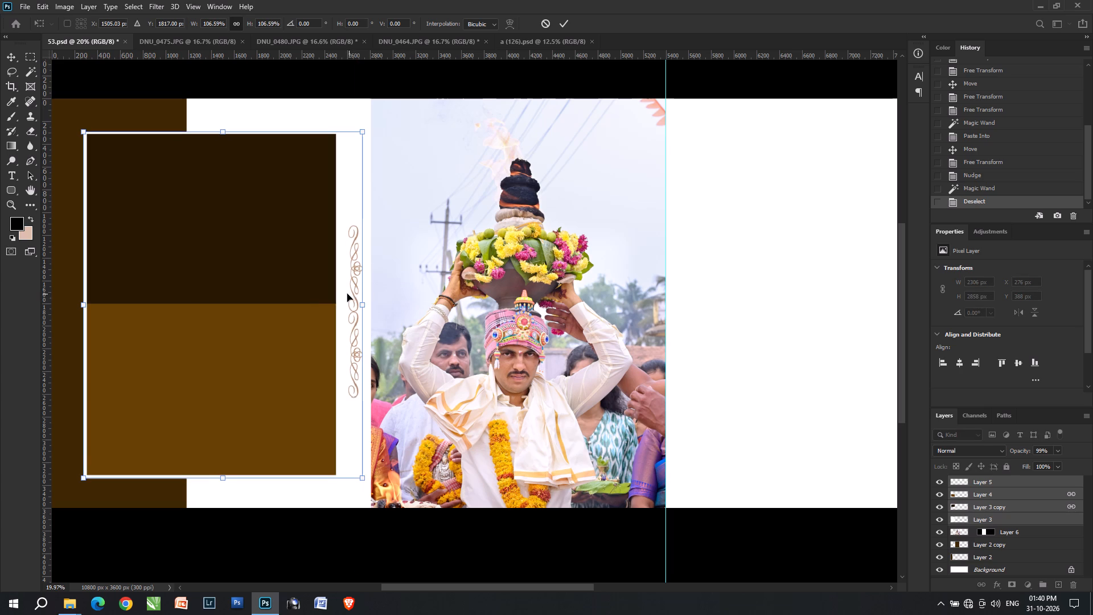
pyautogui.click(344, 294)
pyautogui.press('space')
pyautogui.press('Return')
# Nudge the enlarged frames, white backing and scroll ornament slightly left as a group.
pyautogui.press('space')
pyautogui.press('space')
pyautogui.press('space')
pyautogui.press('space')
pyautogui.press('space')
pyautogui.press('space')
pyautogui.press('space')
pyautogui.press('space')
pyautogui.press('space')
pyautogui.press('space')
pyautogui.press('space')
pyautogui.press('space')
pyautogui.press('space')
pyautogui.press('space')
pyautogui.press('space')
pyautogui.press('space')
pyautogui.press('space')
pyautogui.press('space')
pyautogui.press('space')
pyautogui.press('space')
pyautogui.moveTo(248, 281); pyautogui.dragTo(410, 274)
pyautogui.press('Left')
pyautogui.press('Left')
pyautogui.press('Left')
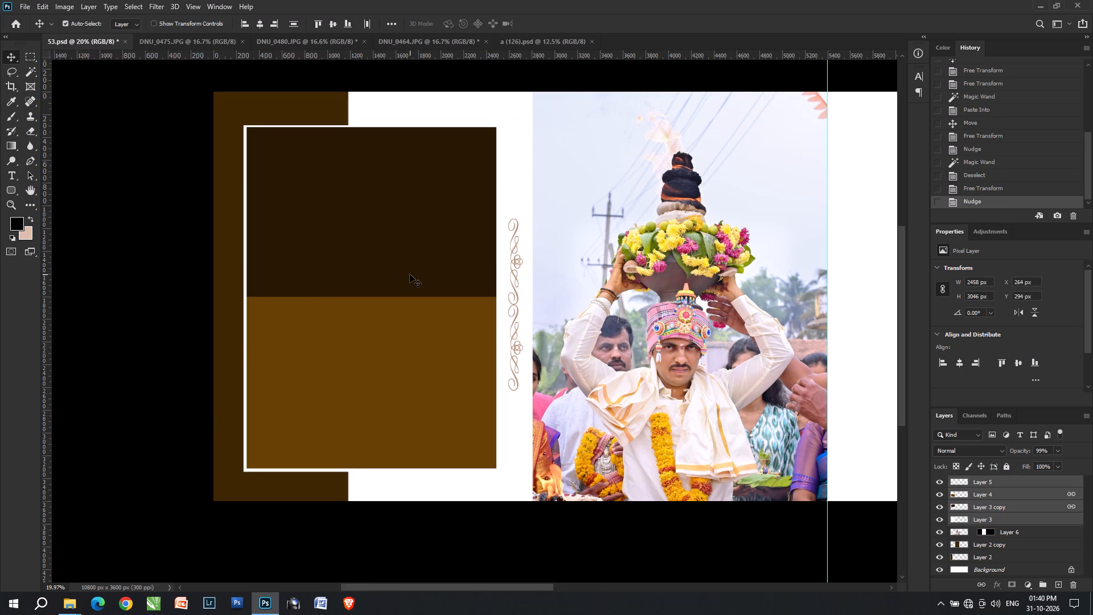
pyautogui.press('Left')
pyautogui.press('Left')
pyautogui.press('Left')
# Move the linked dark and light brown frames down about 20 px over their white backing.
pyautogui.rightClick(294, 371)
pyautogui.click(298, 374)
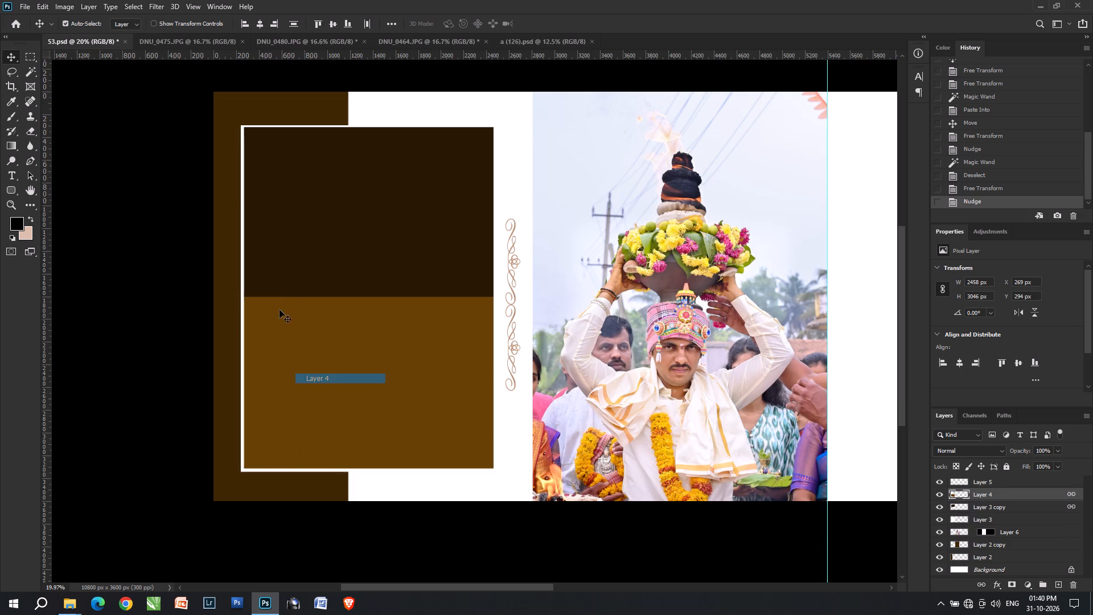
pyautogui.keyDown('alt'); pyautogui.scroll(9, 273, 289); pyautogui.keyUp('alt')
pyautogui.click(276, 280)
pyautogui.moveTo(279, 279); pyautogui.dragTo(280, 233)
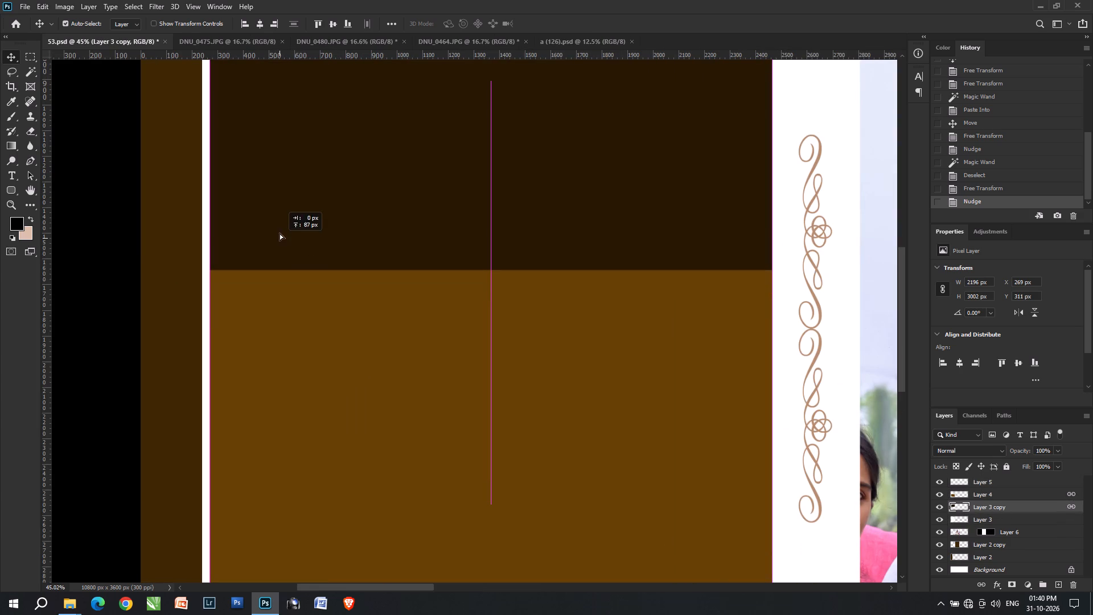
pyautogui.moveTo(280, 233); pyautogui.dragTo(280, 284)
pyautogui.keyDown('alt'); pyautogui.scroll(-6, 280, 284); pyautogui.keyUp('alt')
# Delete Layer 4, the lighter brown lower frame.
pyautogui.click(315, 359)
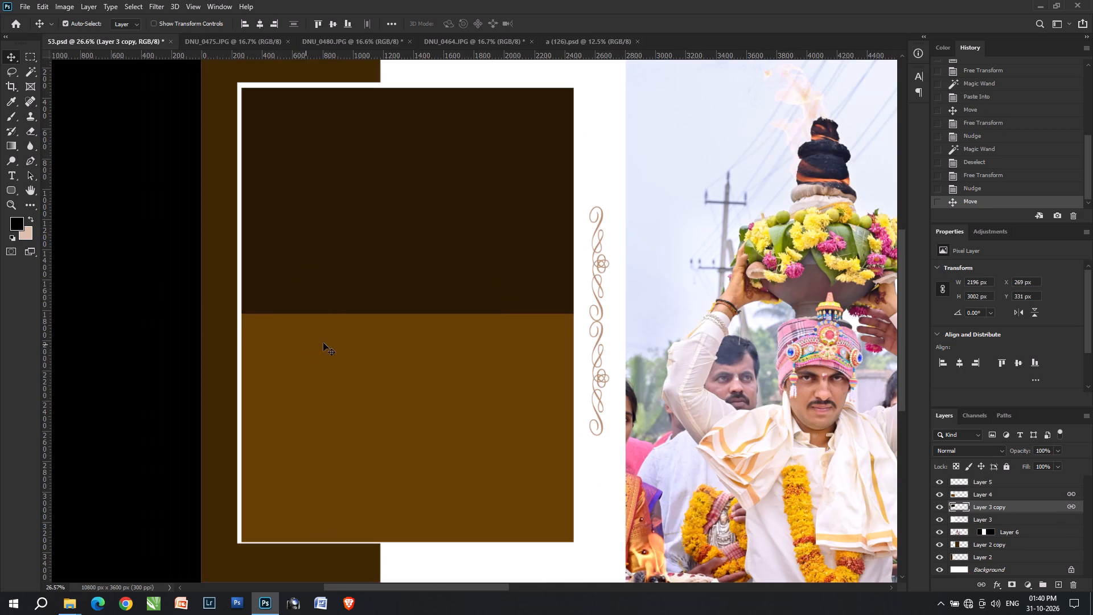
pyautogui.press('Delete')
pyautogui.rightClick(324, 249)
pyautogui.click(366, 362)
pyautogui.rightClick(339, 346)
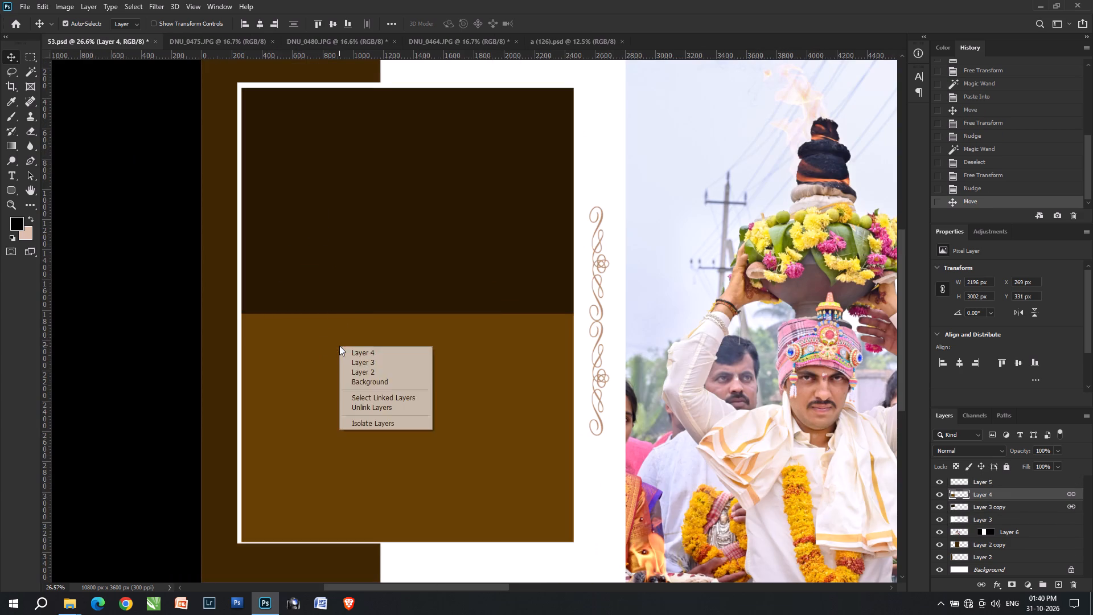
pyautogui.click(353, 353)
pyautogui.press('Delete')
# Duplicate the upper dark frame directly below itself, leaving a narrow white gap between the two.
pyautogui.click(363, 264)
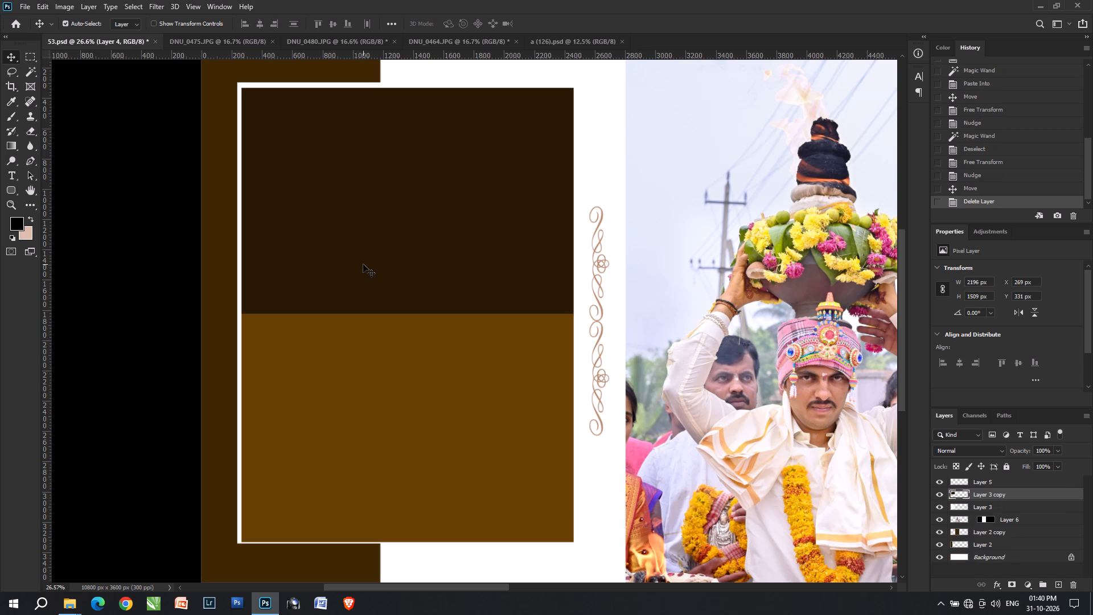
pyautogui.keyDown('alt'); pyautogui.keyDown('shift'); pyautogui.moveTo(385, 241); pyautogui.dragTo(382, 477); pyautogui.keyUp('shift'); pyautogui.keyUp('alt')
pyautogui.press('Up')
pyautogui.press('Up')
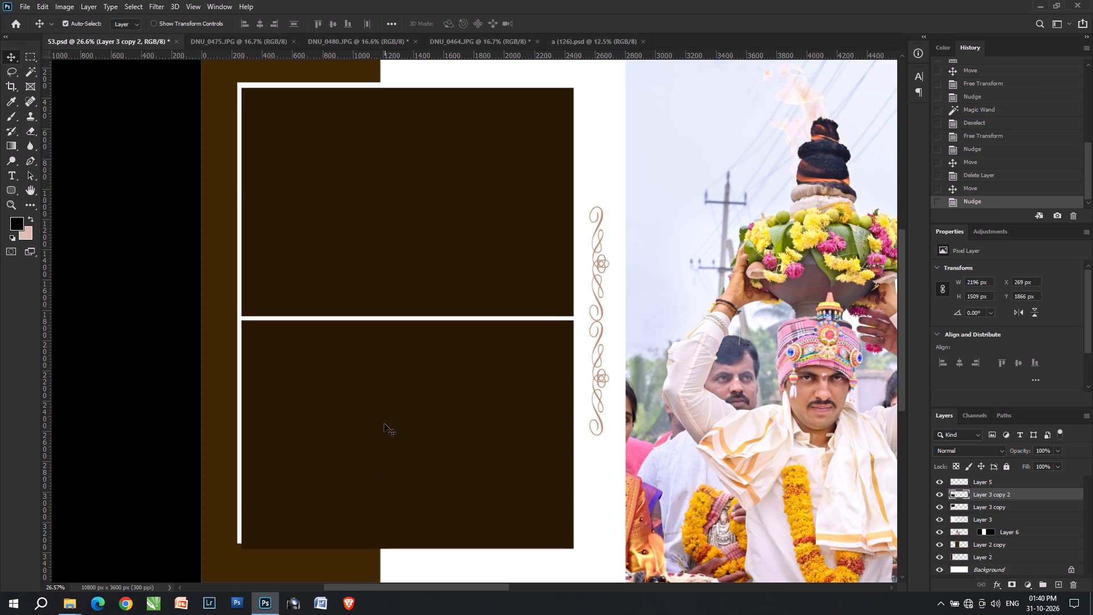
# Stretch the white backing on Layer 3 downward to 3113 px high so it borders the lower frame.
pyautogui.click(238, 489)
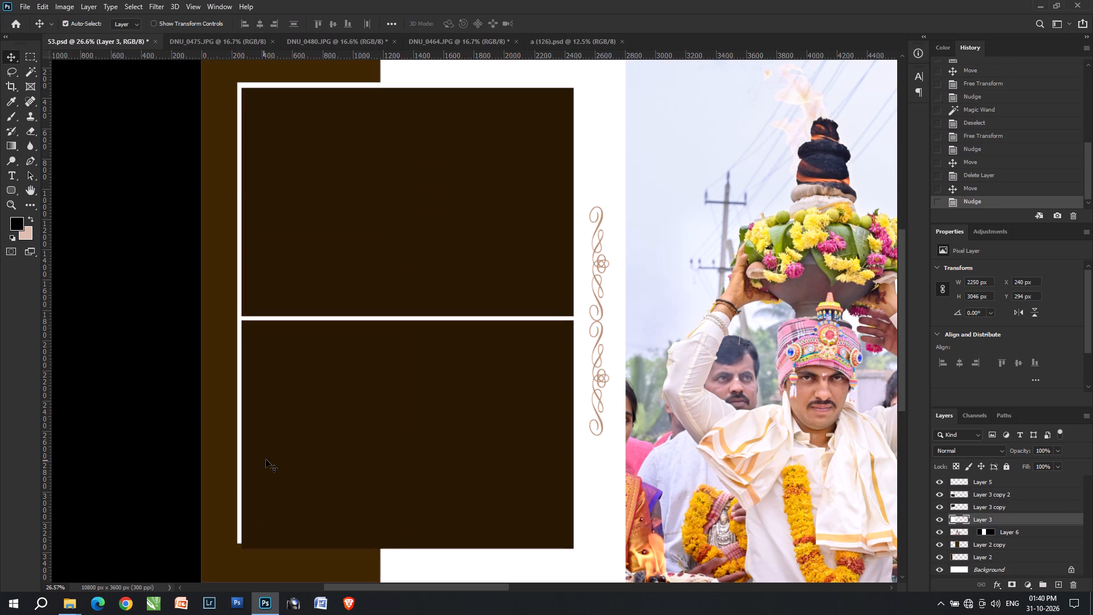
pyautogui.scroll(-7, 266, 460)
pyautogui.keyDown('alt'); pyautogui.scroll(11, 266, 487); pyautogui.keyUp('alt')
pyautogui.hotkey('ctrl', 't')
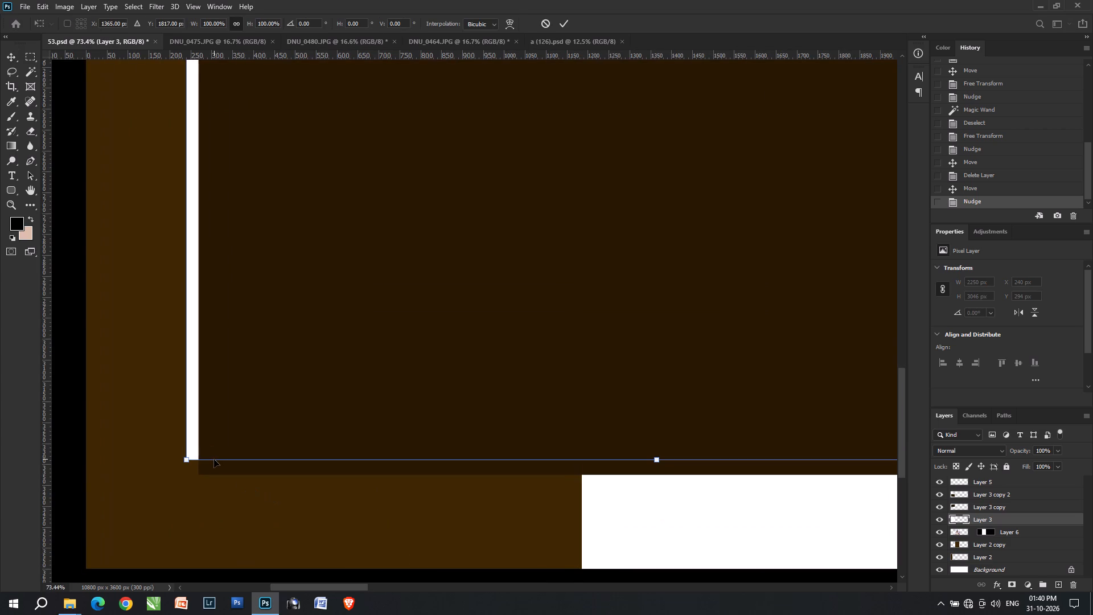
pyautogui.keyDown('shift'); pyautogui.click(214, 460); pyautogui.keyUp('shift')
pyautogui.keyDown('shift'); pyautogui.moveTo(216, 463); pyautogui.dragTo(224, 491); pyautogui.keyUp('shift')
pyautogui.keyDown('shift'); pyautogui.doubleClick(227, 483); pyautogui.keyUp('shift')
pyautogui.press('c')
pyautogui.press('v')
pyautogui.press('v')
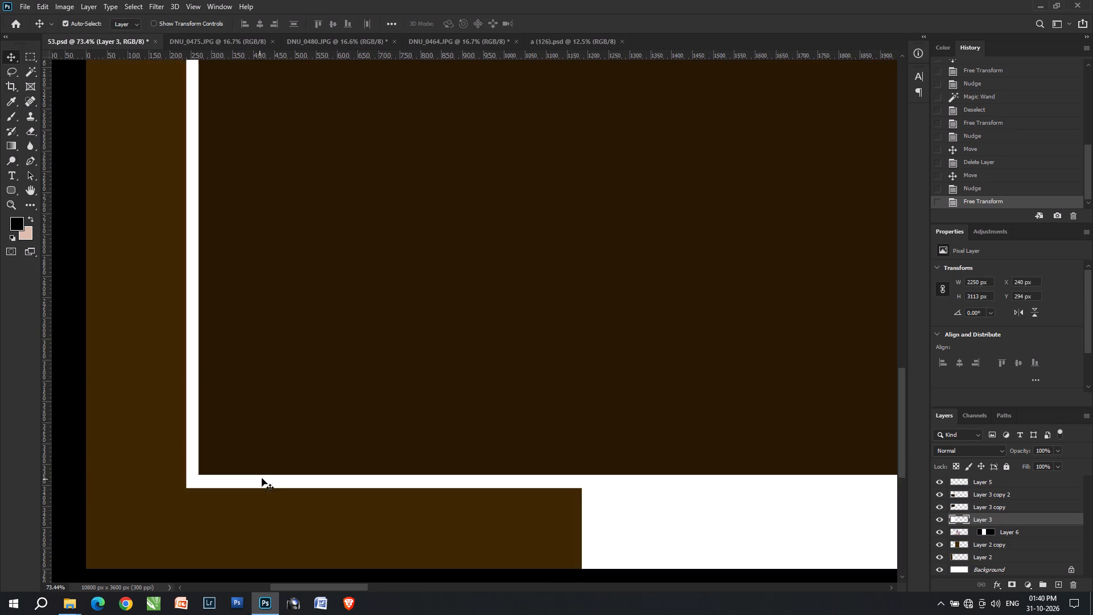
# Nudge the white backing about 5 px left to adjust its border around the two frames.
pyautogui.keyDown('alt'); pyautogui.scroll(-14, 271, 477); pyautogui.keyUp('alt')
pyautogui.keyDown('alt'); pyautogui.scroll(3, 313, 430); pyautogui.keyUp('alt')
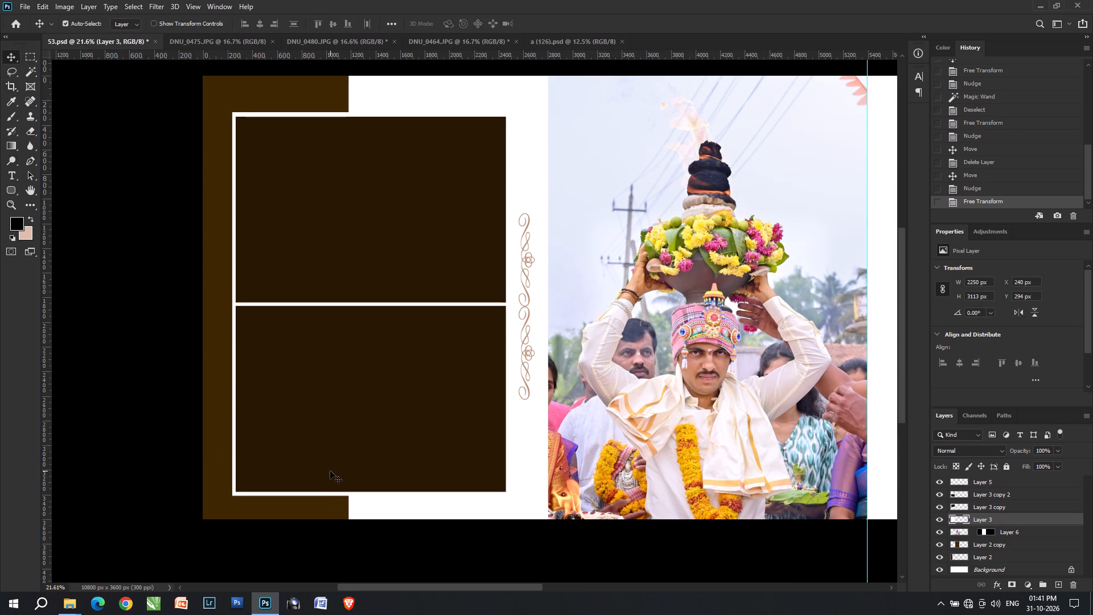
pyautogui.press('Down')
pyautogui.press('Left')
pyautogui.press('Up')
pyautogui.press('Down')
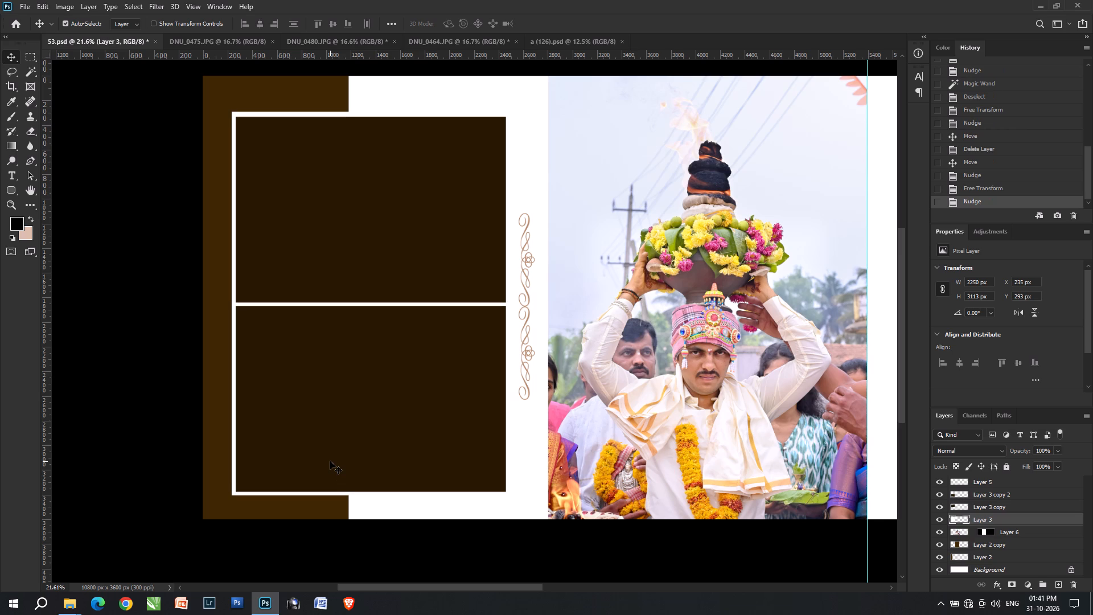
# Select both dark frames with their white backing and move them up to about Y 239 px.
pyautogui.moveTo(379, 551); pyautogui.dragTo(374, 204)
pyautogui.moveTo(372, 388); pyautogui.dragTo(372, 378)
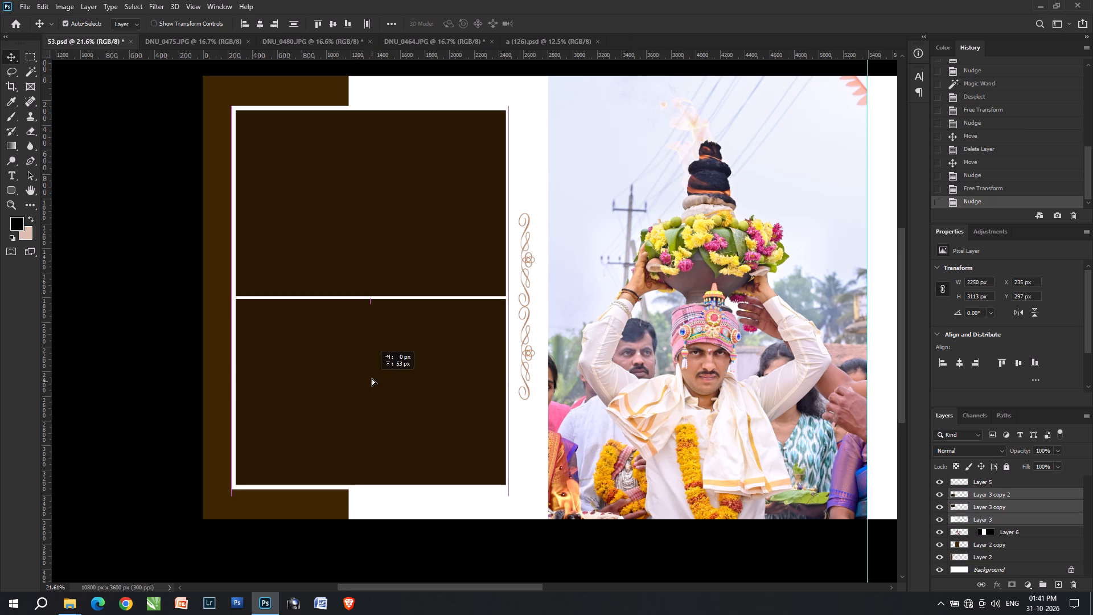
pyautogui.moveTo(372, 378); pyautogui.dragTo(372, 378)
pyautogui.press('Up')
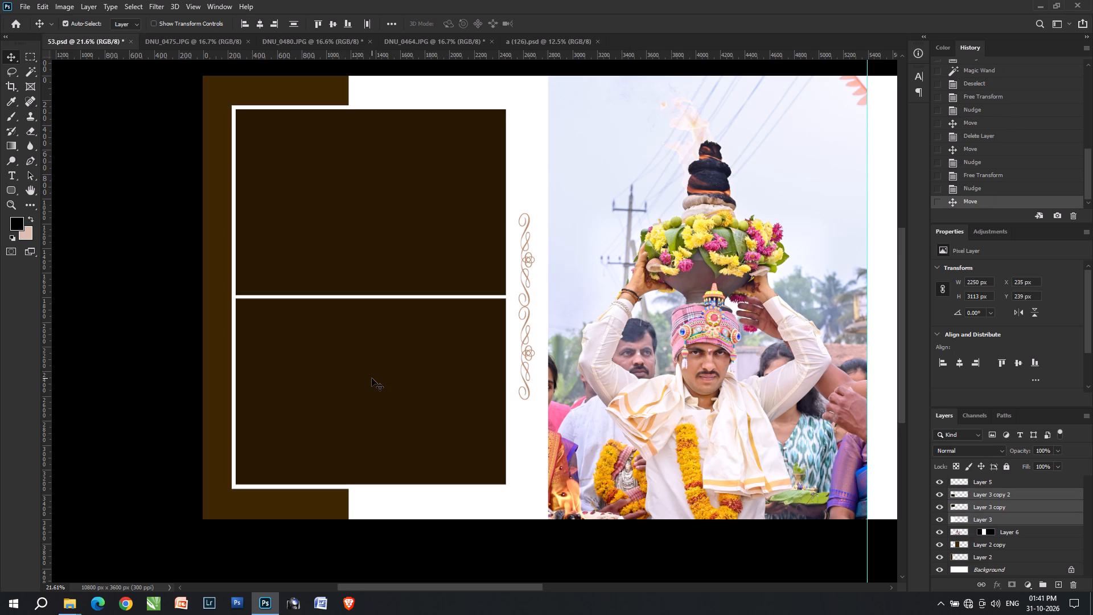
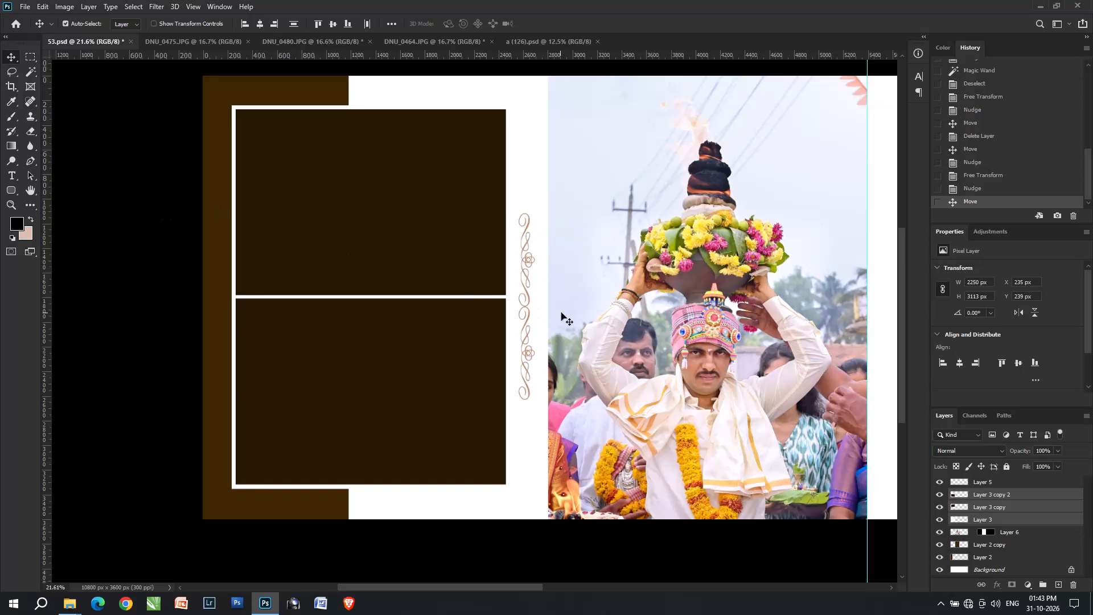
# Select the upper dark frame's area with the Magic Wand and paste the whole DNU_0464 photo, cut from its document, into it.
pyautogui.keyDown('alt'); pyautogui.scroll(-1, 462, 294); pyautogui.keyUp('alt')
pyautogui.rightClick(315, 224)
pyautogui.click(321, 229)
pyautogui.press('w')
pyautogui.click(321, 229)
pyautogui.hotkey('ctrl', 'Tab')
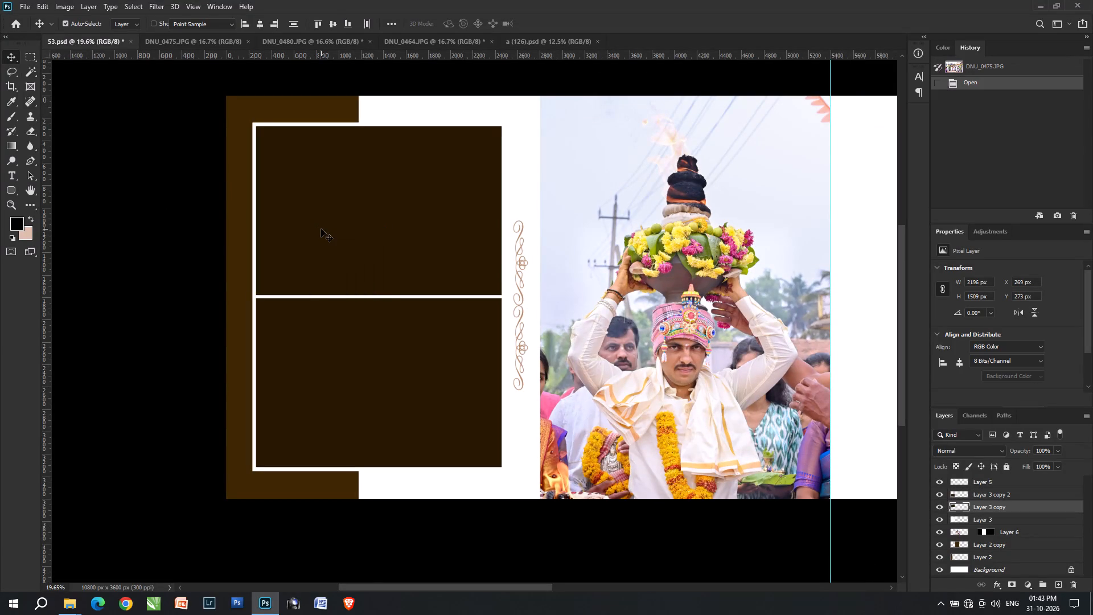
pyautogui.click(461, 42)
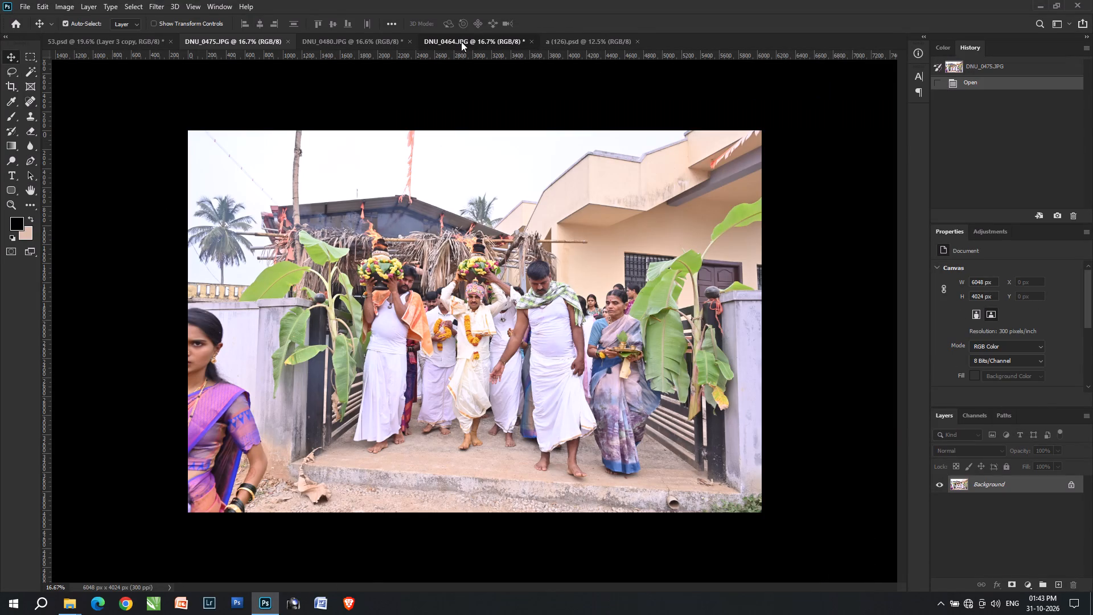
pyautogui.hotkey('ctrl', 'z')
pyautogui.hotkey('ctrl', 'x')
pyautogui.hotkey('ctrl', 'shift', 'q')
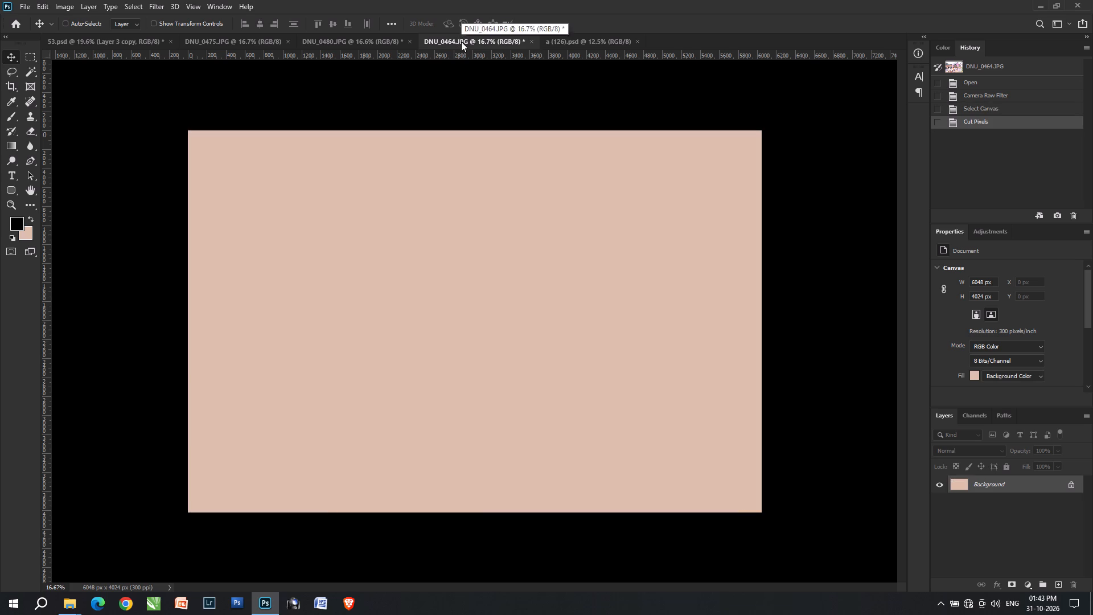
pyautogui.keyDown('ctrl'); pyautogui.keyDown('shift'); pyautogui.click(133, 43); pyautogui.keyUp('shift'); pyautogui.keyUp('ctrl')
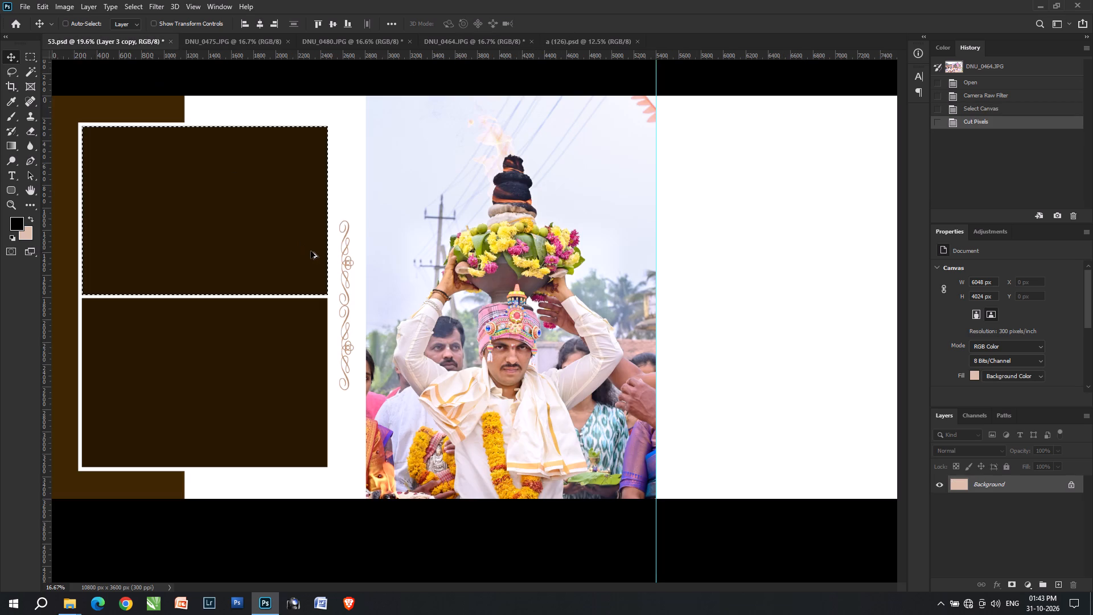
pyautogui.hotkey('ctrl', 'alt', 'shift', 'v')
# Scale the pasted drummers' procession photo to about 38.6% and position it to fill the upper frame.
pyautogui.hotkey('ctrl', 't')
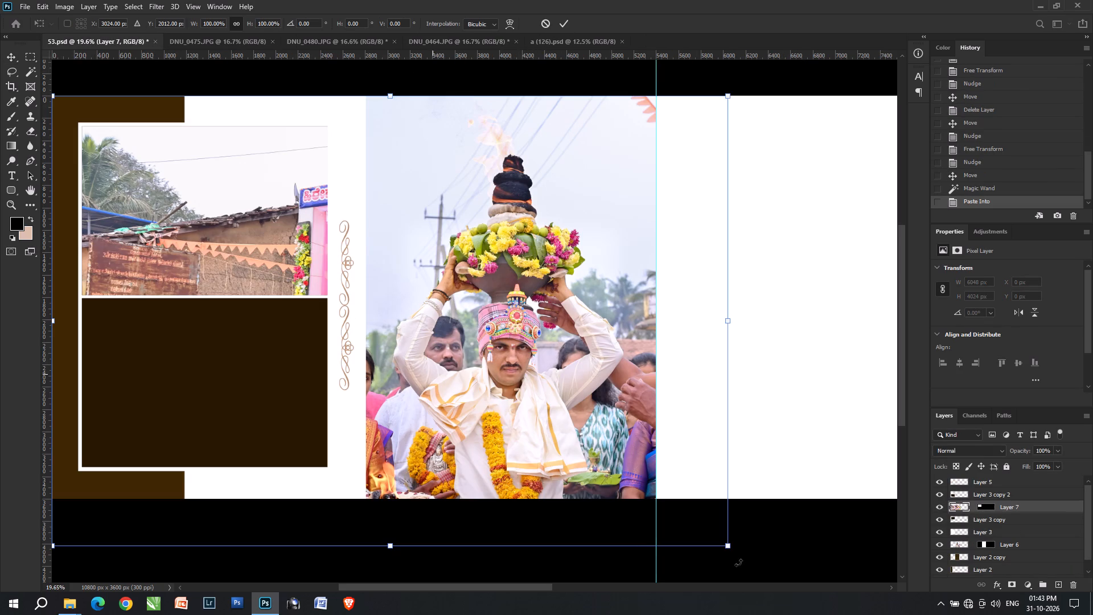
pyautogui.moveTo(735, 546); pyautogui.dragTo(314, 304)
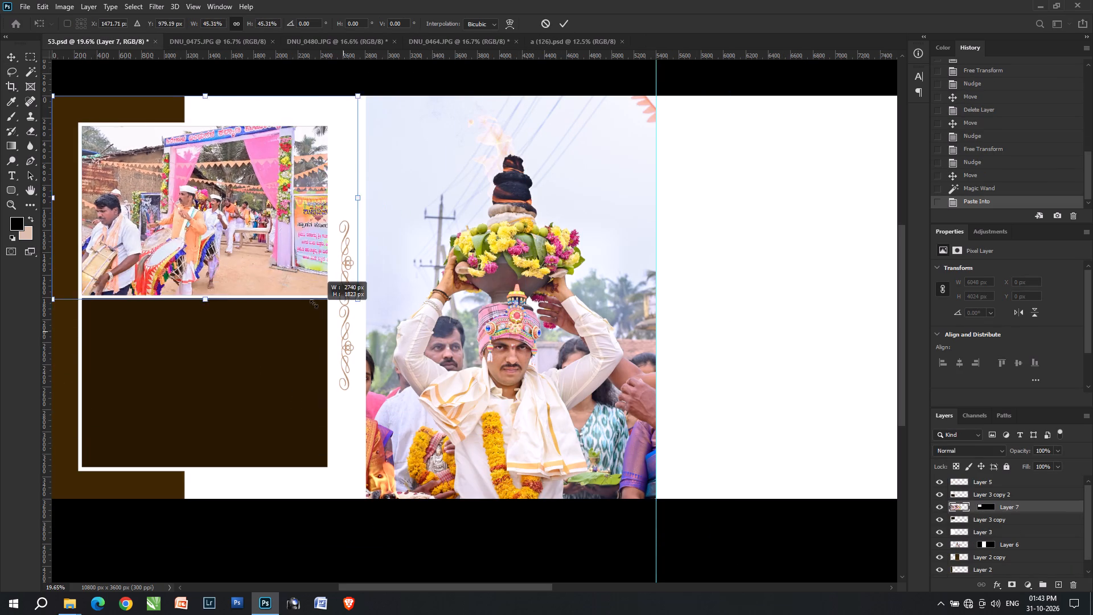
pyautogui.moveTo(314, 304); pyautogui.dragTo(303, 293)
pyautogui.press('space')
pyautogui.press('space')
pyautogui.press('space')
pyautogui.press('space')
pyautogui.press('space')
pyautogui.press('space')
pyautogui.press('space')
pyautogui.press('space')
pyautogui.press('space')
pyautogui.press('space')
pyautogui.moveTo(289, 277); pyautogui.dragTo(486, 451)
pyautogui.moveTo(443, 389); pyautogui.dragTo(466, 416)
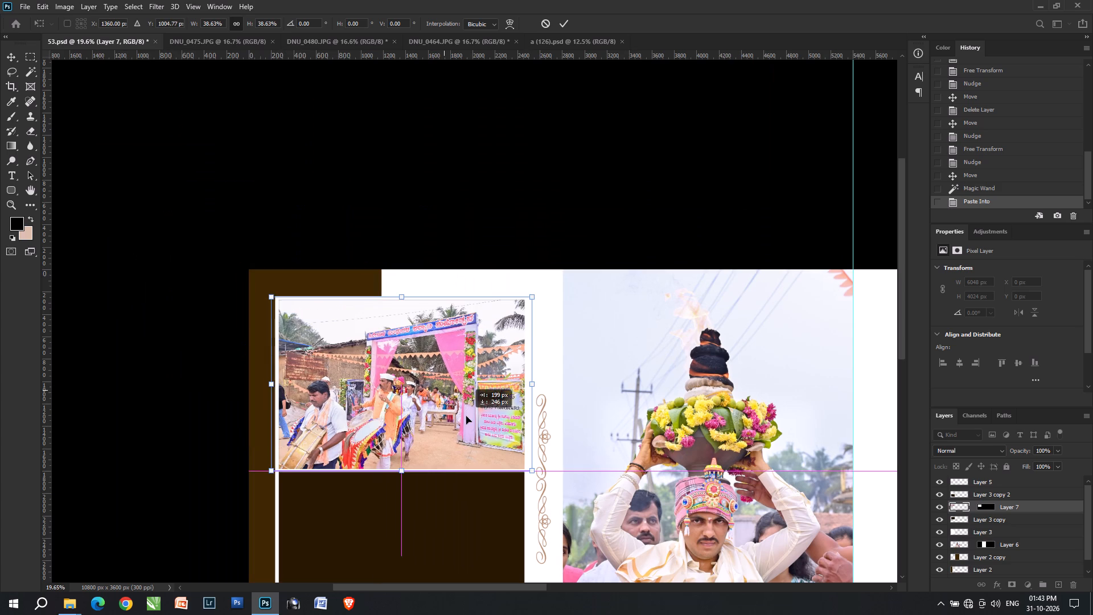
pyautogui.moveTo(466, 416); pyautogui.dragTo(470, 416)
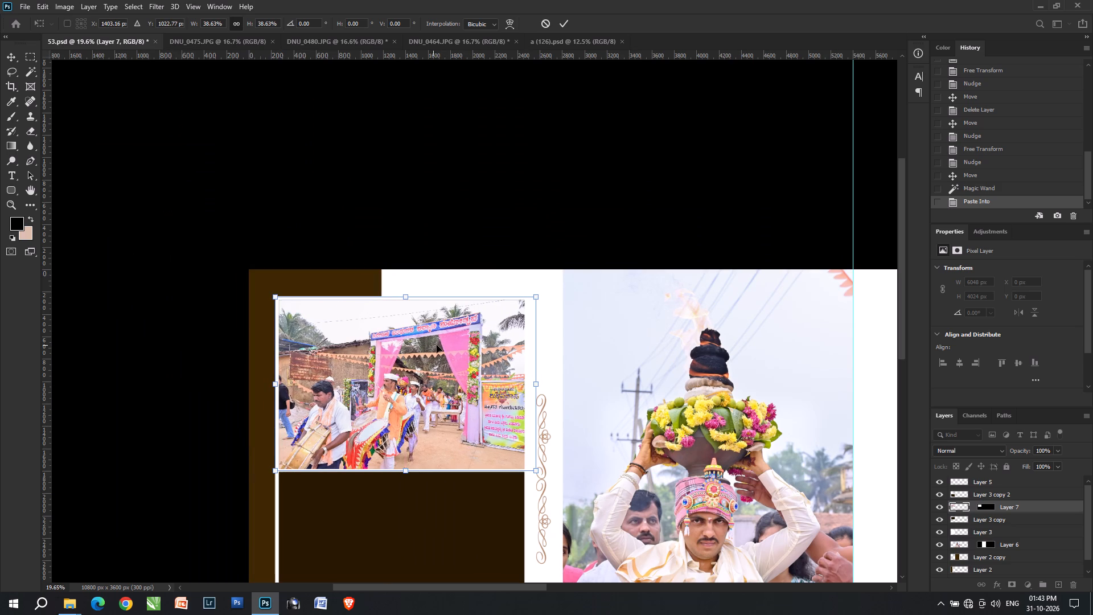
pyautogui.press('Return')
# Select the lower dark frame's area on Layer 3 copy 2 with the Magic Wand.
pyautogui.press('v')
pyautogui.rightClick(404, 525)
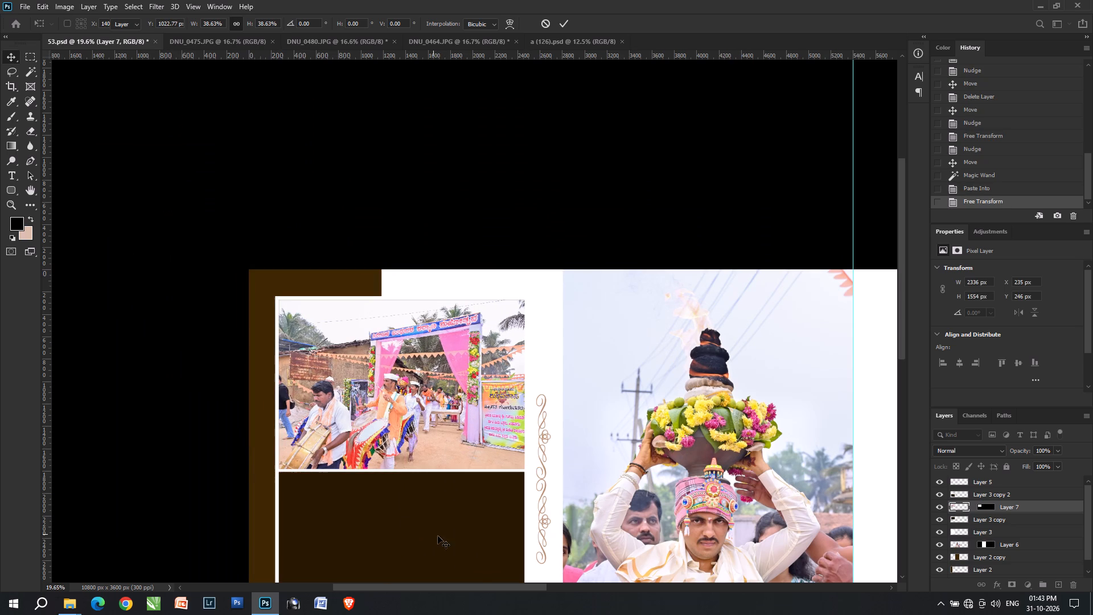
pyautogui.click(446, 542)
pyautogui.press('w')
pyautogui.click(446, 542)
# Apply the Camera Raw Filter to DNU_0475 and brighten it with Levels, midtones 1.08 and white input 243.
pyautogui.hotkey('ctrl', 'Tab')
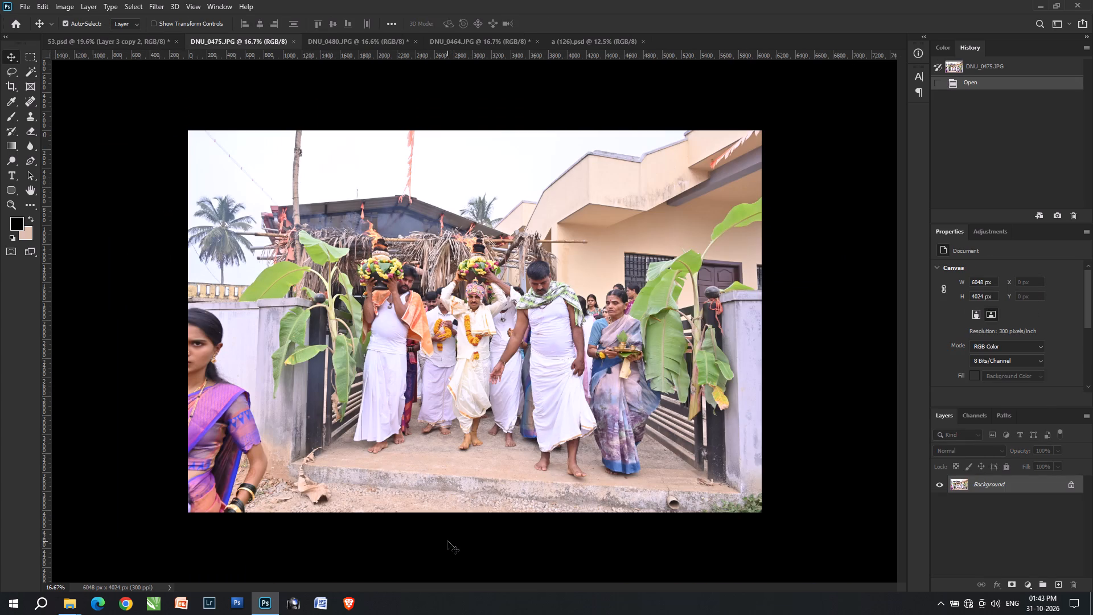
pyautogui.hotkey('ctrl', 'alt', 'f')
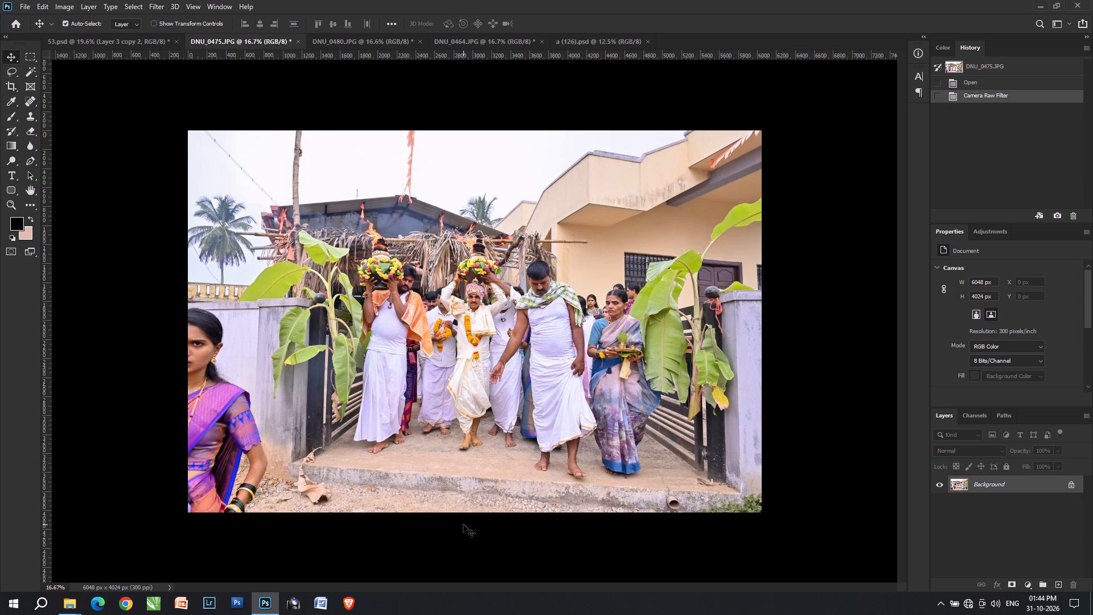
pyautogui.hotkey('ctrl', 'l')
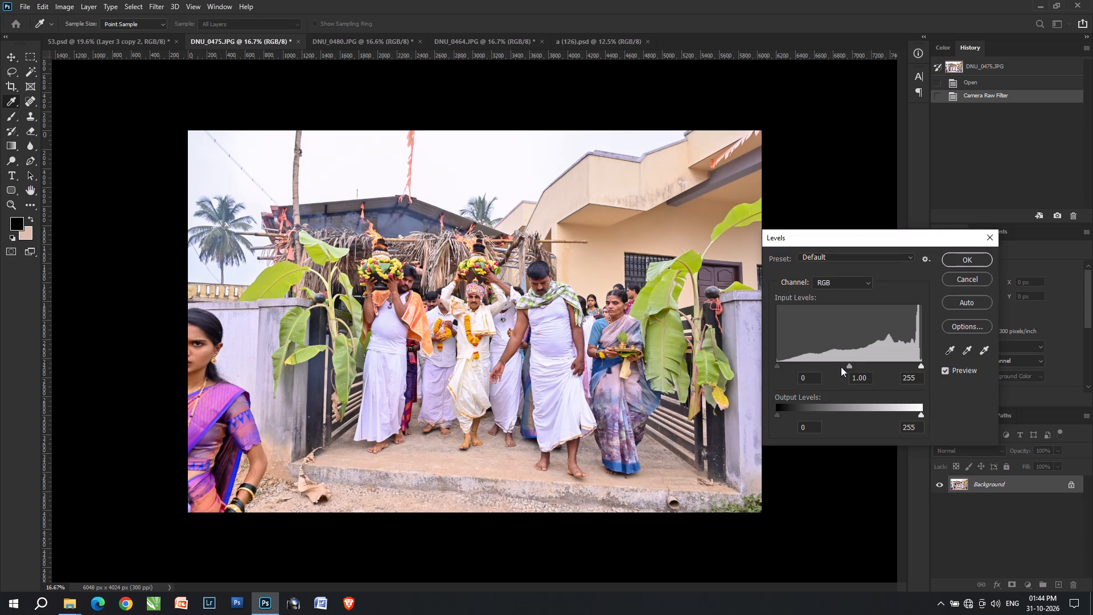
pyautogui.click(845, 362)
pyautogui.click(914, 364)
pyautogui.press('Return')
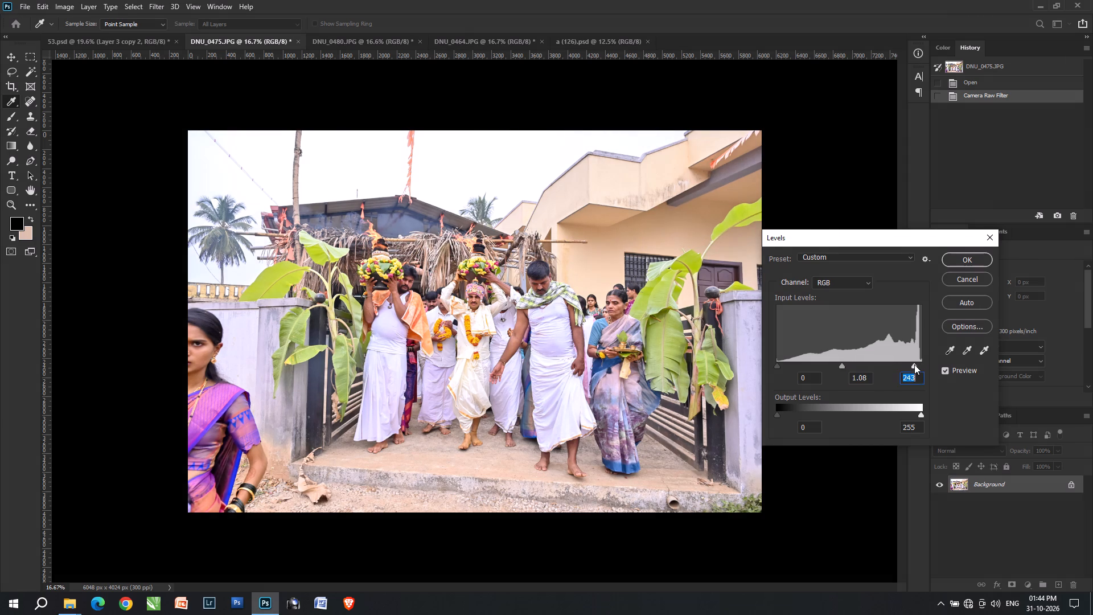
# Cut the whole DNU_0475 photo and paste it into the selected lower frame of 53.psd.
pyautogui.hotkey('ctrl', 'a')
pyautogui.hotkey('ctrl', 'x')
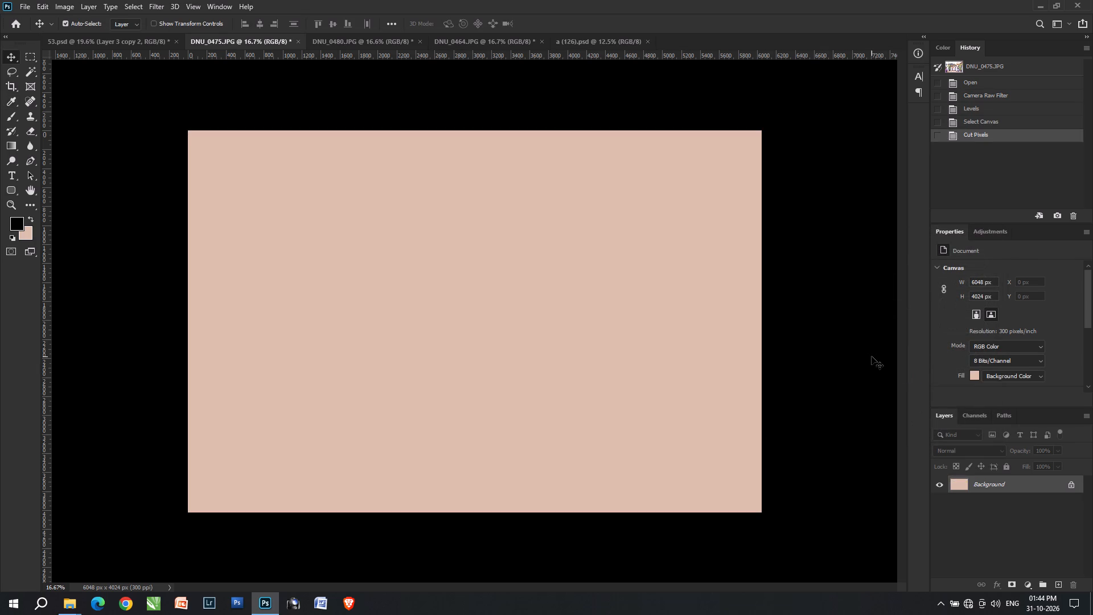
pyautogui.hotkey('ctrl', 'shift', 'Tab')
pyautogui.hotkey('ctrl', 'alt', 'shift', 'v')
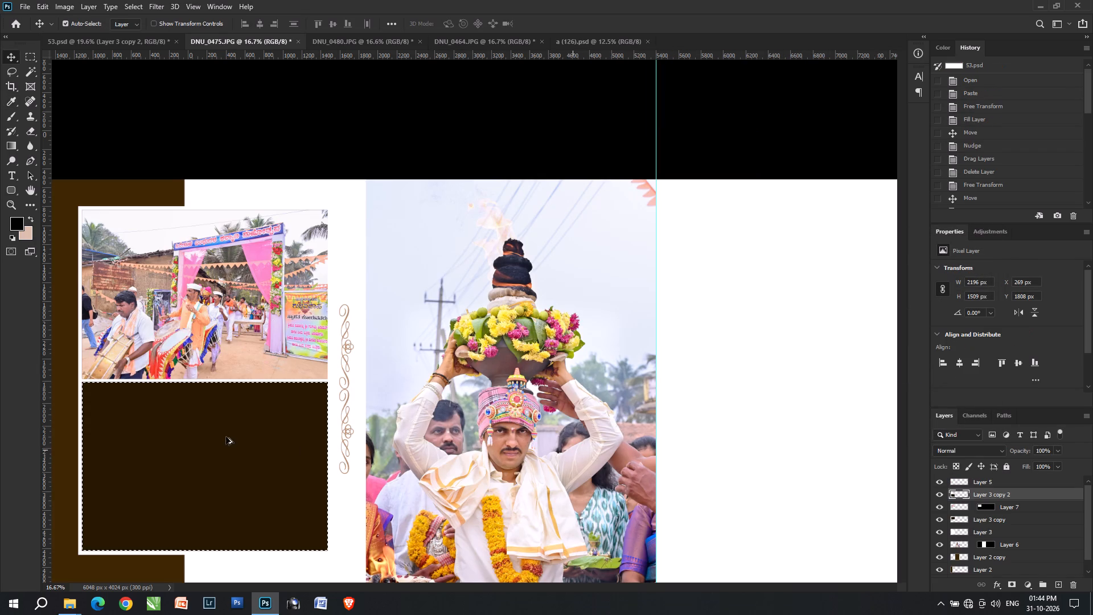
# Scale the pasted DNU_0475 photo to about 40.6% and position it to fill the lower frame.
pyautogui.hotkey('ctrl', 't')
pyautogui.hotkey('ctrl', 'shift', 't')
pyautogui.keyDown('shift'); pyautogui.moveTo(242, 297); pyautogui.dragTo(242, 476); pyautogui.keyUp('shift')
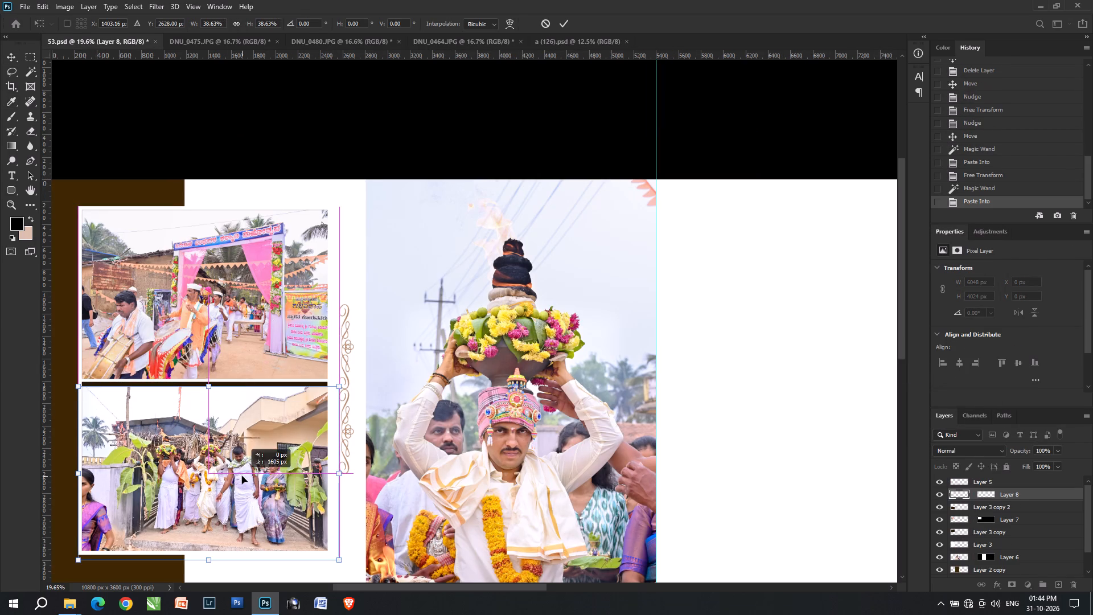
pyautogui.keyDown('shift'); pyautogui.moveTo(242, 476); pyautogui.dragTo(244, 468); pyautogui.keyUp('shift')
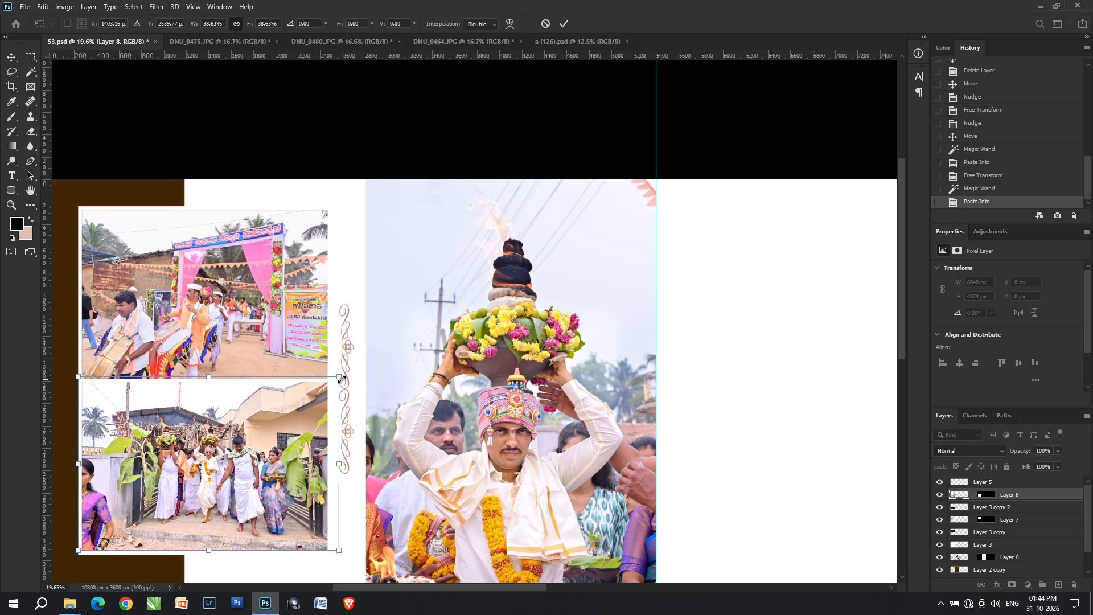
pyautogui.moveTo(302, 397); pyautogui.dragTo(292, 397)
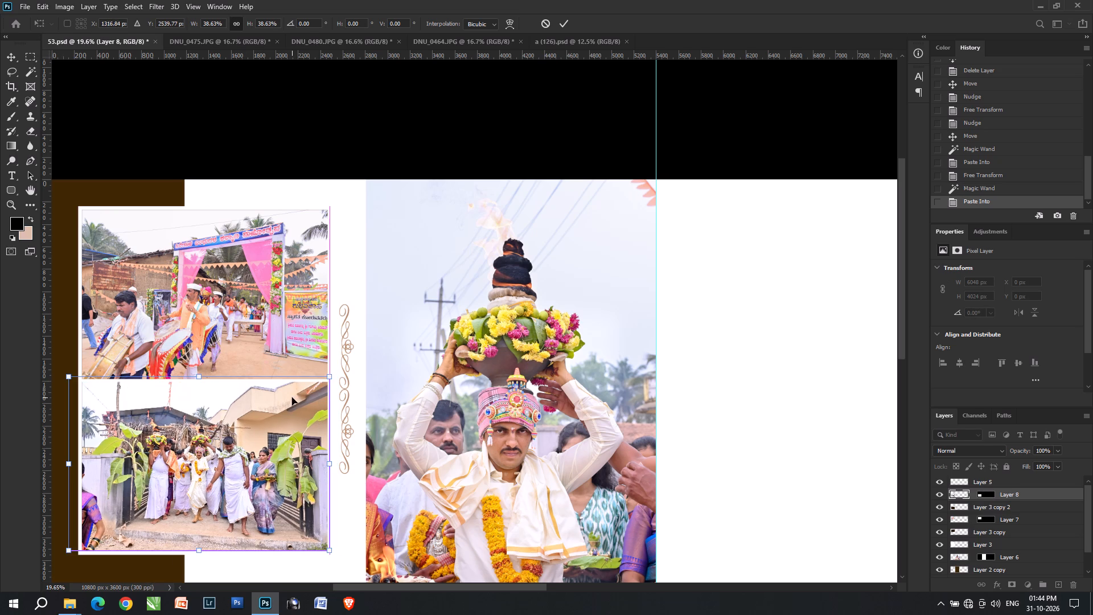
pyautogui.moveTo(327, 379); pyautogui.dragTo(333, 378)
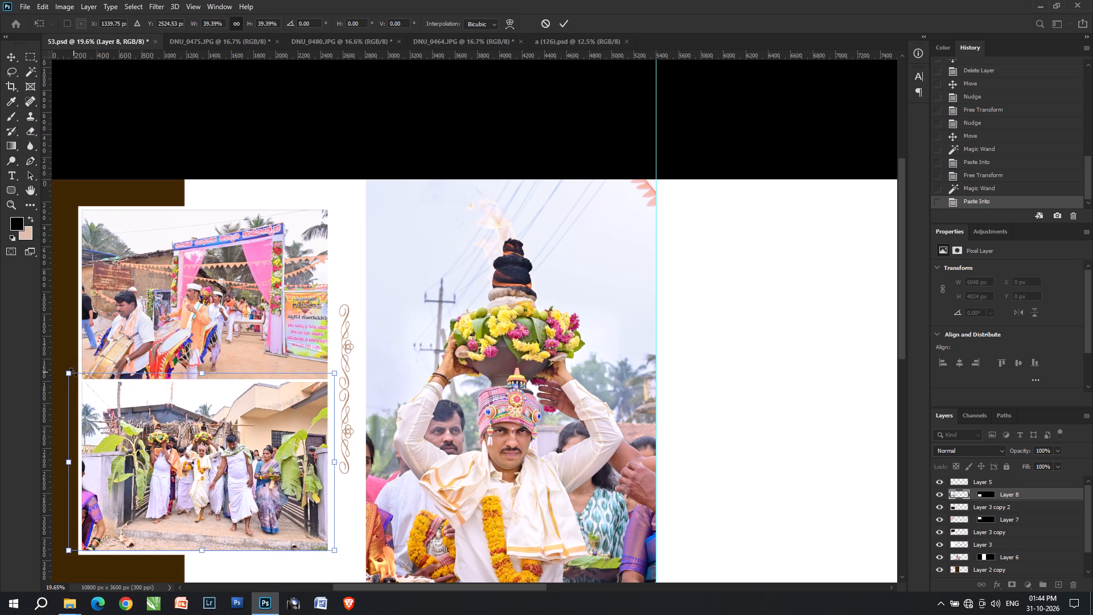
pyautogui.moveTo(73, 372); pyautogui.dragTo(67, 364)
pyautogui.press('Return')
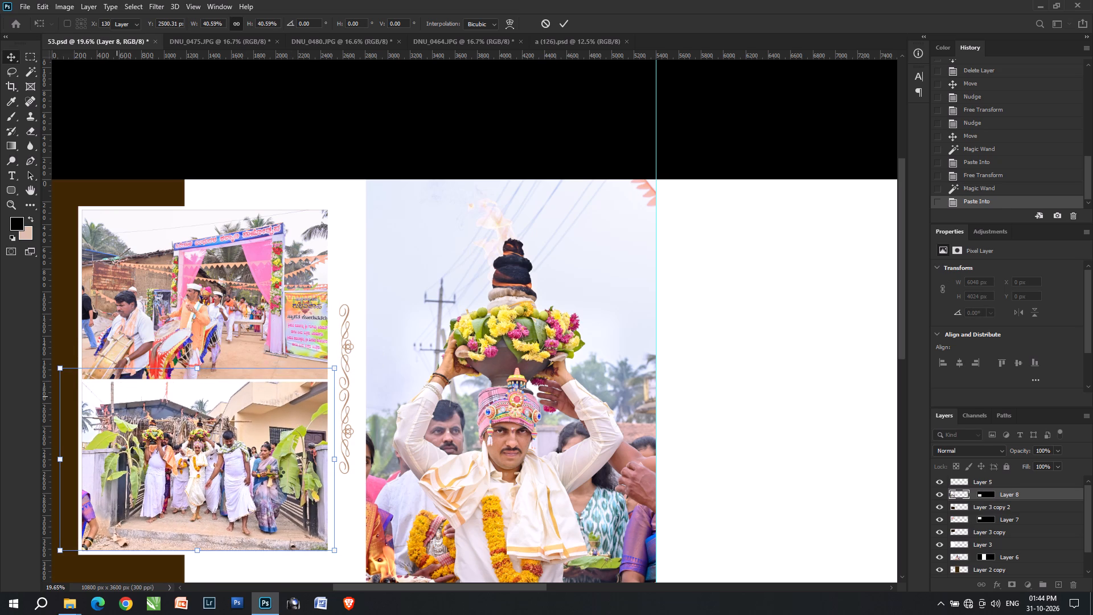
# Save the 53.psd album sheet.
pyautogui.hotkey('ctrl', 's')
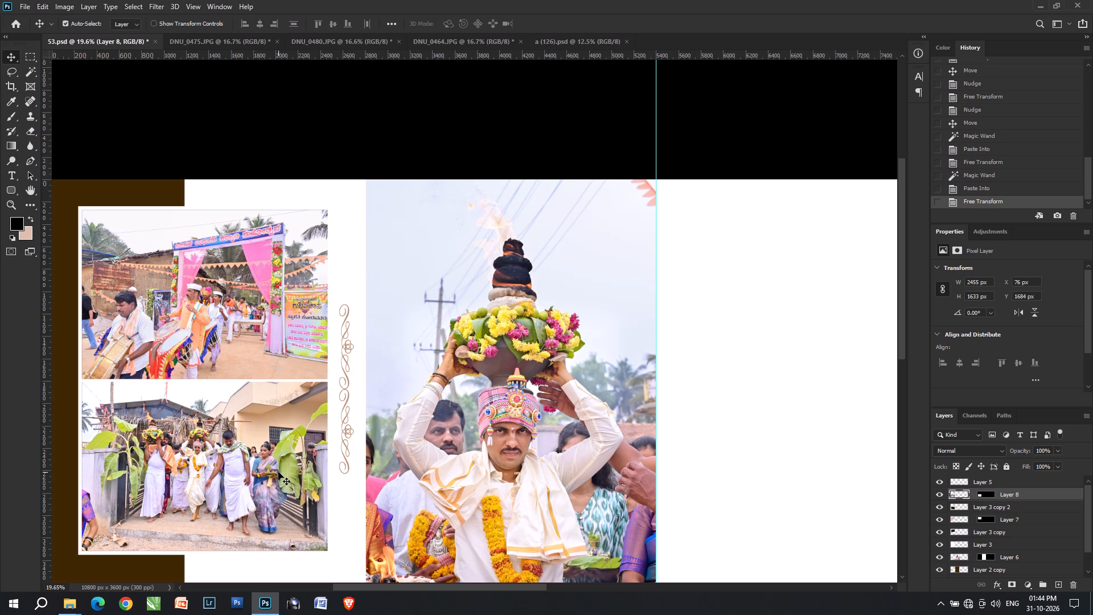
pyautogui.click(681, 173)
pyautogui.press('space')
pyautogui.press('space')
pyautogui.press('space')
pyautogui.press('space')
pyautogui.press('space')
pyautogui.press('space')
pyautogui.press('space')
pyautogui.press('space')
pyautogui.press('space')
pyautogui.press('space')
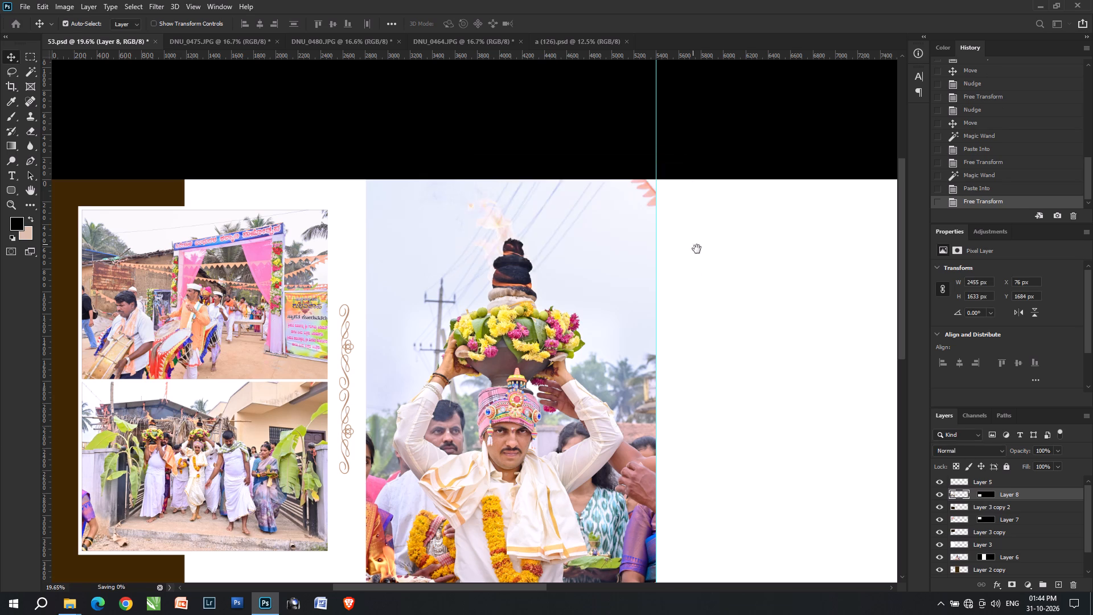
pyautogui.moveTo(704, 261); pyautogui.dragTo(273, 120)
# Close template a (126).psd and the used photos DNU_0464, DNU_0480 and DNU_0475 without saving changes.
pyautogui.hotkey('ctrl', 'Tab')
pyautogui.hotkey('ctrl', 'Tab')
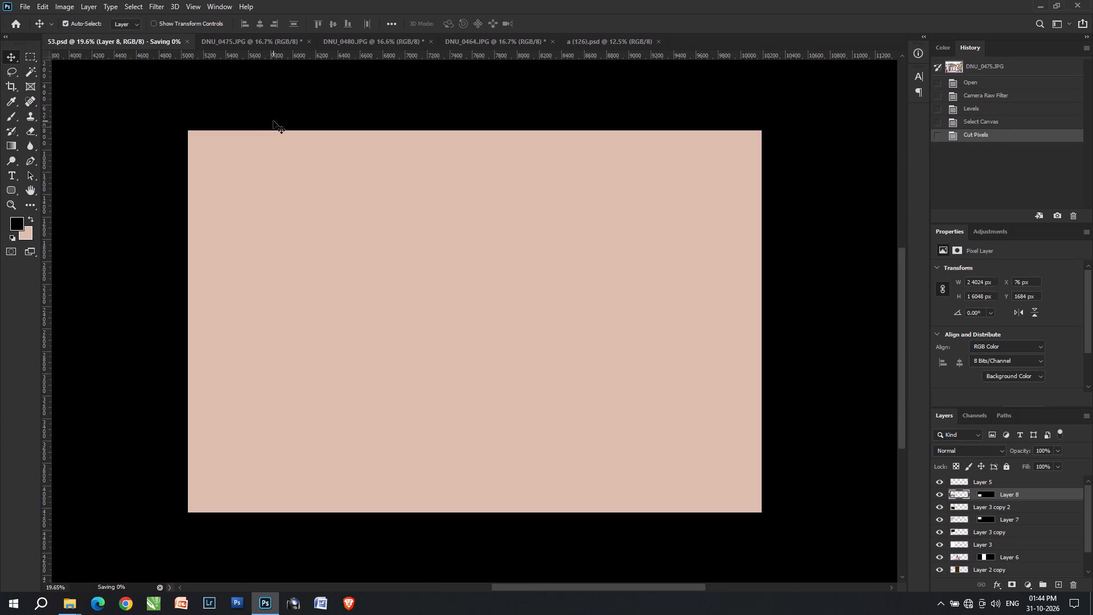
pyautogui.hotkey('ctrl', 'Tab')
pyautogui.hotkey('ctrl', 'Tab')
pyautogui.hotkey('ctrl', 'w')
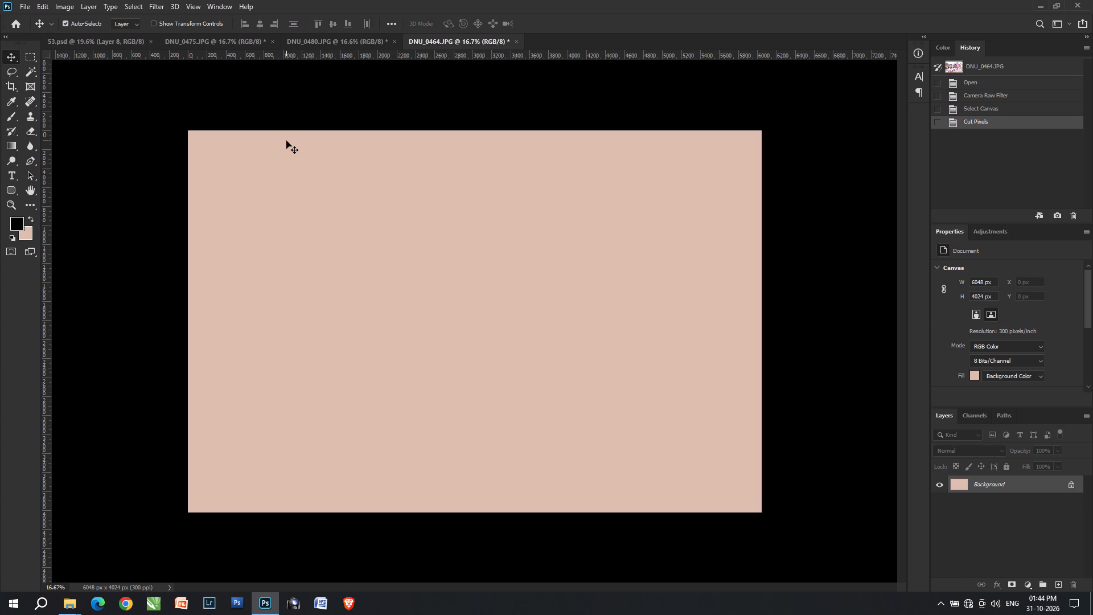
pyautogui.hotkey('ctrl', 'w')
pyautogui.hotkey('ctrl', 'Tab')
pyautogui.hotkey('ctrl', 'Return')
pyautogui.hotkey('ctrl', 'w')
pyautogui.hotkey('ctrl', 'Tab')
pyautogui.hotkey('ctrl', 'Return')
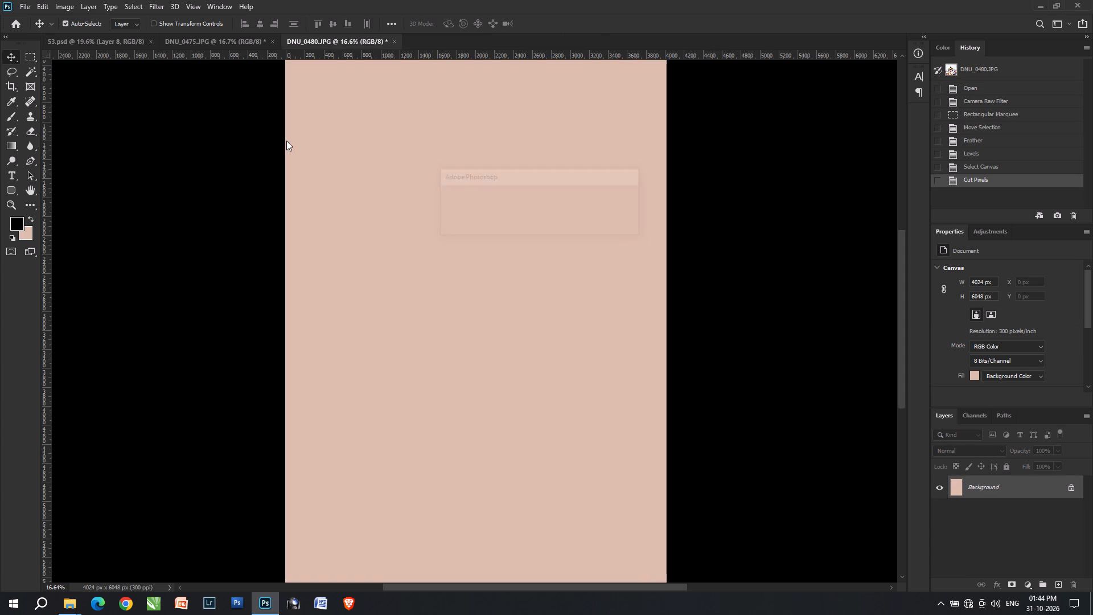
pyautogui.hotkey('ctrl', 'w')
pyautogui.hotkey('ctrl', 'Tab')
pyautogui.press('Return')
pyautogui.hotkey('alt', 'Tab')
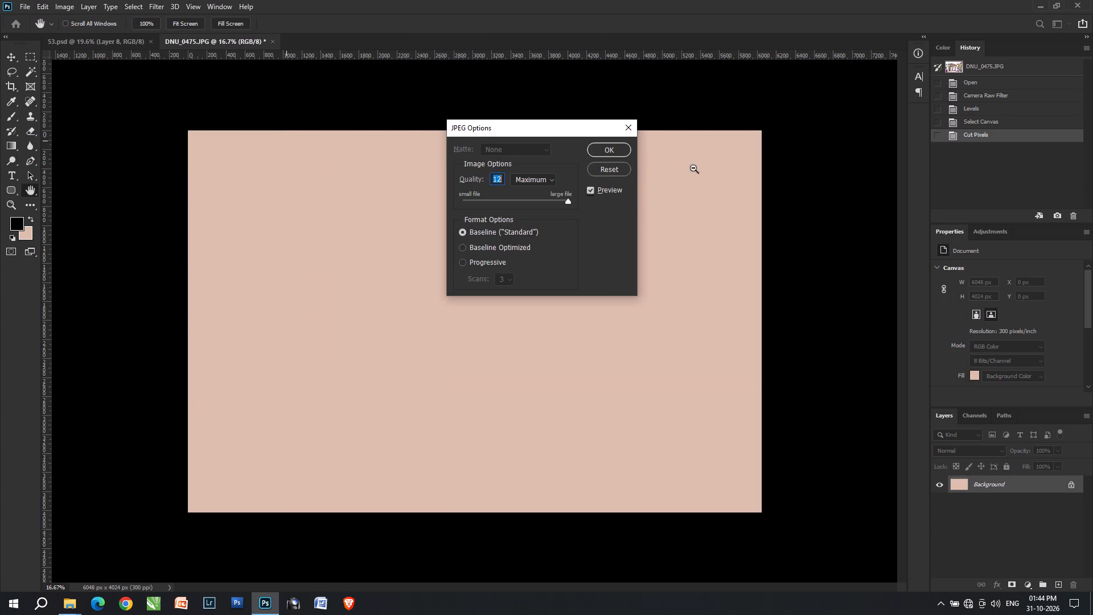
pyautogui.click(625, 130)
pyautogui.hotkey('ctrl', 'w')
pyautogui.hotkey('ctrl', 'Tab')
pyautogui.press('Return')
# Switch to the 02 Wedding folder in File Explorer and move DNU_0464, DNU_0475 and DNU_0480 into the done folder.
pyautogui.hotkey('alt', 'Tab')
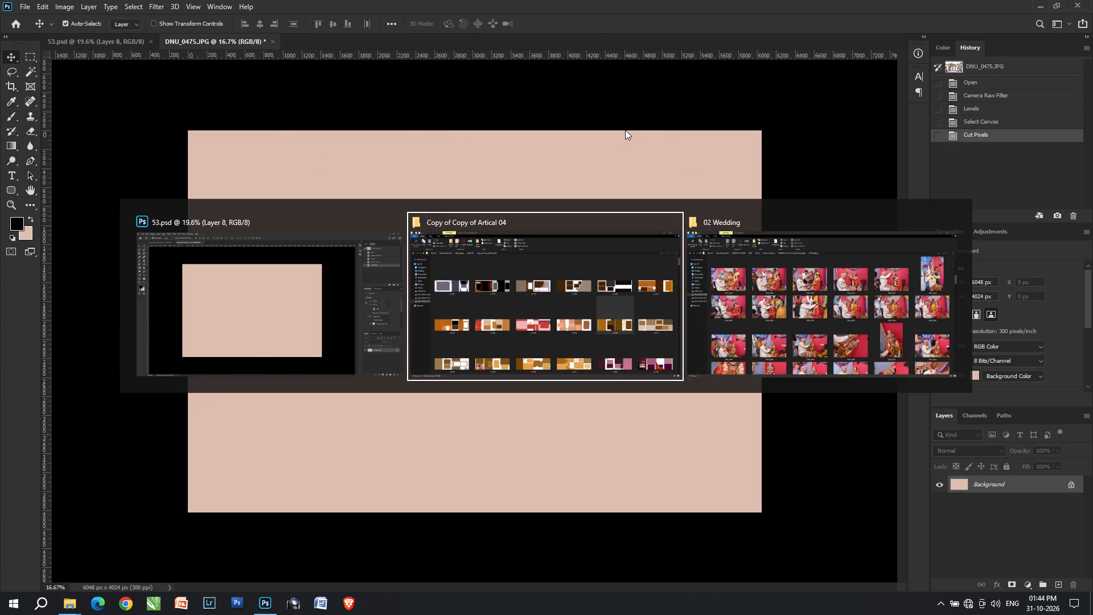
pyautogui.hotkey('alt', 'Tab')
pyautogui.scroll(15, 622, 179)
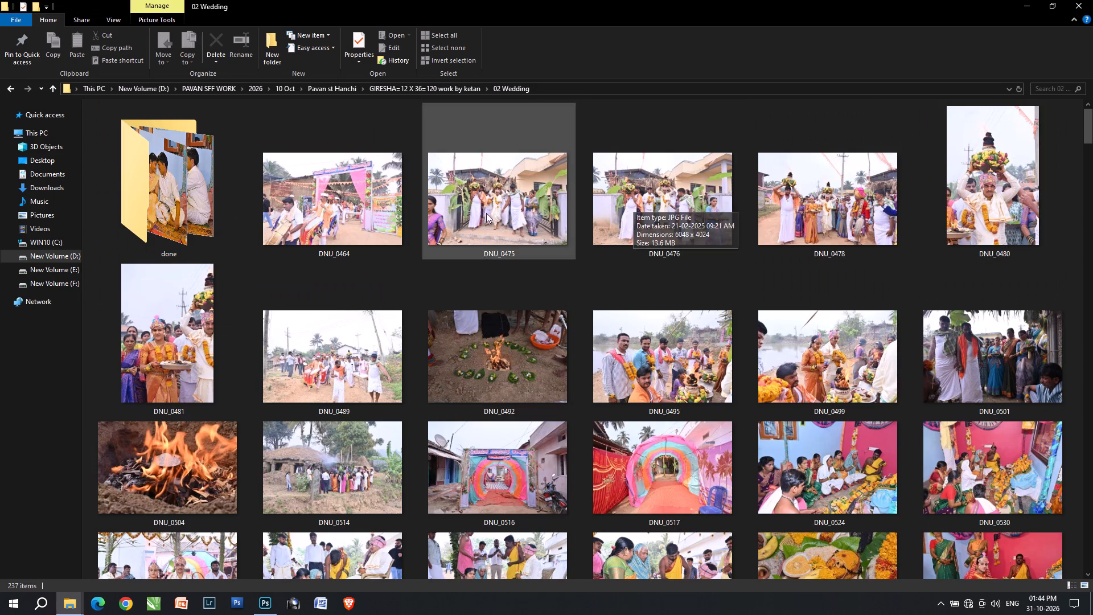
pyautogui.click(316, 191)
pyautogui.keyDown('shift'); pyautogui.click(893, 219); pyautogui.keyUp('shift')
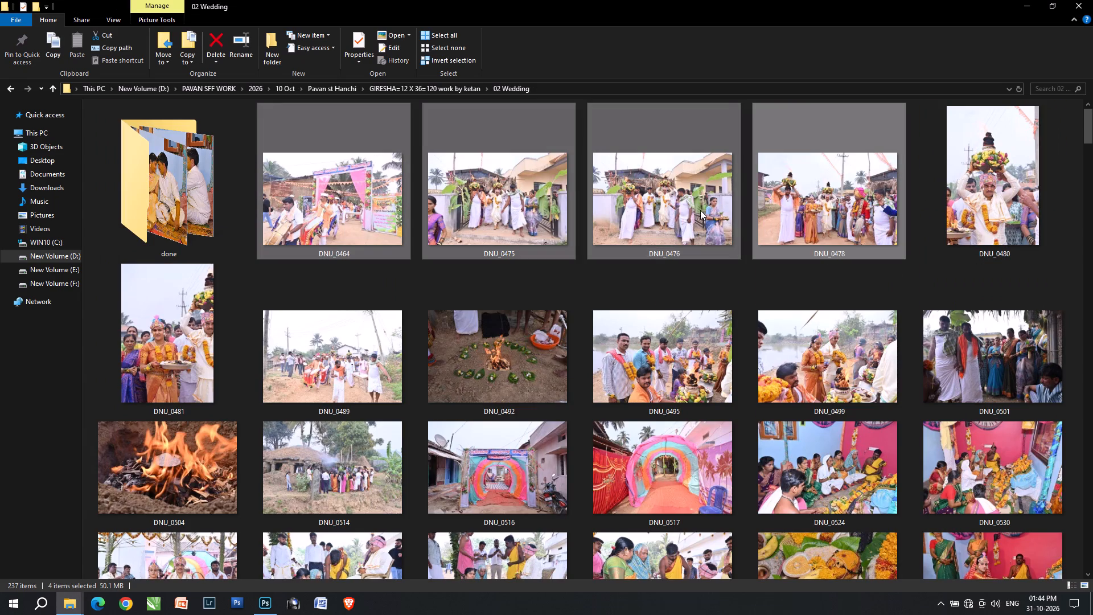
pyautogui.keyDown('ctrl'); pyautogui.click(537, 201); pyautogui.keyUp('ctrl')
pyautogui.click(327, 200)
pyautogui.keyDown('shift'); pyautogui.click(528, 219); pyautogui.keyUp('shift')
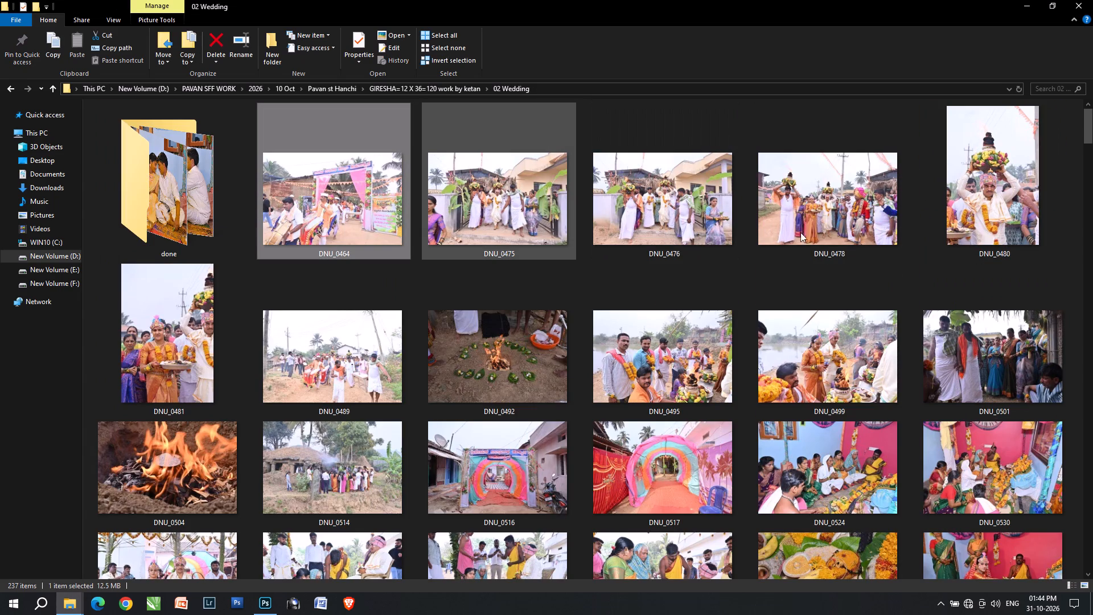
pyautogui.keyDown('ctrl'); pyautogui.click(1016, 208); pyautogui.keyUp('ctrl')
pyautogui.moveTo(437, 202); pyautogui.dragTo(199, 206)
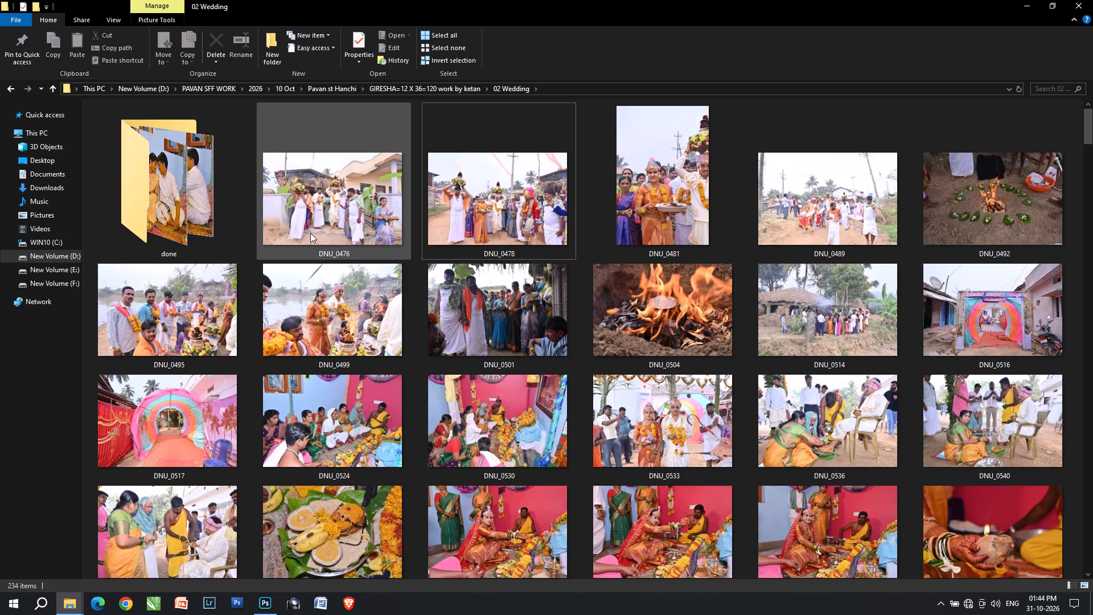
# Select photos DNU_0476, DNU_0478 and DNU_0481 in the 02 Wedding folder and open them in Photoshop.
pyautogui.click(311, 233)
pyautogui.keyDown('shift'); pyautogui.click(661, 214); pyautogui.keyUp('shift')
pyautogui.moveTo(425, 187); pyautogui.dragTo(448, 171)
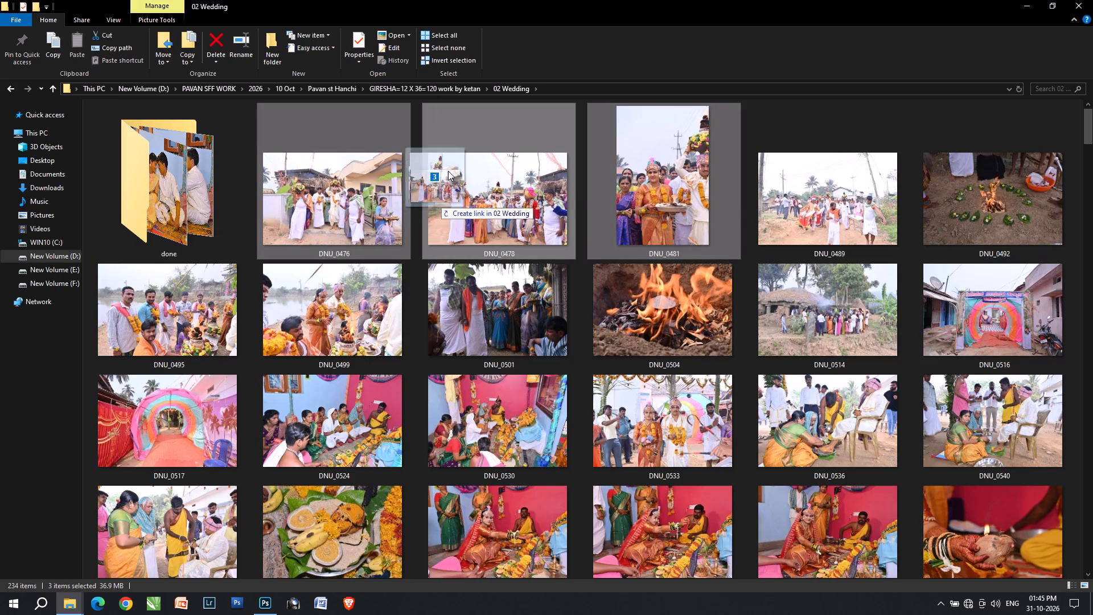
pyautogui.moveTo(448, 171); pyautogui.dragTo(525, 0)
pyautogui.hotkey('alt', 'Tab')
pyautogui.click(525, 0)
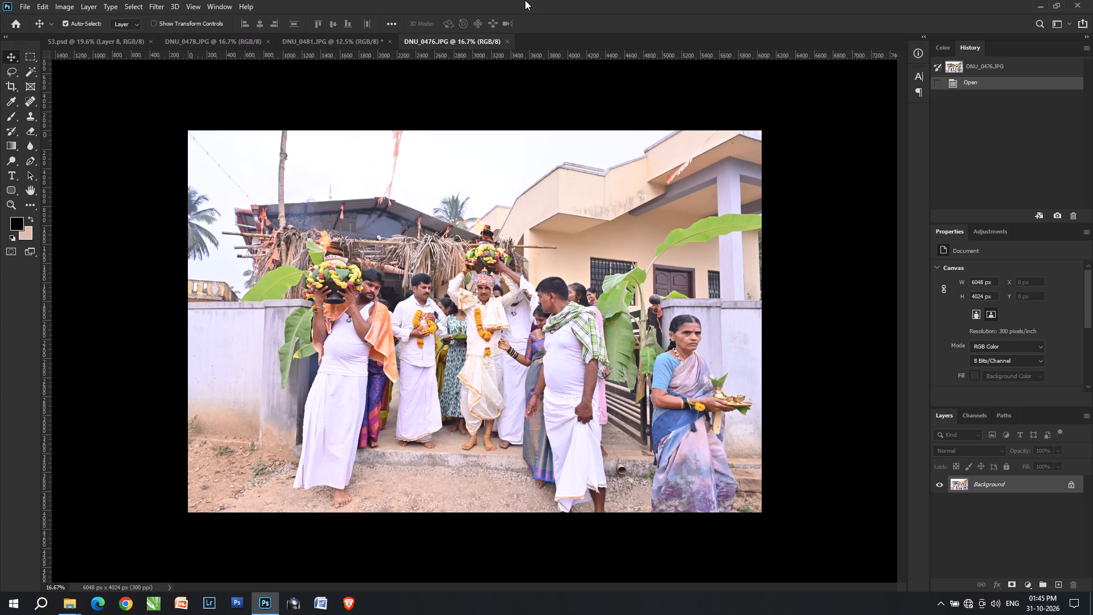
# Apply the Camera Raw Filter to the portrait photo DNU_0481.
pyautogui.hotkey('ctrl', 'shift', 'Tab')
pyautogui.hotkey('ctrl', 'shift', 'Tab')
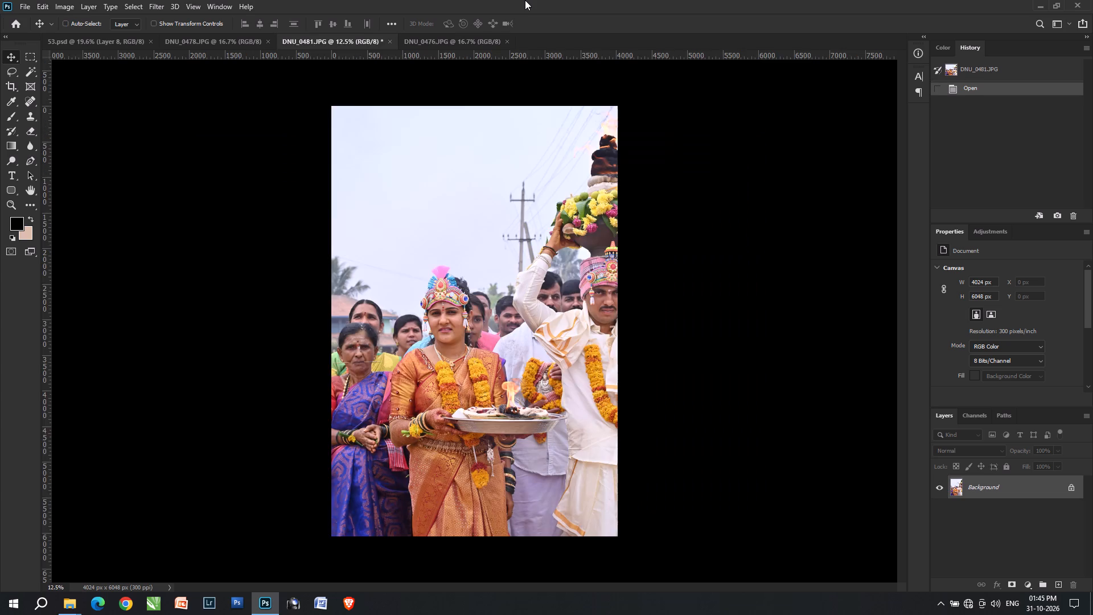
pyautogui.hotkey('ctrl', 'Tab')
pyautogui.hotkey('ctrl', 'alt', 'f')
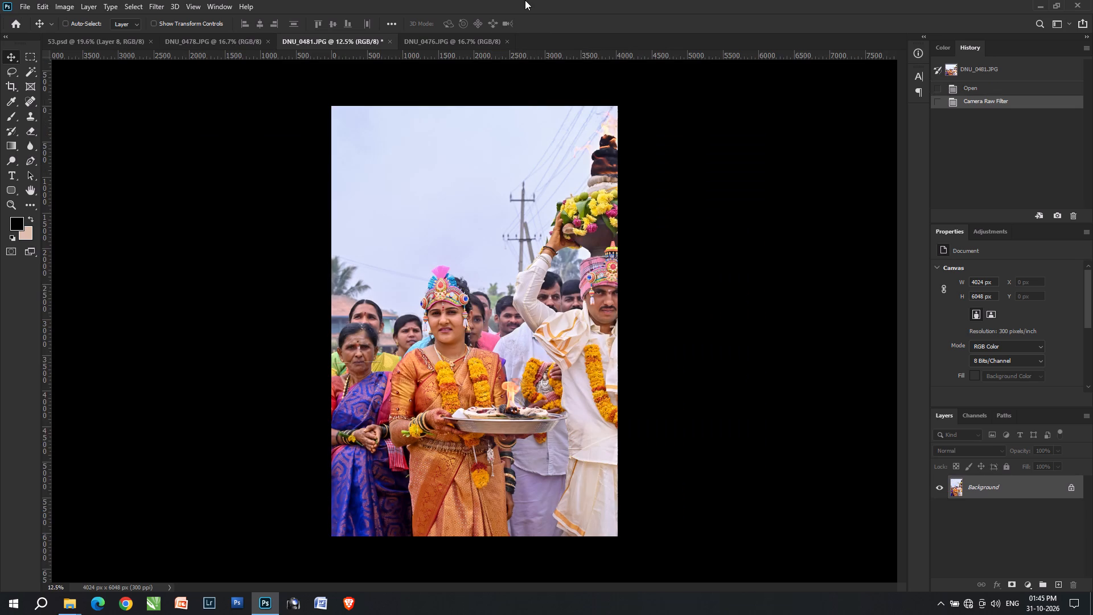
# Brighten the DNU_0481 photo with Levels, raising the midtones and setting the white input level to 231.
pyautogui.hotkey('ctrl', 'z')
pyautogui.hotkey('ctrl', 'shift', 'z')
pyautogui.hotkey('ctrl', 'l')
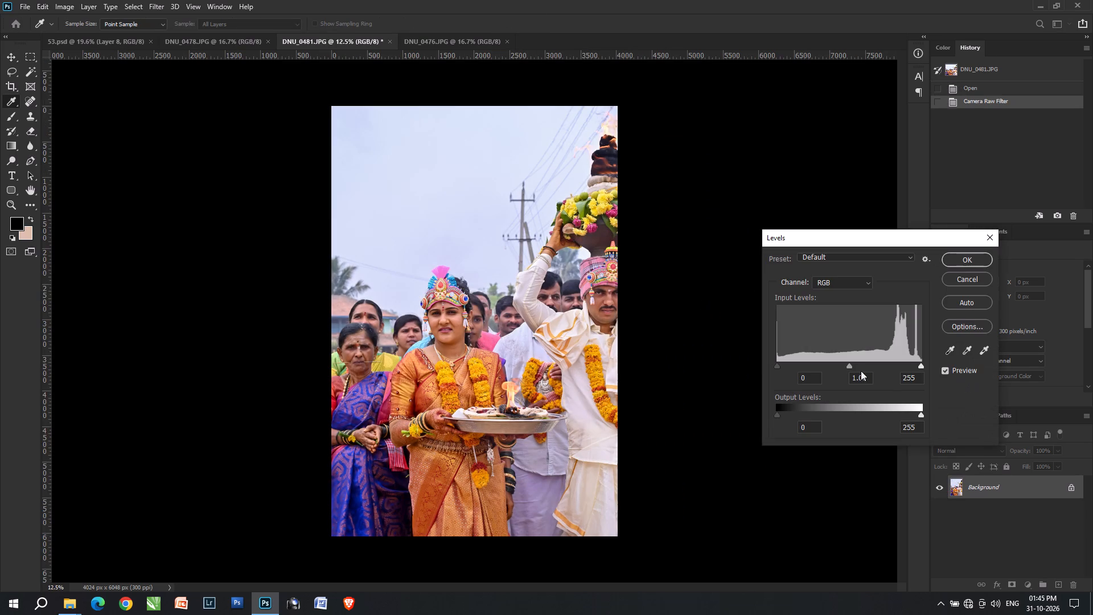
pyautogui.click(843, 364)
pyautogui.click(910, 363)
pyautogui.scroll(-5, 906, 371)
pyautogui.scroll(2, 850, 373)
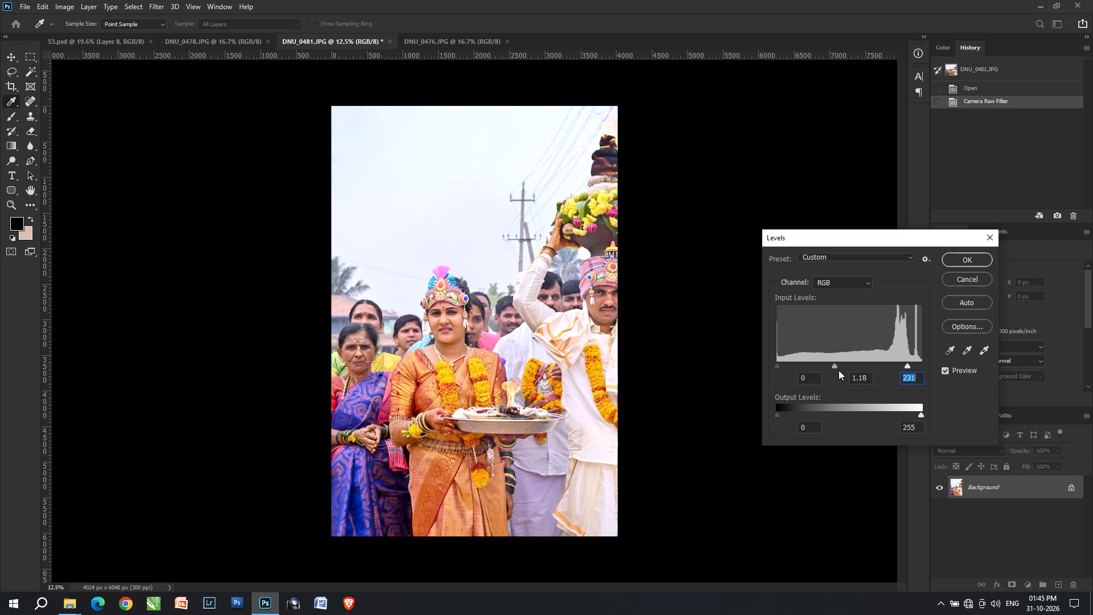
pyautogui.scroll(3, 839, 370)
pyautogui.click(835, 368)
pyautogui.scroll(4, 788, 354)
pyautogui.press('Return')
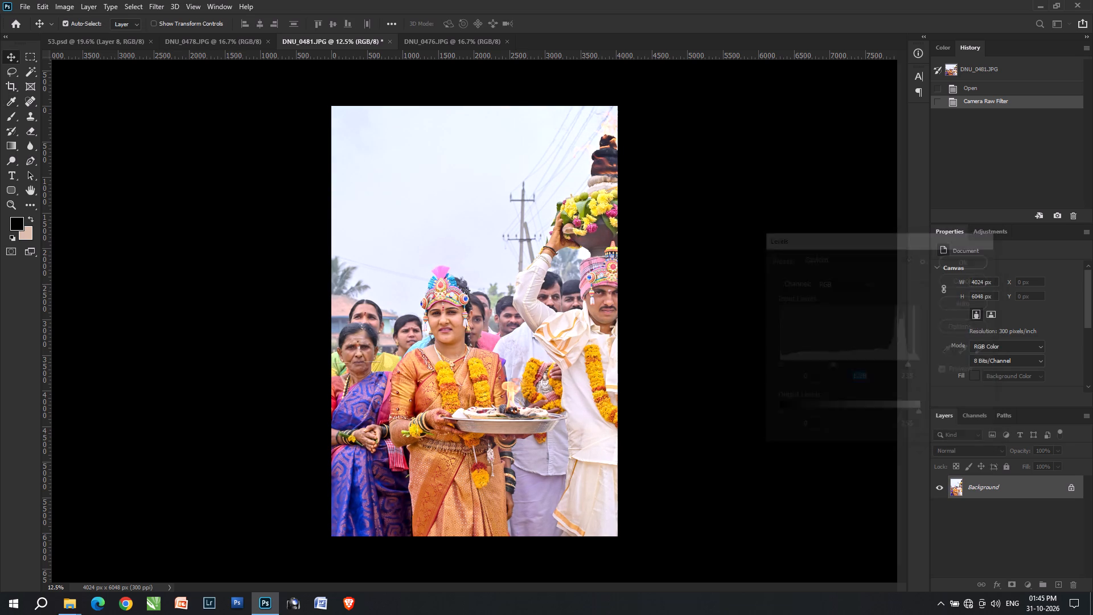
# Compare DNU_0481 before and after the Levels adjustment, checking the bride's face up close.
pyautogui.keyDown('alt'); pyautogui.scroll(17, 466, 301); pyautogui.keyUp('alt')
pyautogui.hotkey('ctrl', 'z')
pyautogui.hotkey('ctrl', 'shift', 'z')
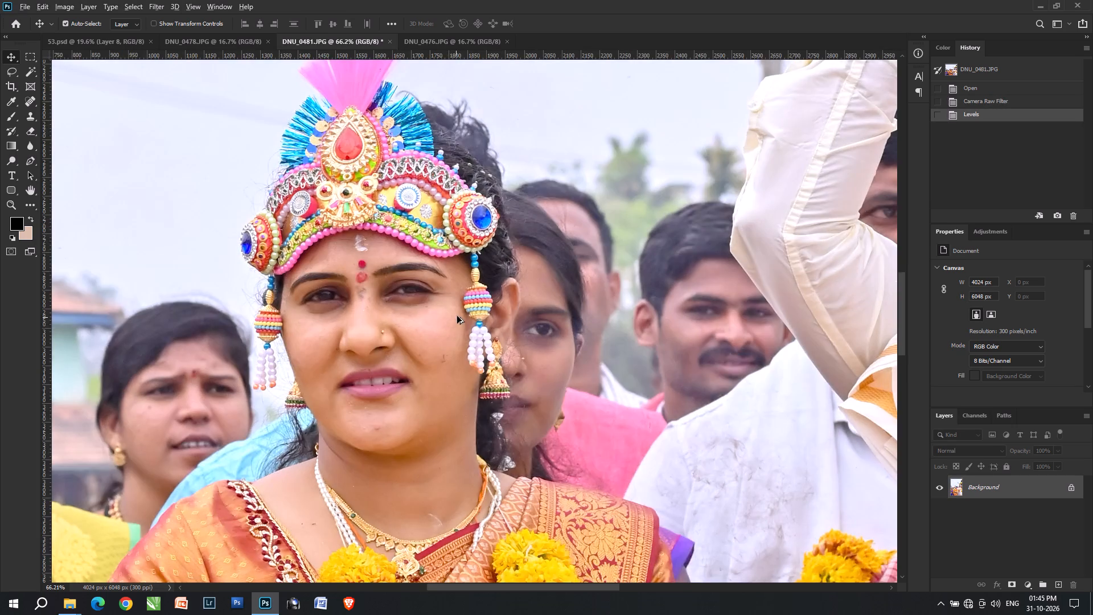
pyautogui.keyDown('alt'); pyautogui.scroll(-15, 458, 315); pyautogui.keyUp('alt')
pyautogui.click(991, 73)
pyautogui.click(976, 117)
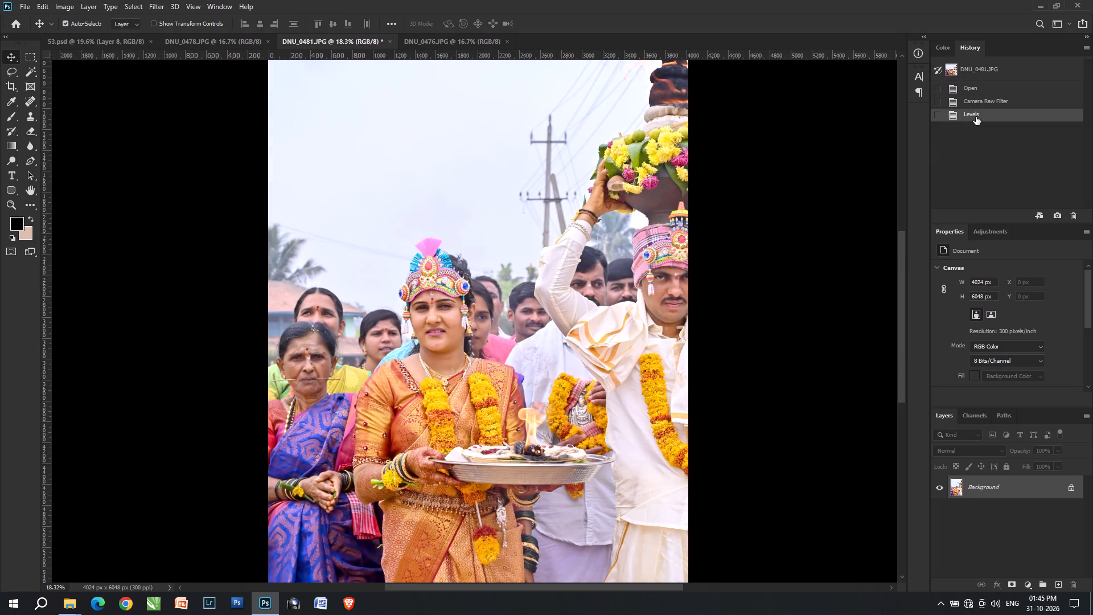
pyautogui.keyDown('alt'); pyautogui.scroll(-6, 489, 284); pyautogui.keyUp('alt')
# Switch to File Explorer and browse the Copy of Copy of Artical 04 folder for a suitable album template, previewing a (160).
pyautogui.click(198, 42)
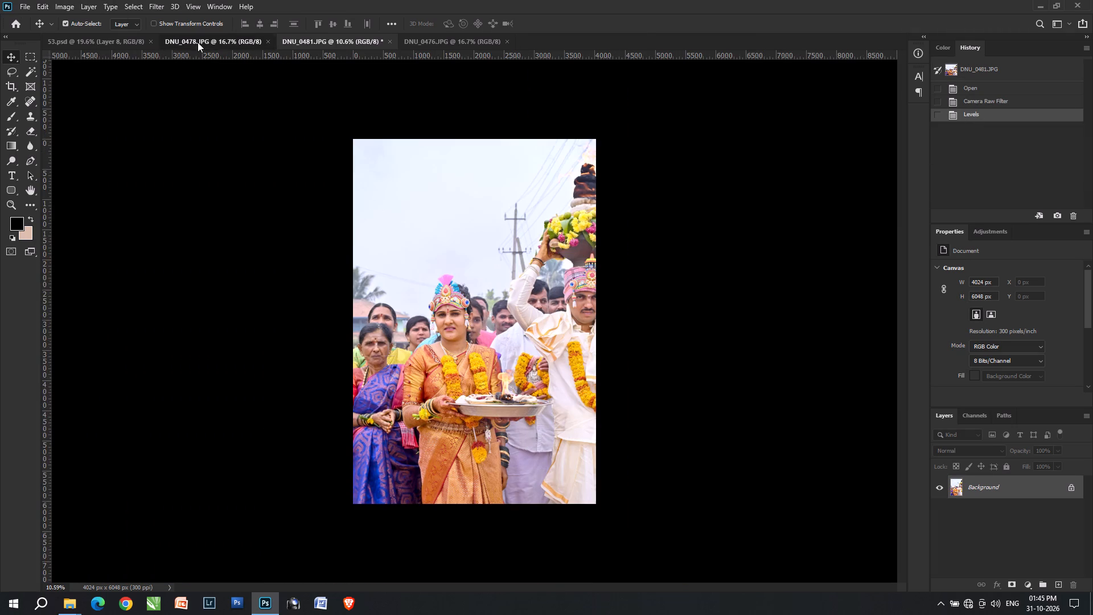
pyautogui.hotkey('alt', 'Tab')
pyautogui.hotkey('alt', 'Tab')
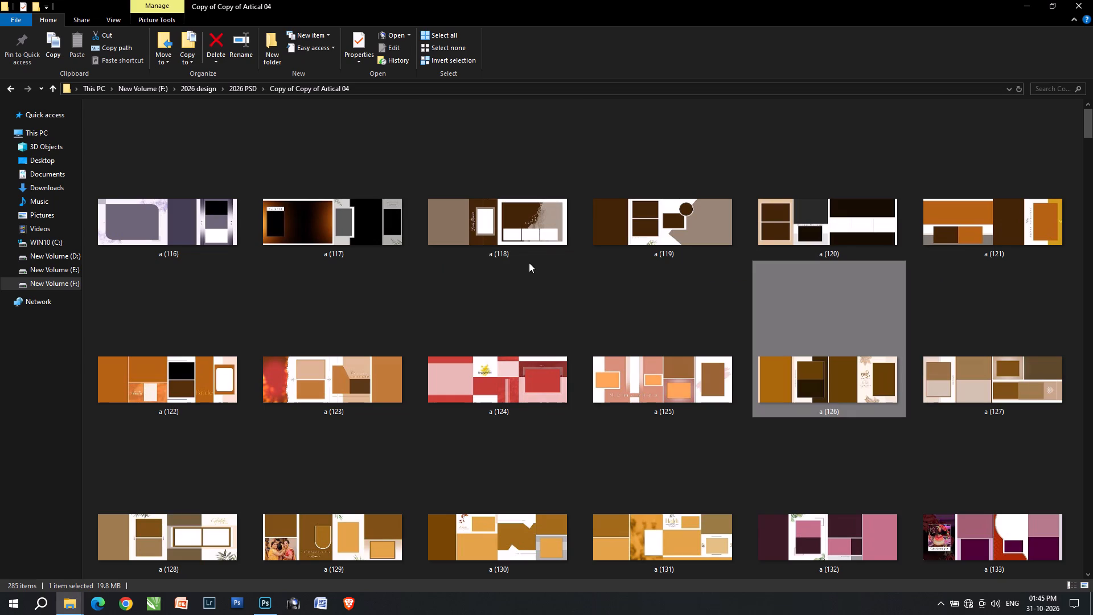
pyautogui.scroll(-1, 469, 335)
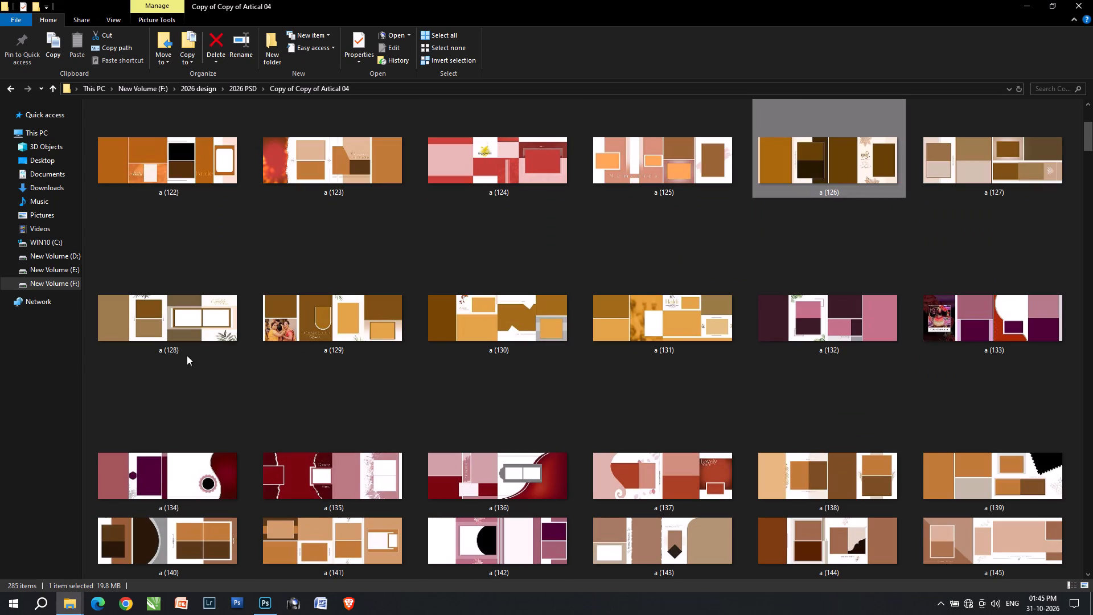
pyautogui.scroll(-1, 178, 342)
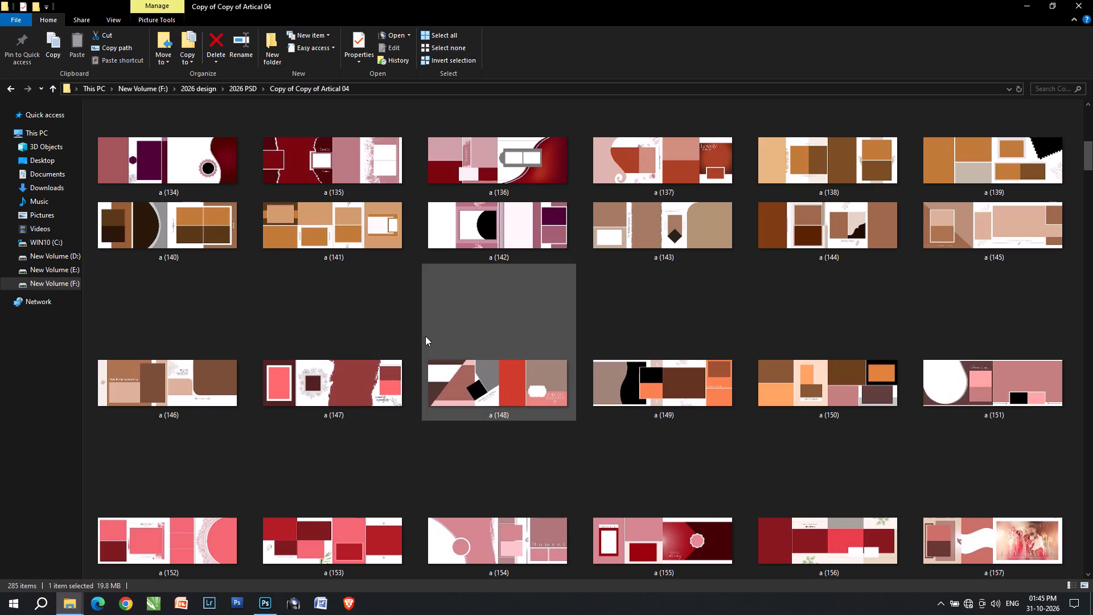
pyautogui.scroll(-1, 542, 340)
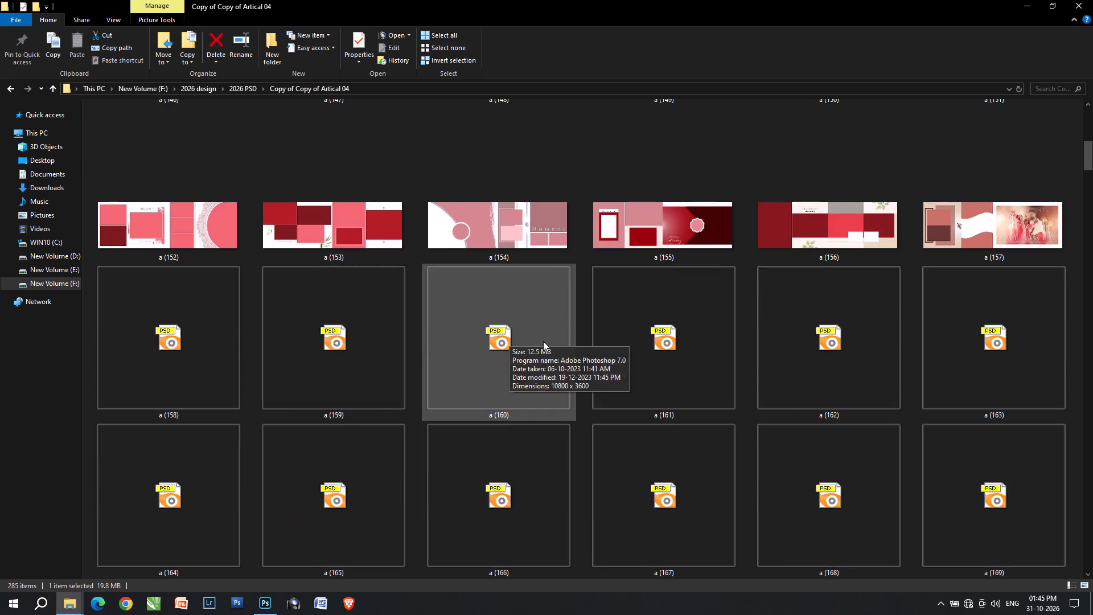
pyautogui.scroll(-1, 550, 345)
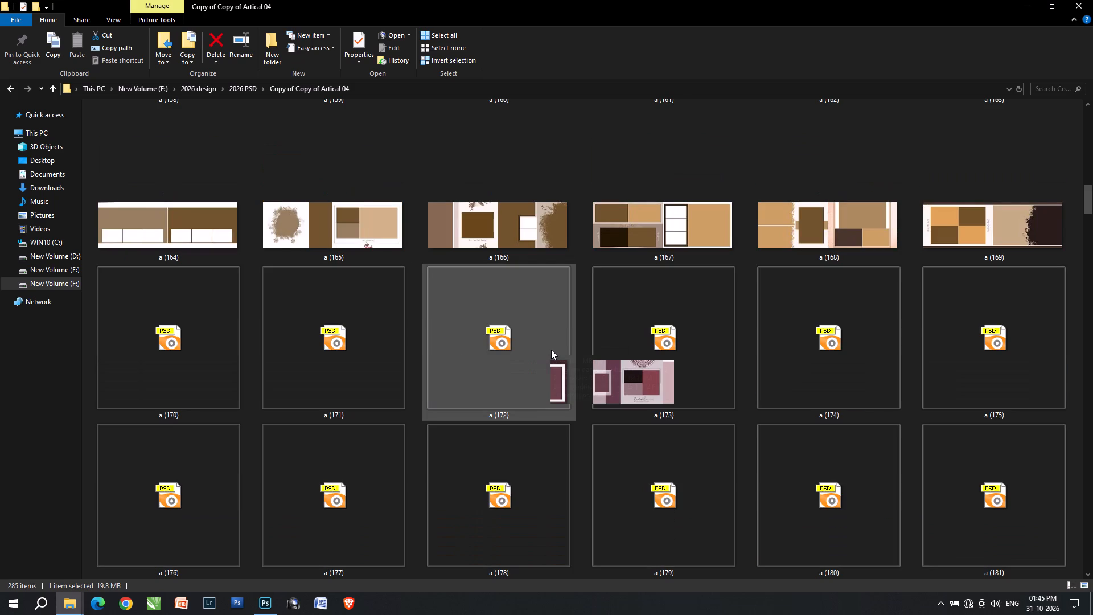
pyautogui.scroll(1, 551, 350)
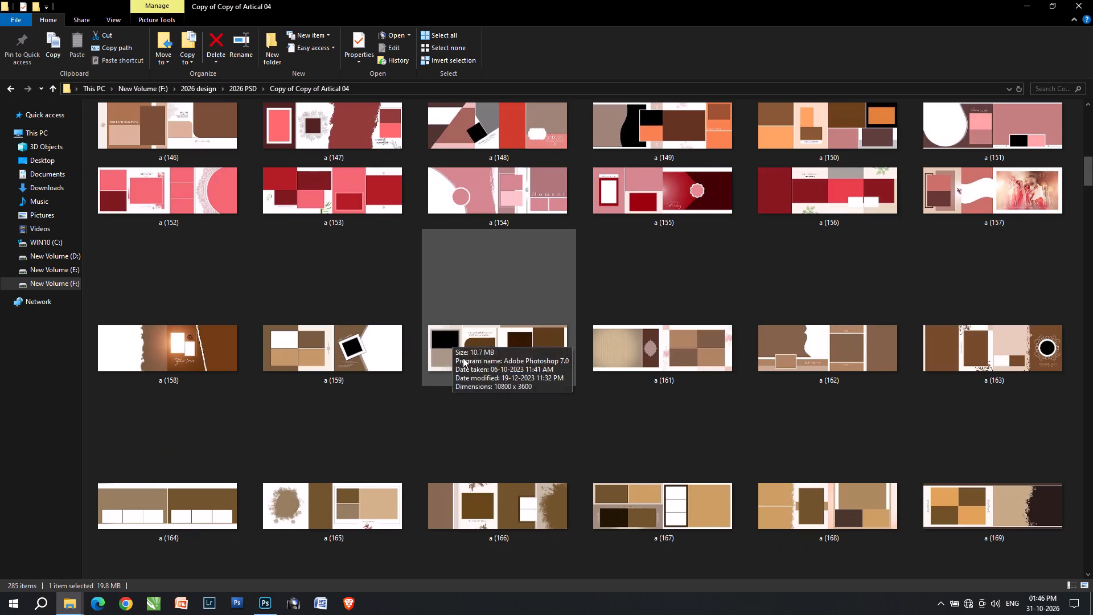
pyautogui.doubleClick(463, 358)
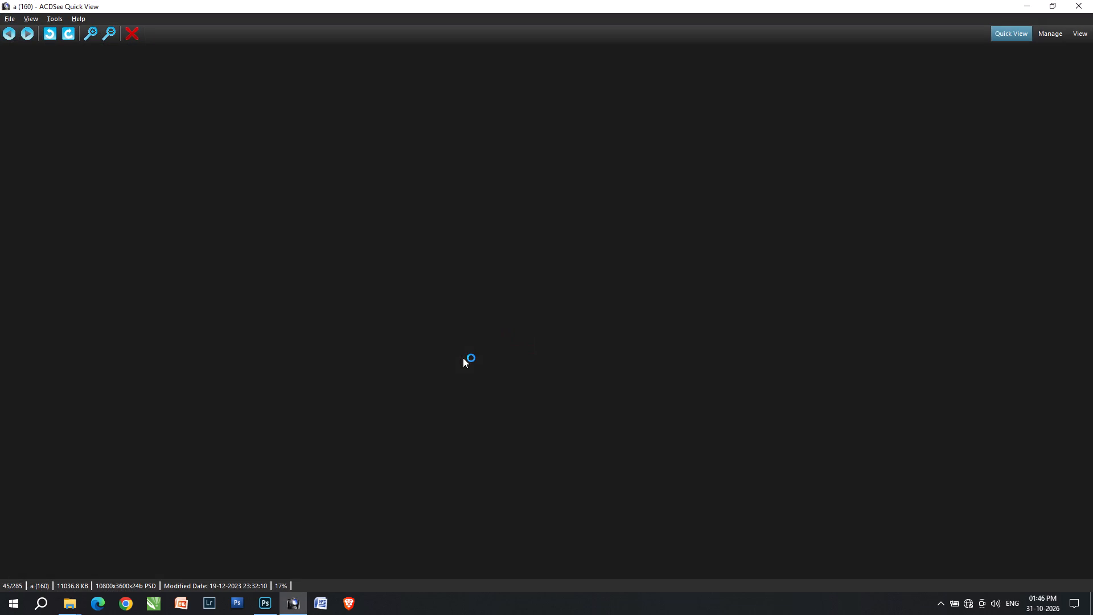
pyautogui.click(1092, 0)
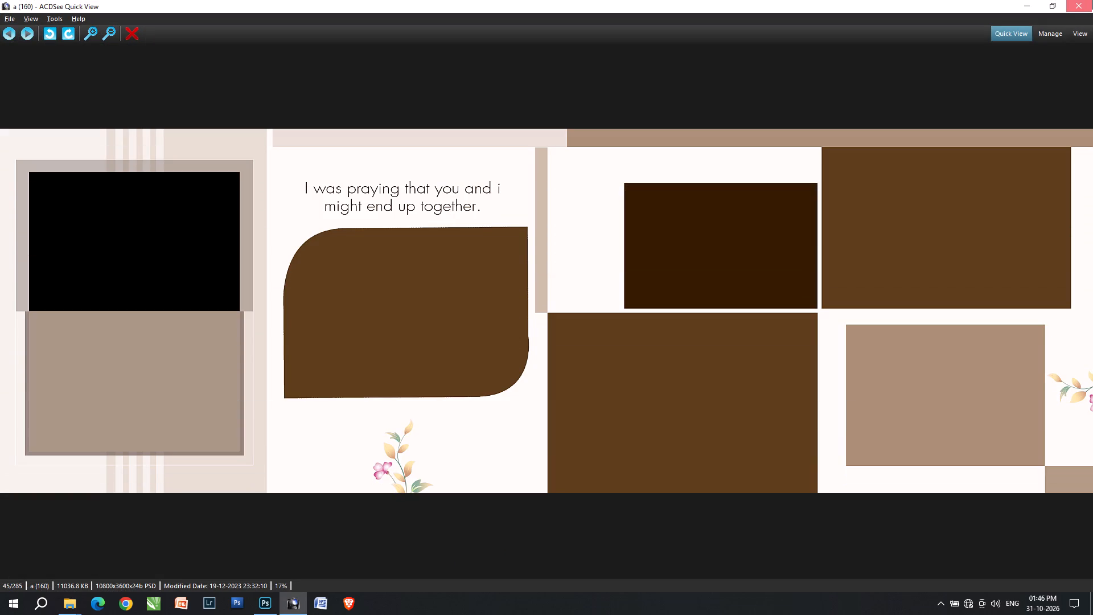
pyautogui.scroll(-2, 662, 384)
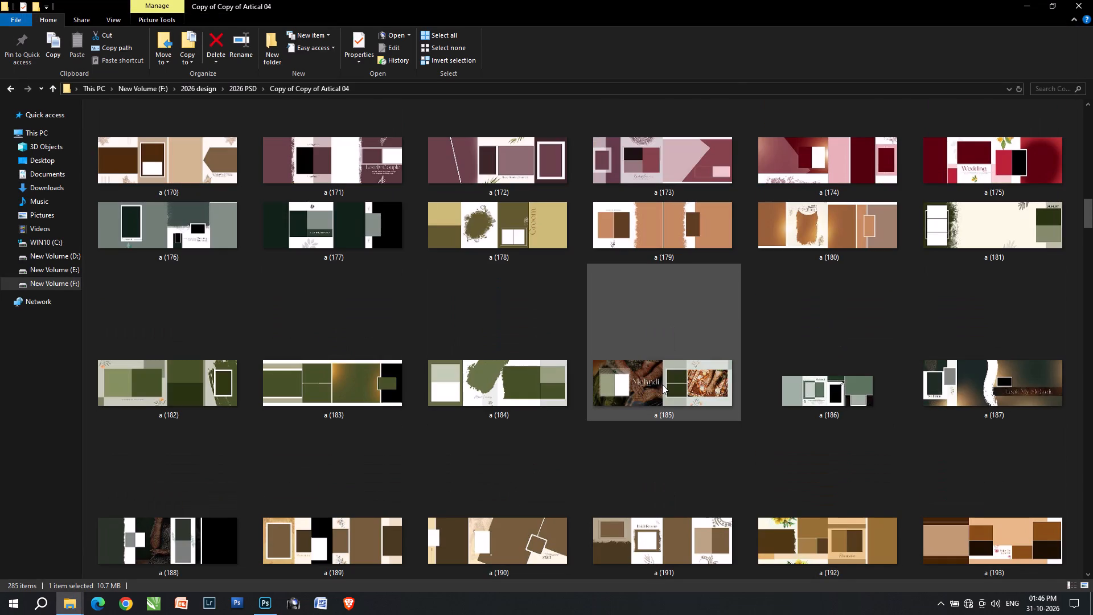
pyautogui.scroll(-1, 662, 384)
pyautogui.scroll(-1, 602, 401)
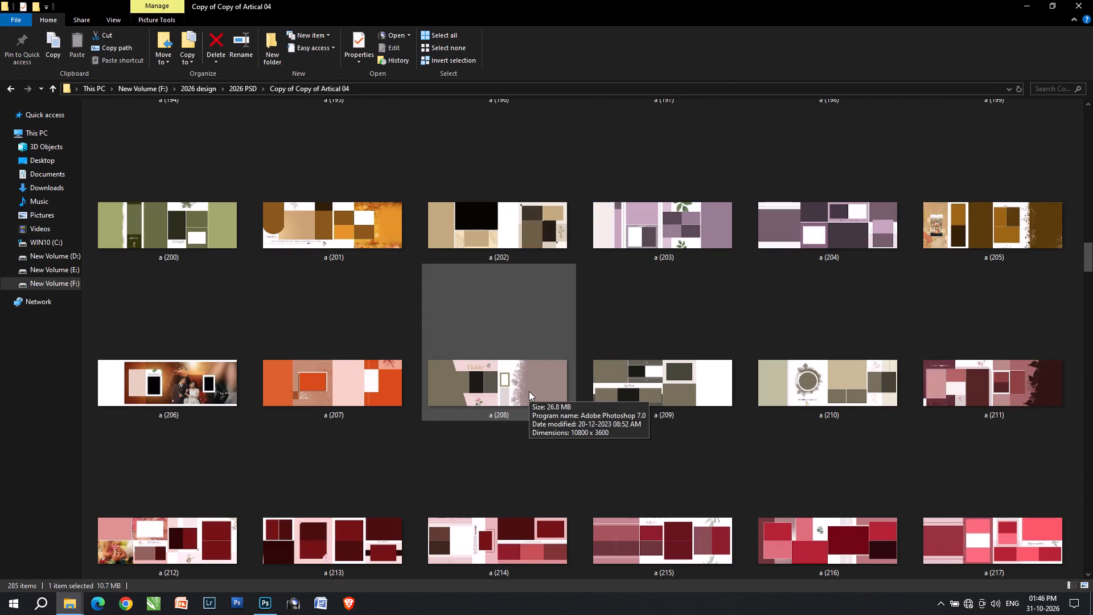
pyautogui.scroll(-1, 212, 497)
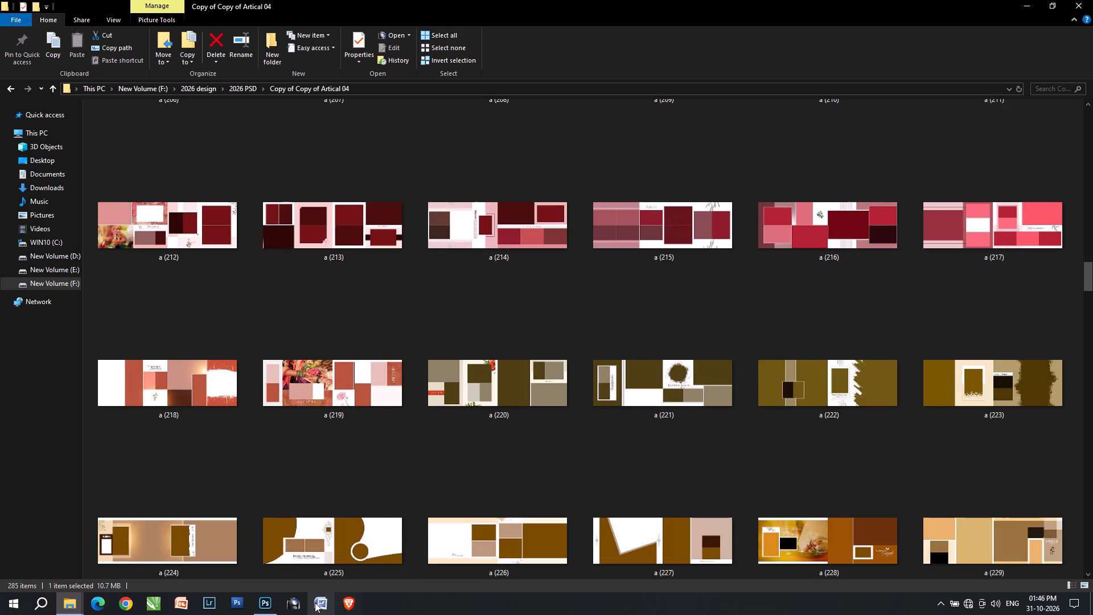
# Back in Photoshop, duplicate 53.psd's two stacked dark frames, Layer 3 copy and Layer 3 copy 2, and move the duplicates level to X about 5831 px.
pyautogui.click(273, 598)
pyautogui.click(91, 37)
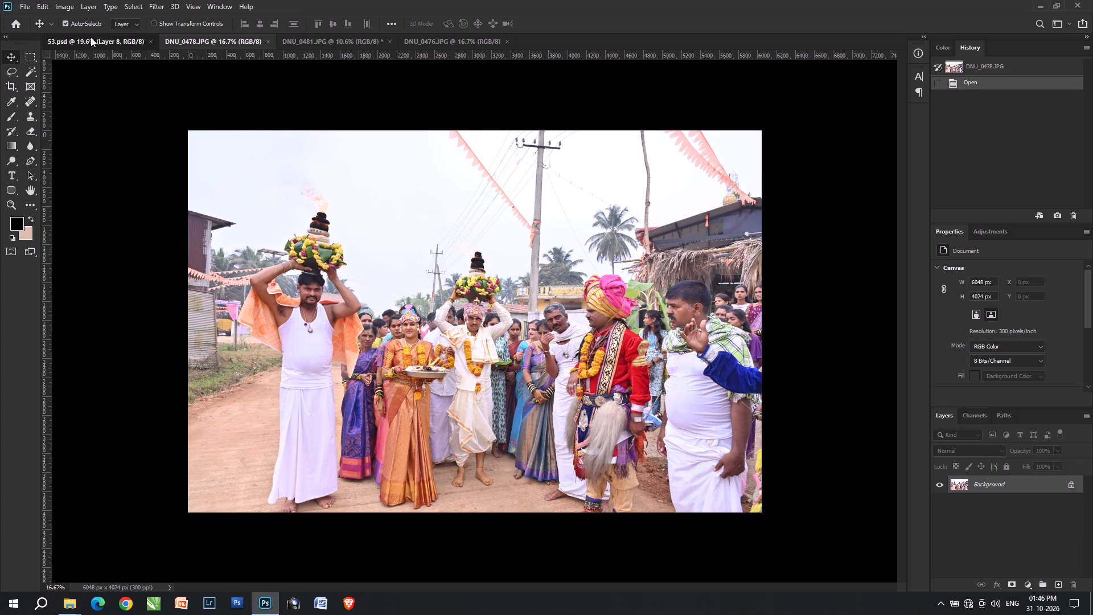
pyautogui.press('space')
pyautogui.keyDown('alt'); pyautogui.scroll(-6, 506, 448); pyautogui.keyUp('alt')
pyautogui.rightClick(213, 376)
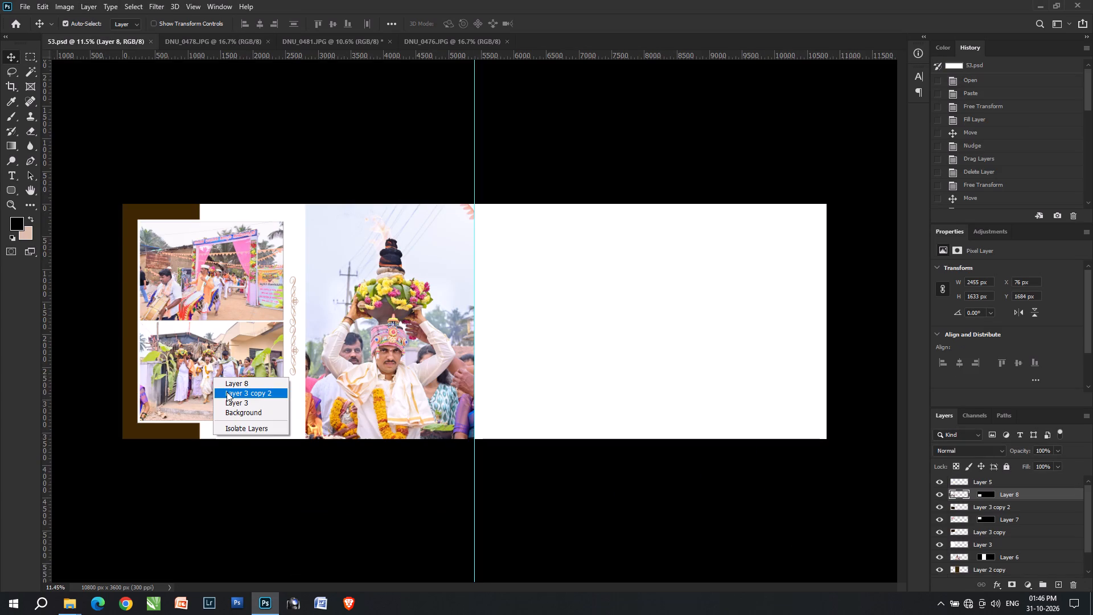
pyautogui.click(227, 392)
pyautogui.keyDown('shift'); pyautogui.rightClick(190, 269); pyautogui.keyUp('shift')
pyautogui.keyDown('shift'); pyautogui.click(202, 283); pyautogui.keyUp('shift')
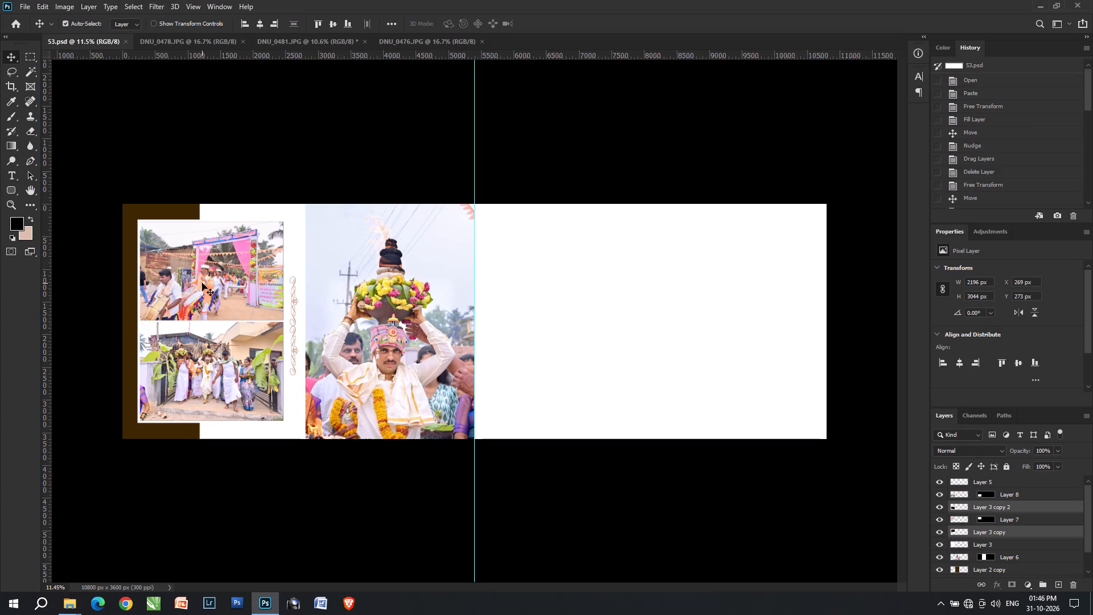
pyautogui.hotkey('ctrl', 'j')
pyautogui.hotkey('ctrl', 'r')
pyautogui.hotkey('ctrl', 'y')
pyautogui.hotkey('ctrl', 't')
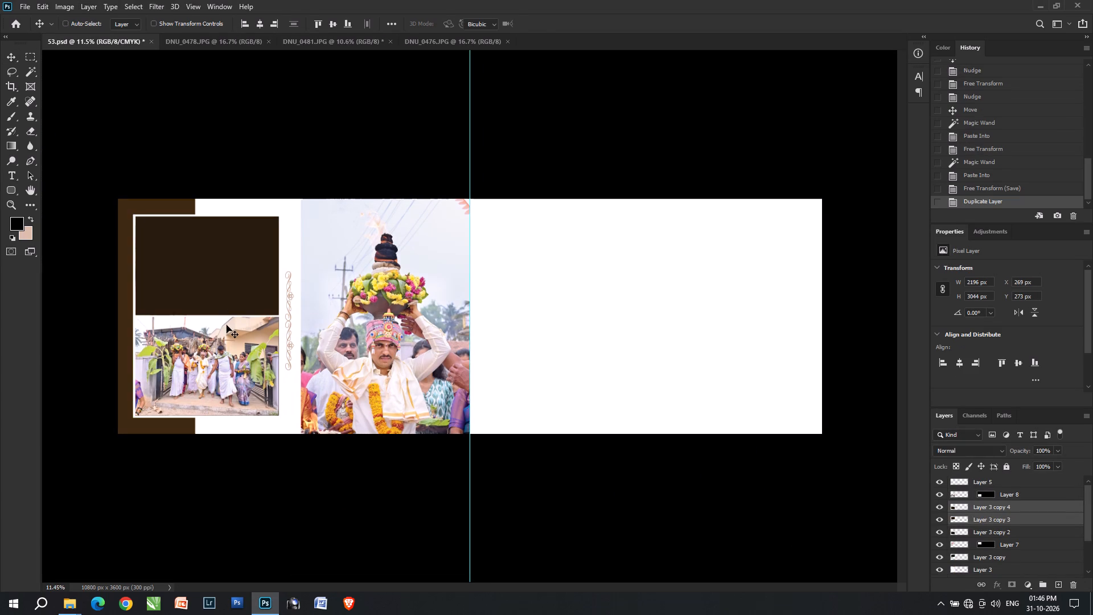
pyautogui.hotkey('ctrl', 'y')
pyautogui.keyDown('shift'); pyautogui.moveTo(223, 338); pyautogui.dragTo(482, 340); pyautogui.keyUp('shift')
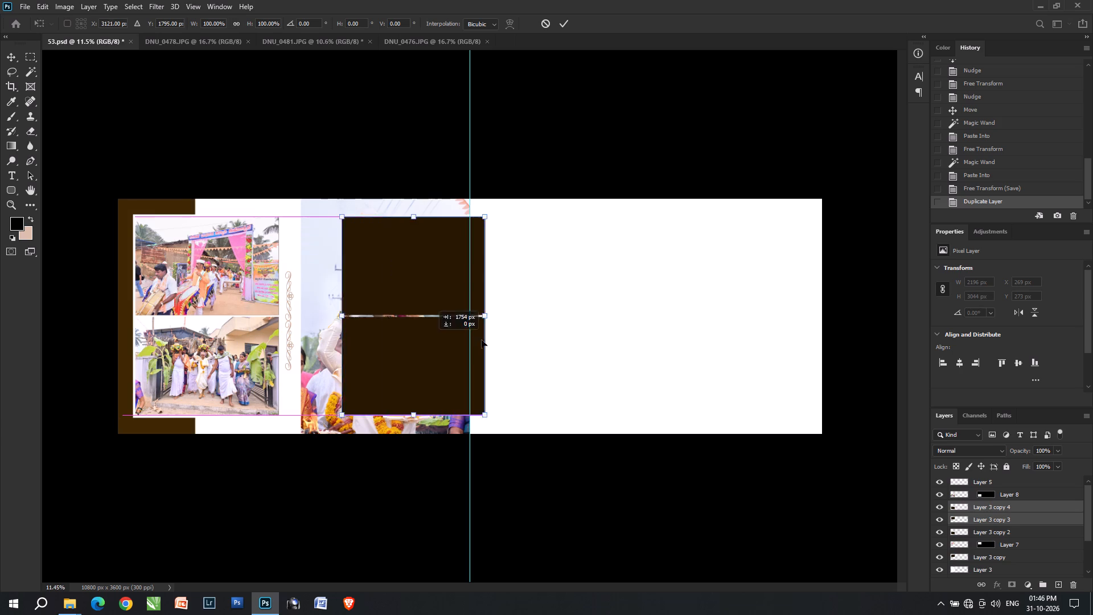
pyautogui.keyDown('shift'); pyautogui.moveTo(482, 340); pyautogui.dragTo(586, 352); pyautogui.keyUp('shift')
pyautogui.doubleClick(586, 352)
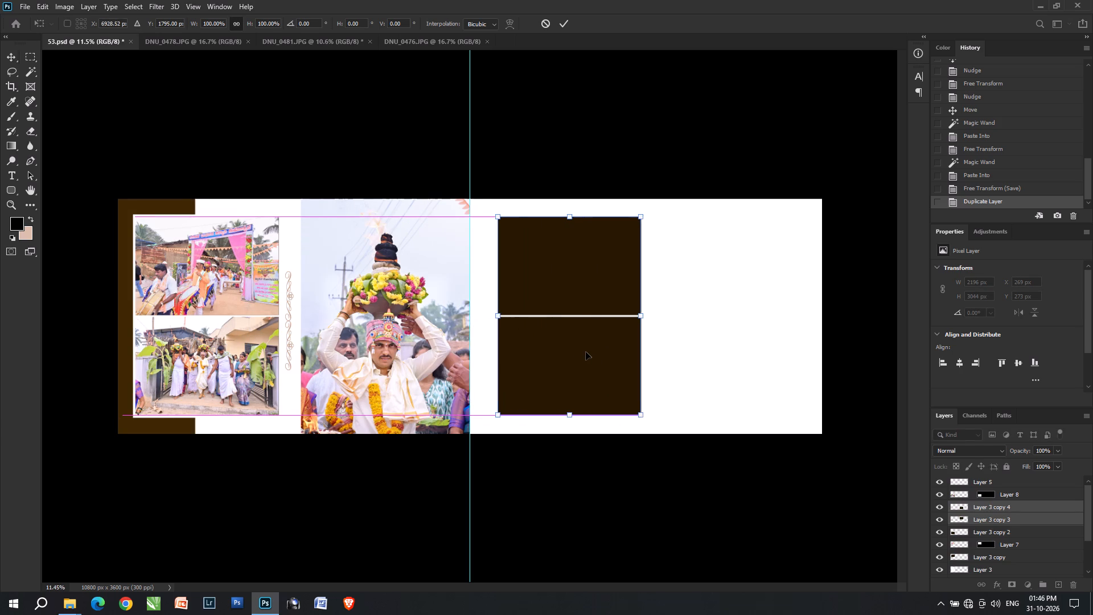
# Recheck the edits on DNU_0481, keep the Levels adjustment, and cut the entire photo for use in the album sheet.
pyautogui.click(417, 38)
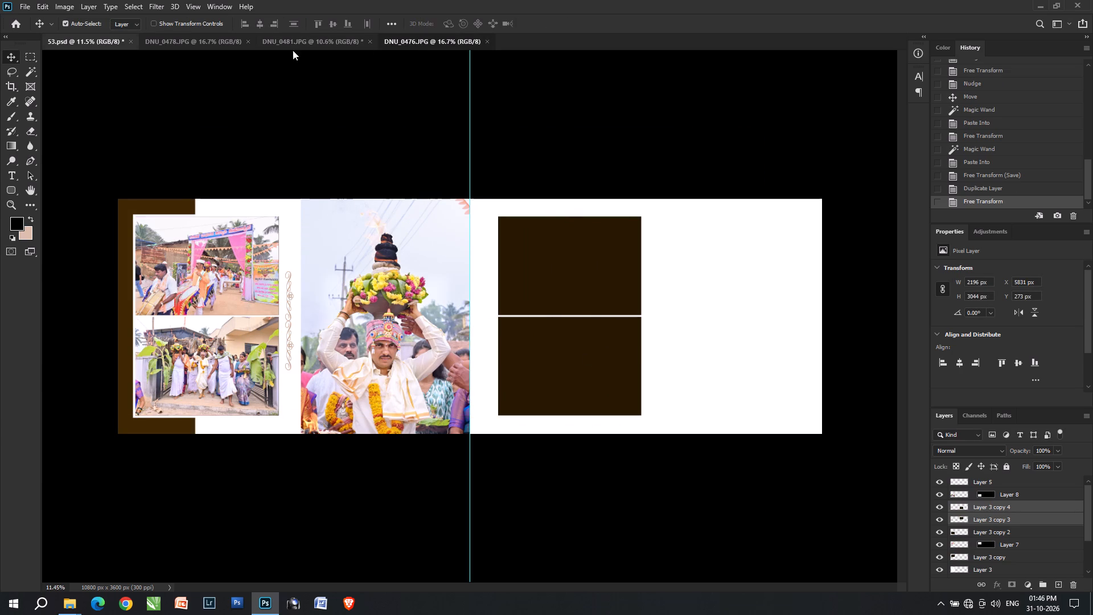
pyautogui.click(304, 42)
pyautogui.hotkey('ctrl', 'z')
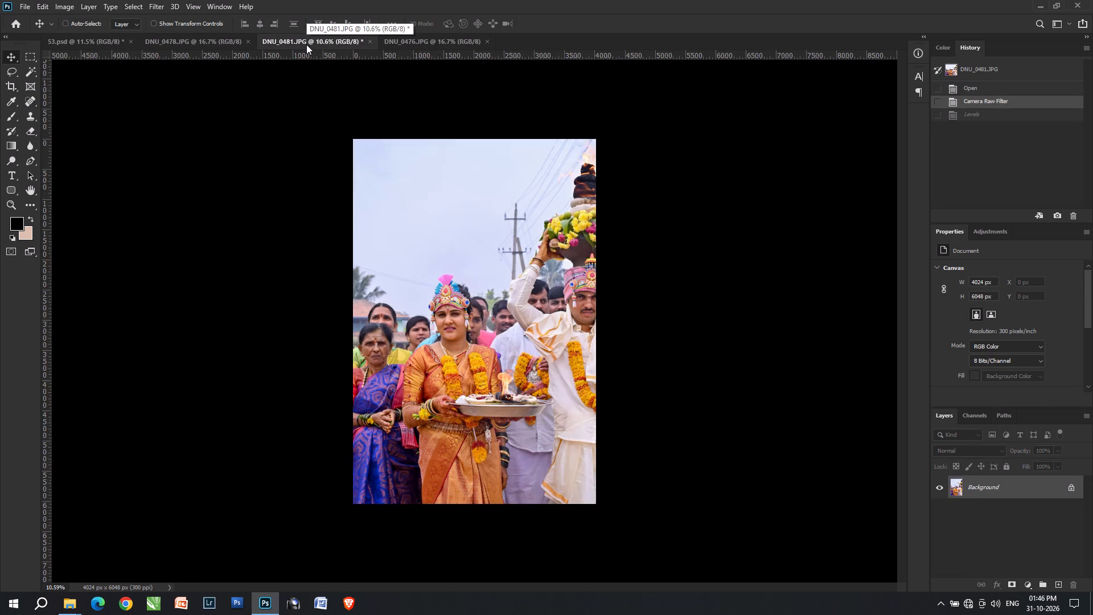
pyautogui.hotkey('ctrl', 'z')
pyautogui.hotkey('ctrl', 'shift', 'z')
pyautogui.hotkey('ctrl', 'shift', 'z')
pyautogui.hotkey('ctrl', 'a')
pyautogui.hotkey('ctrl', 'x')
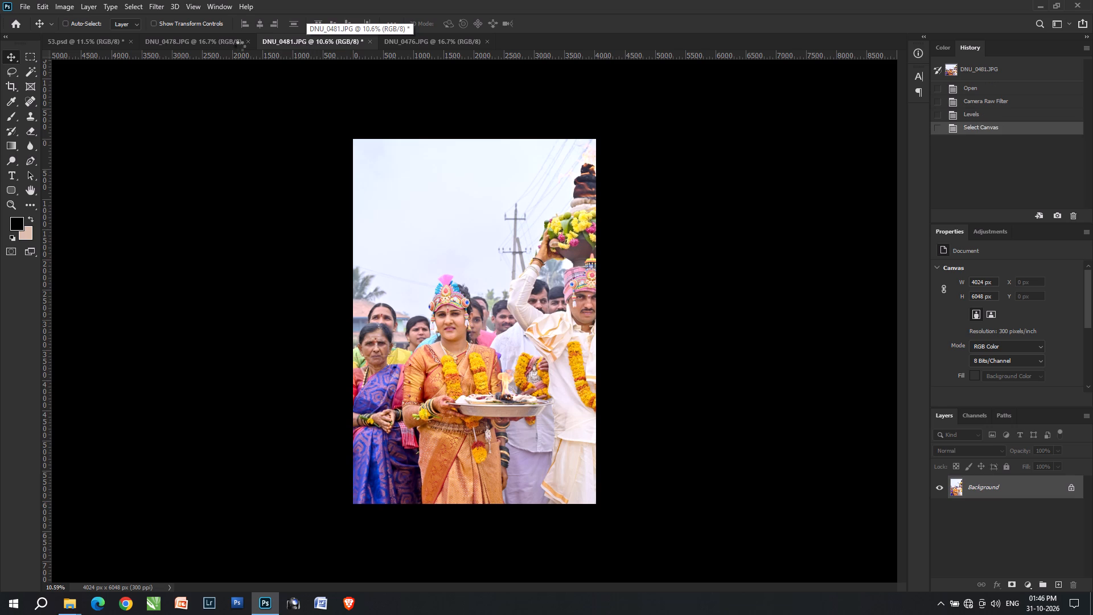
pyautogui.hotkey('ctrl', 'z')
pyautogui.hotkey('ctrl', 'x')
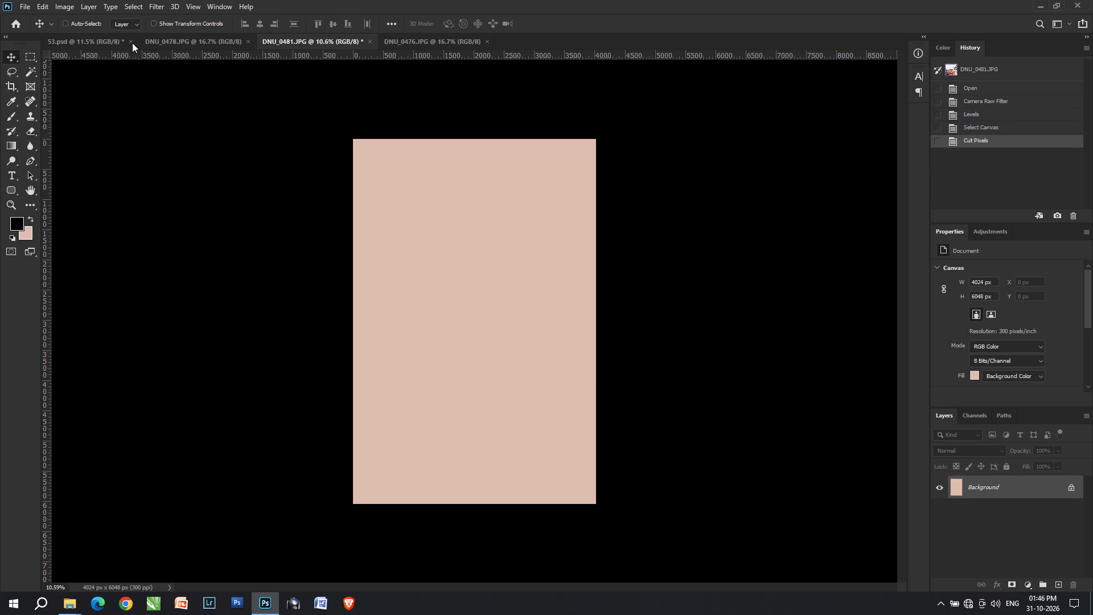
# Paste the DNU_0481 photo directly above the Background layer of 53.psd and start a Free Transform on it.
pyautogui.click(98, 43)
pyautogui.press('space')
pyautogui.press('space')
pyautogui.press('space')
pyautogui.press('space')
pyautogui.moveTo(824, 328); pyautogui.dragTo(549, 331)
pyautogui.rightClick(767, 329)
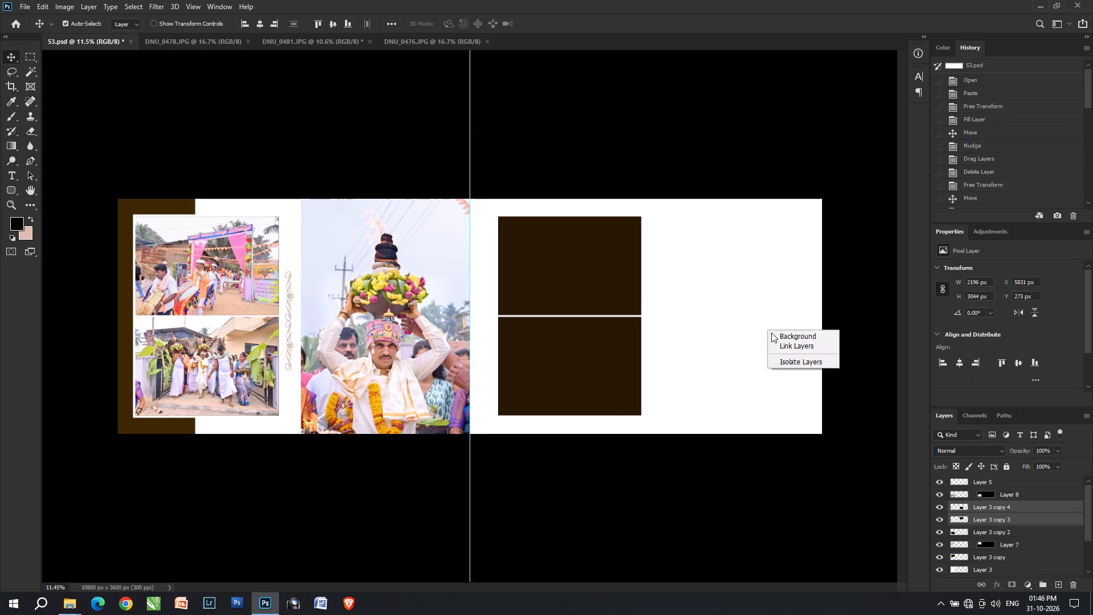
pyautogui.click(773, 334)
pyautogui.hotkey('ctrl', 'v')
pyautogui.hotkey('ctrl', 't')
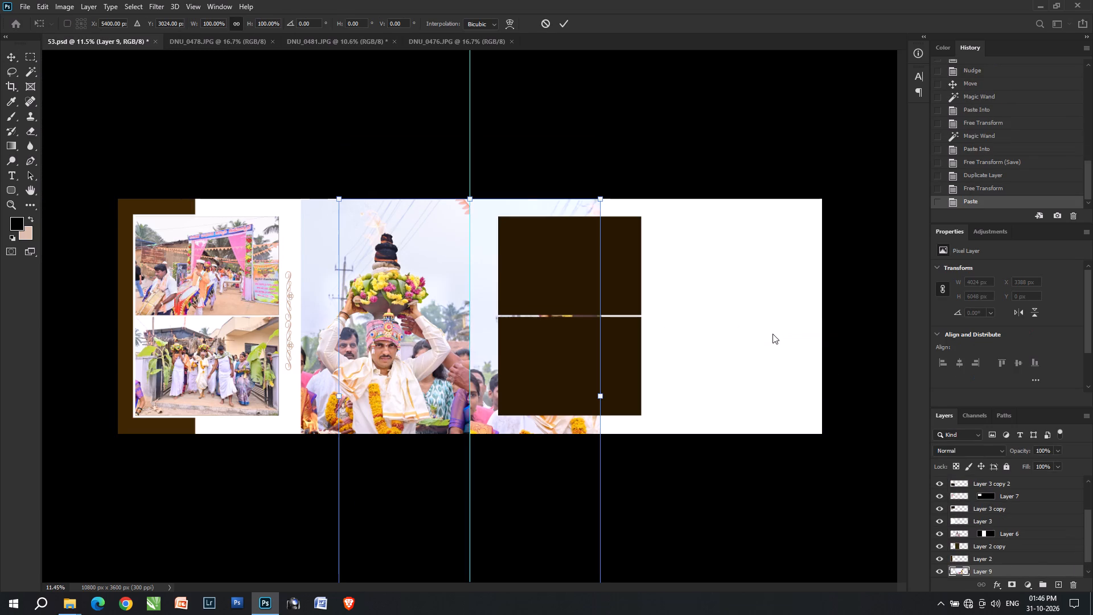
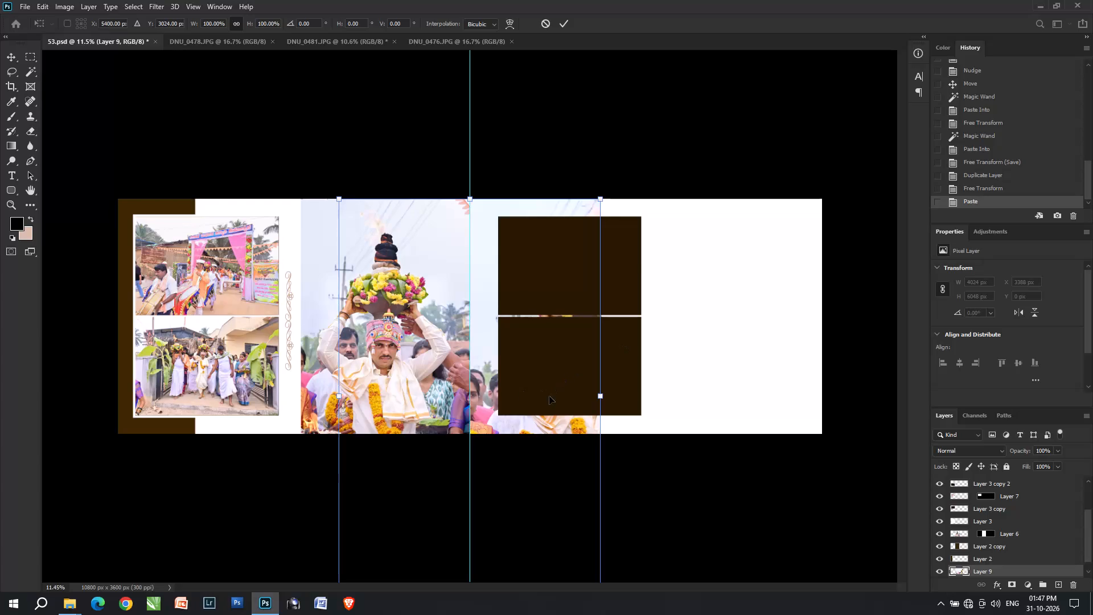
# Scale the pasted DNU_0481 photo to about 97.65% and place it at the sheet's right end, near X 7518, Y -1856 px.
pyautogui.moveTo(552, 397); pyautogui.dragTo(786, 313)
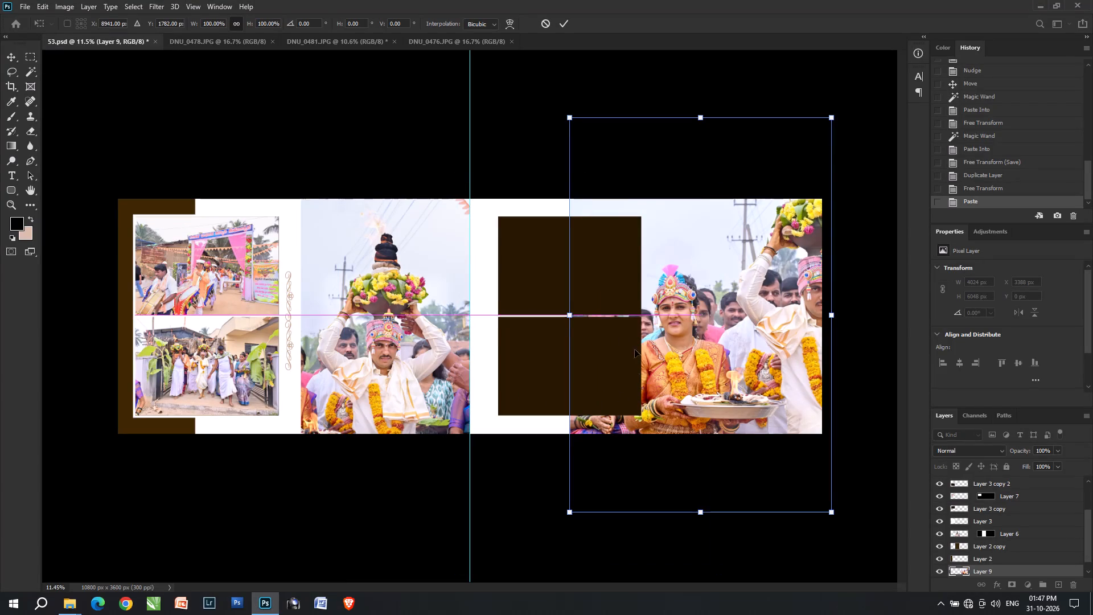
pyautogui.moveTo(569, 313); pyautogui.dragTo(598, 313)
pyautogui.moveTo(759, 342); pyautogui.dragTo(779, 293)
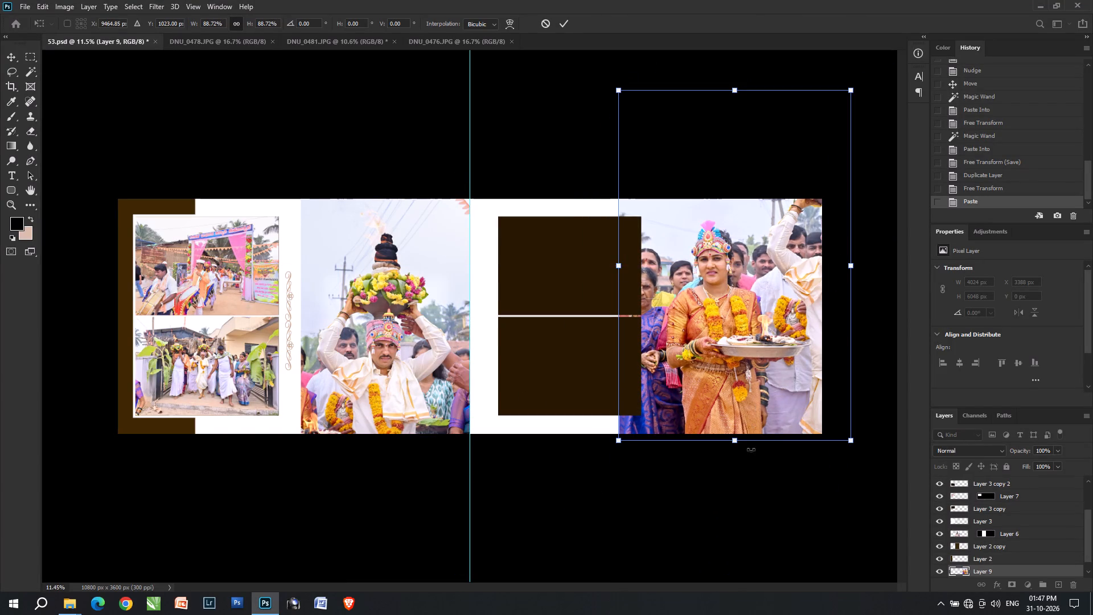
pyautogui.moveTo(735, 447); pyautogui.dragTo(737, 482)
pyautogui.moveTo(734, 423); pyautogui.dragTo(734, 411)
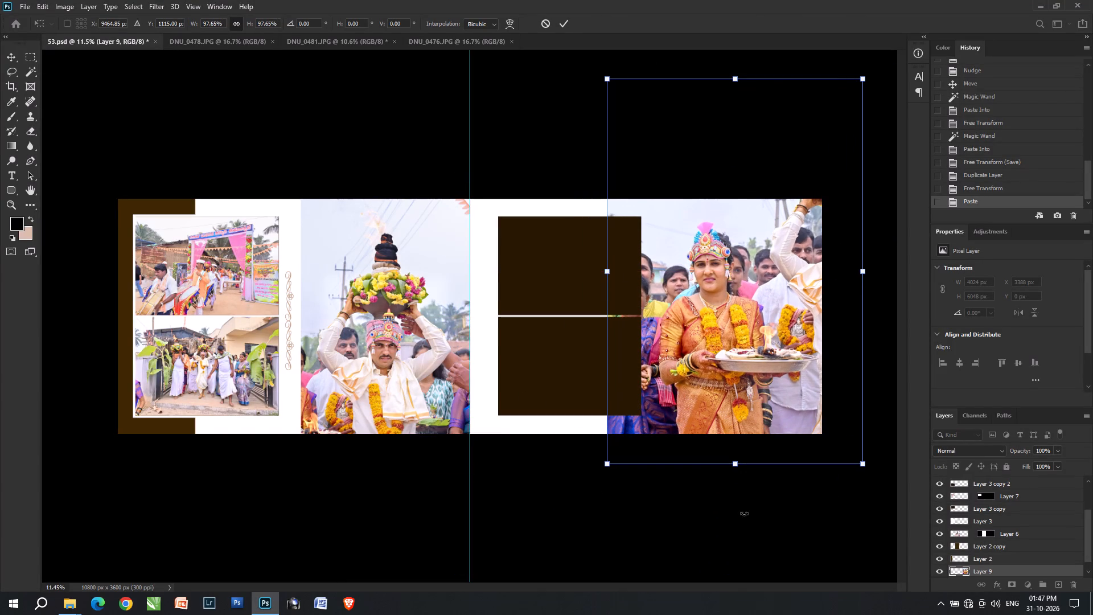
pyautogui.press('0')
pyautogui.press('Right')
pyautogui.press('Up')
pyautogui.press('Right')
pyautogui.press('Up')
pyautogui.press('Return')
pyautogui.press('v')
pyautogui.press('v')
# Select the area of the right page's upper dark frame, Layer 3 copy 3, with the Magic Wand.
pyautogui.rightClick(559, 296)
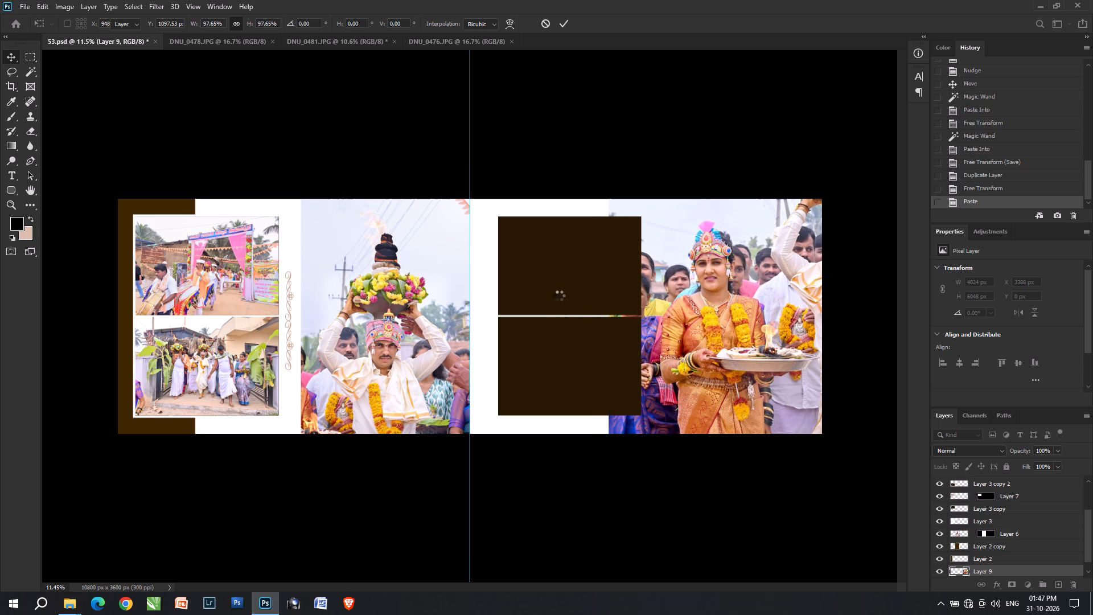
pyautogui.rightClick(561, 264)
pyautogui.click(585, 288)
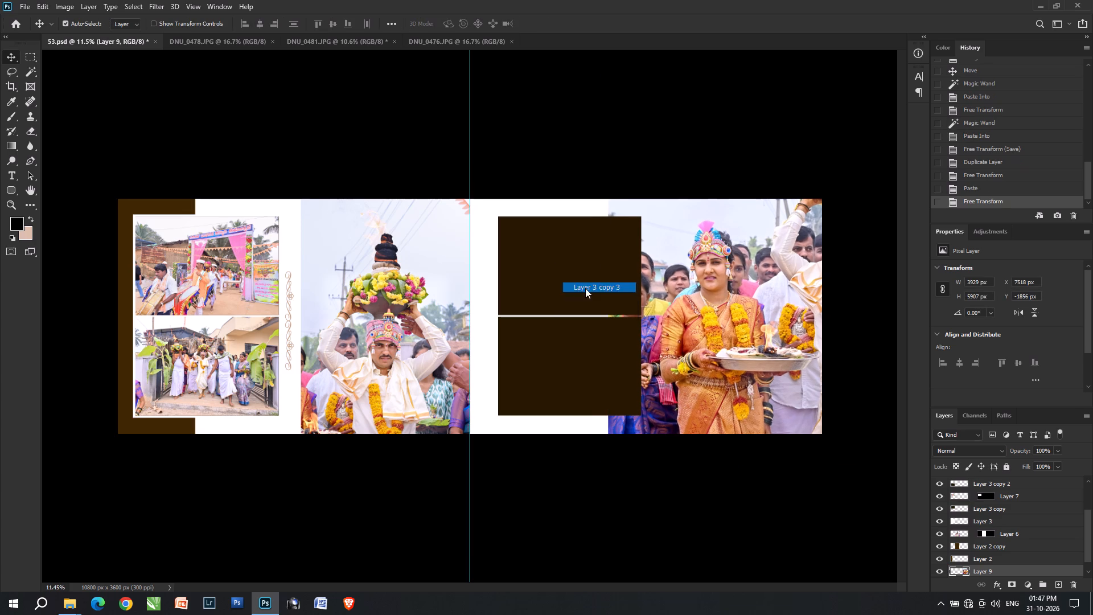
pyautogui.press('w')
pyautogui.click(585, 288)
# Colour-correct DNU_0476 in Camera Raw using the Previous Conversion settings, with Exposure at +0.25 and Whites at -54.
pyautogui.hotkey('ctrl', 'Tab')
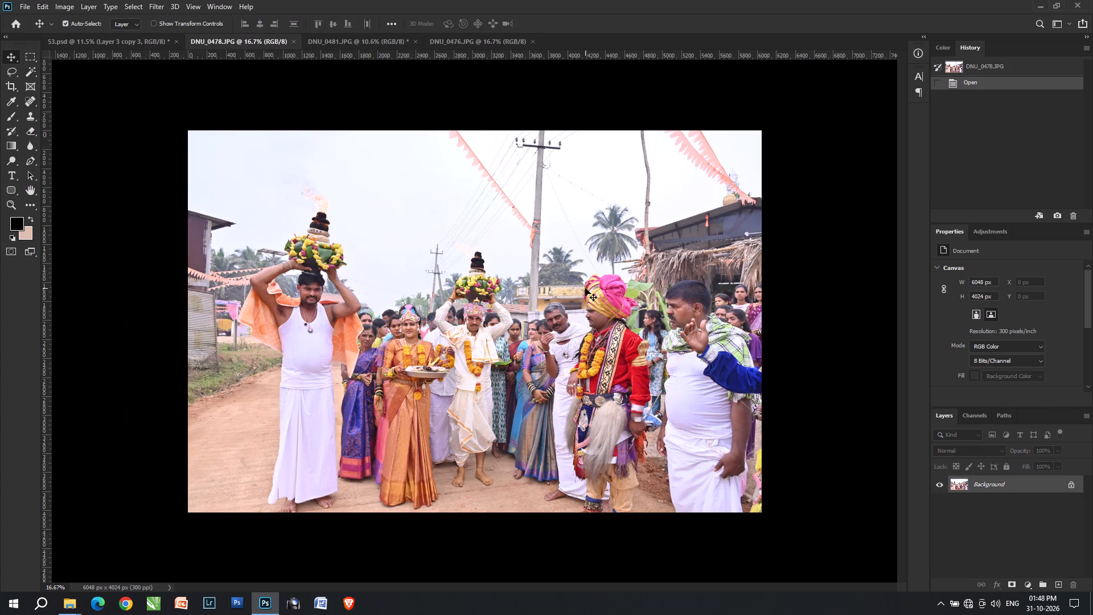
pyautogui.hotkey('ctrl', 'Tab')
pyautogui.hotkey('ctrl', 'Tab')
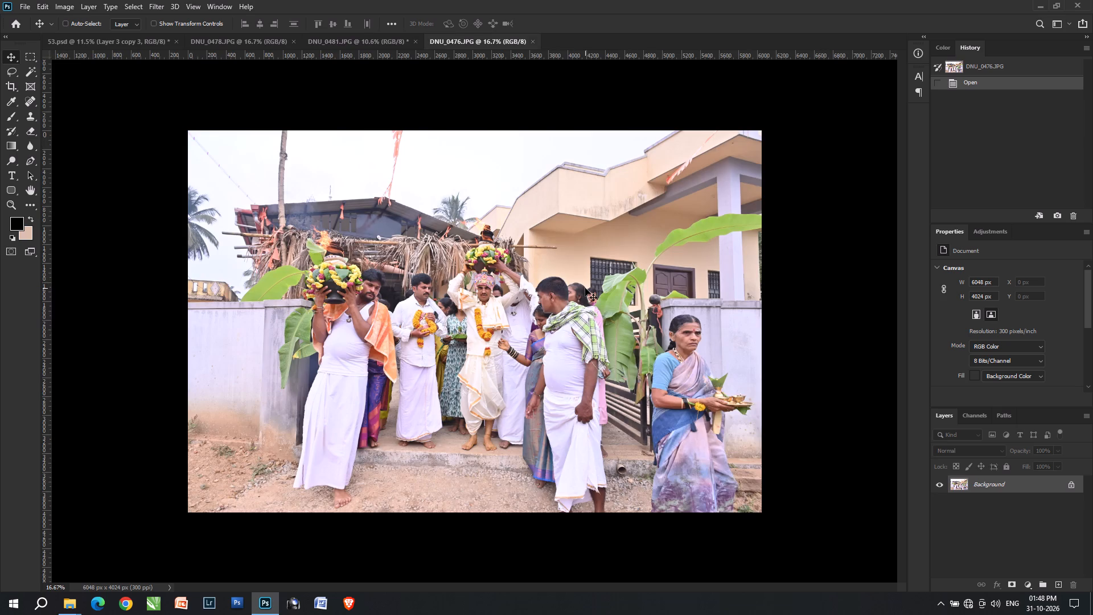
pyautogui.hotkey('ctrl', 'shift', 'a')
pyautogui.hotkey('ctrl', 'shift', 'a')
pyautogui.hotkey('ctrl', 'shift', 'a')
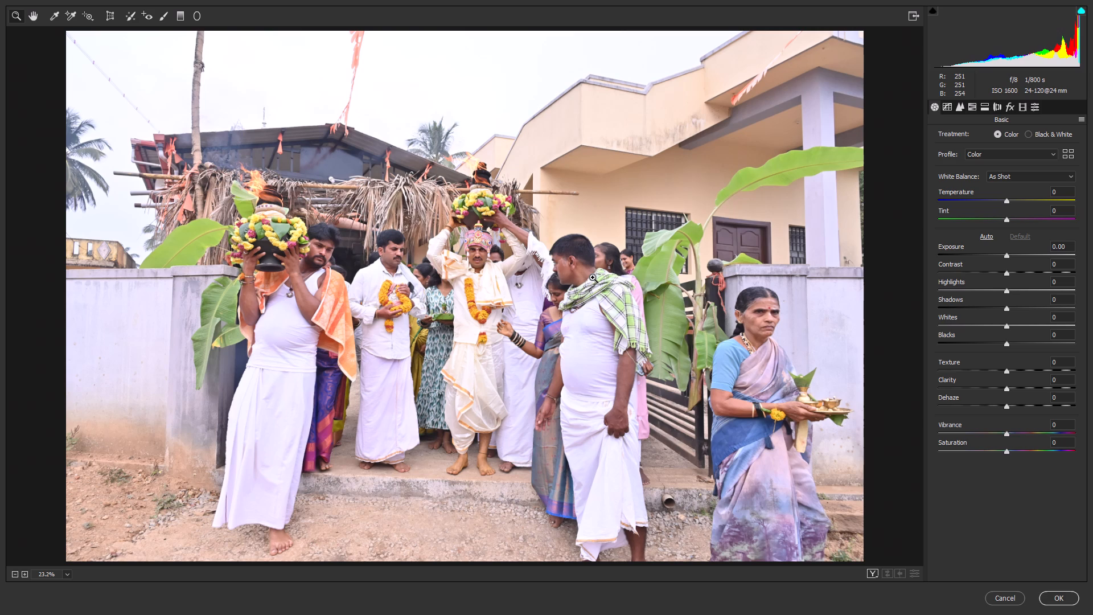
pyautogui.click(1080, 112)
pyautogui.click(1082, 124)
pyautogui.click(1062, 154)
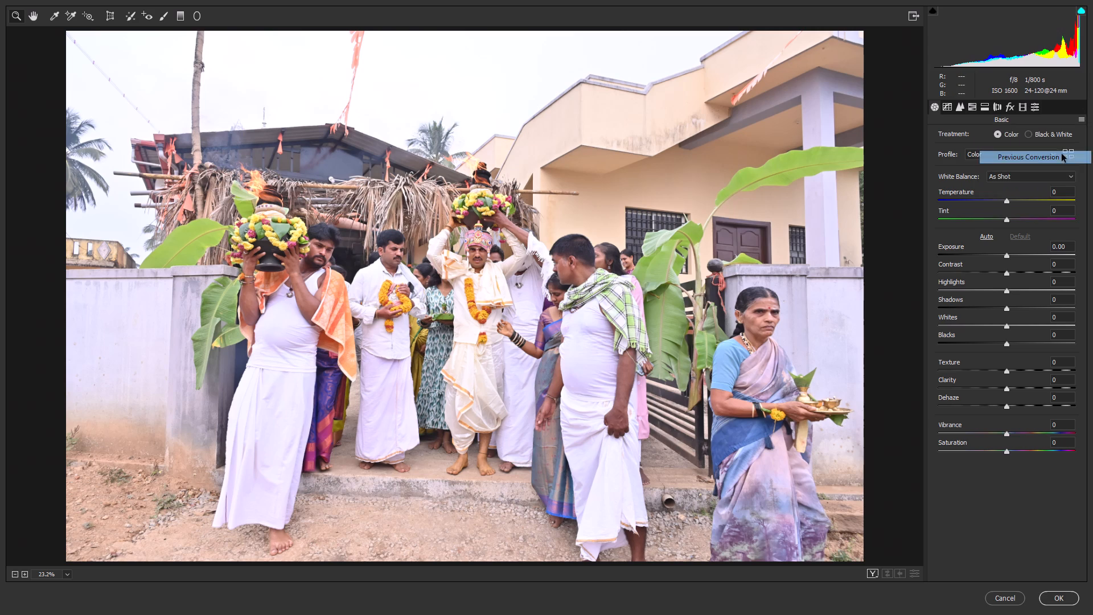
pyautogui.click(1007, 252)
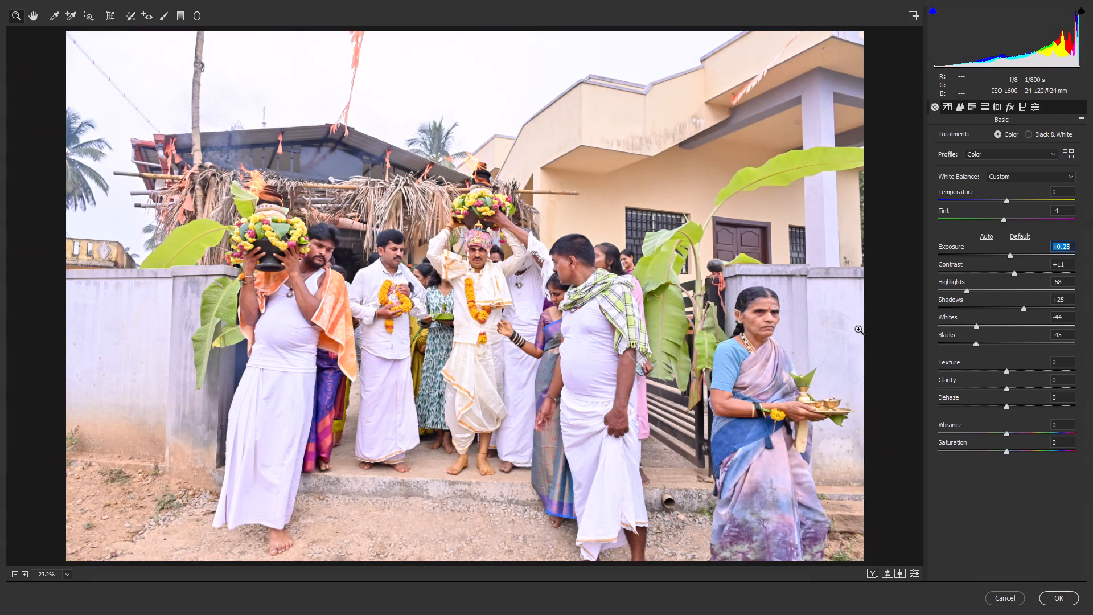
pyautogui.moveTo(466, 289); pyautogui.dragTo(480, 298)
pyautogui.click(969, 323)
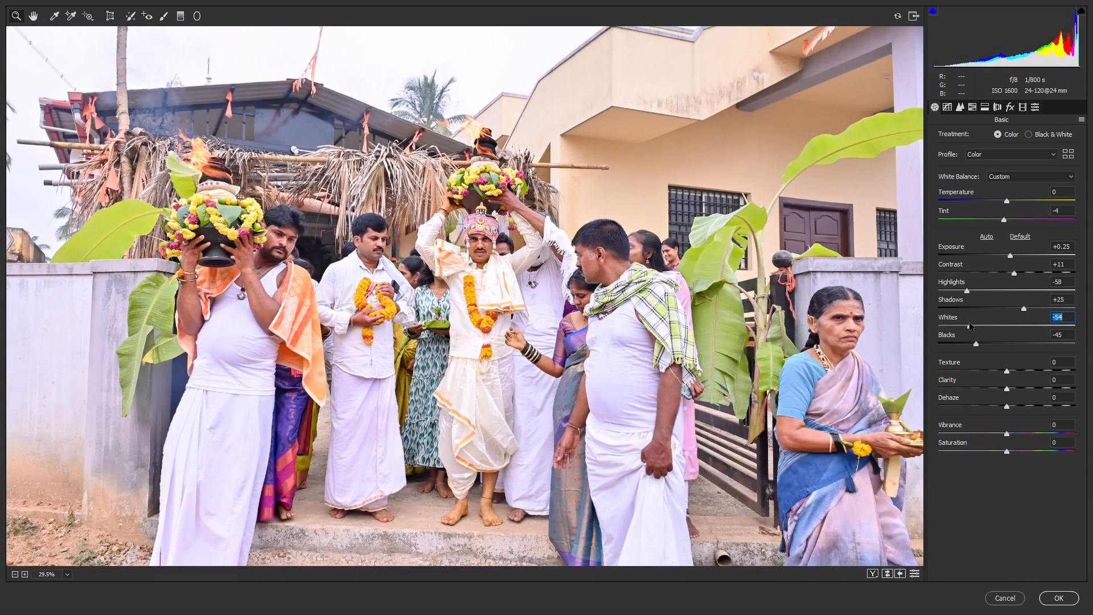
pyautogui.click(1063, 595)
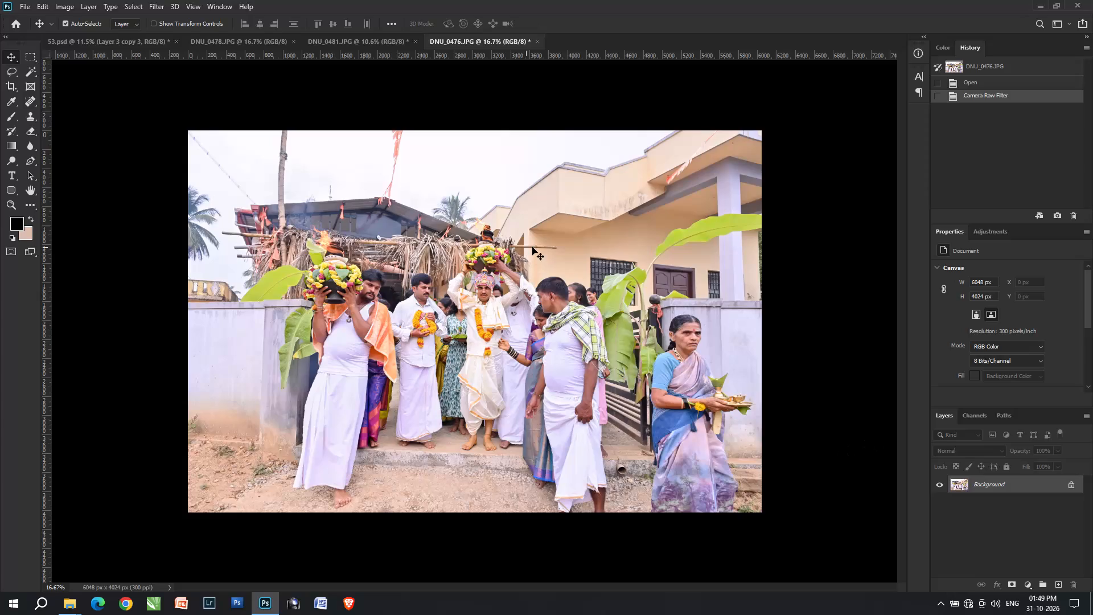
# Cut the entire DNU_0476 photo and paste it into the selected upper frame of 53.psd.
pyautogui.hotkey('ctrl', 'a')
pyautogui.hotkey('ctrl', 'x')
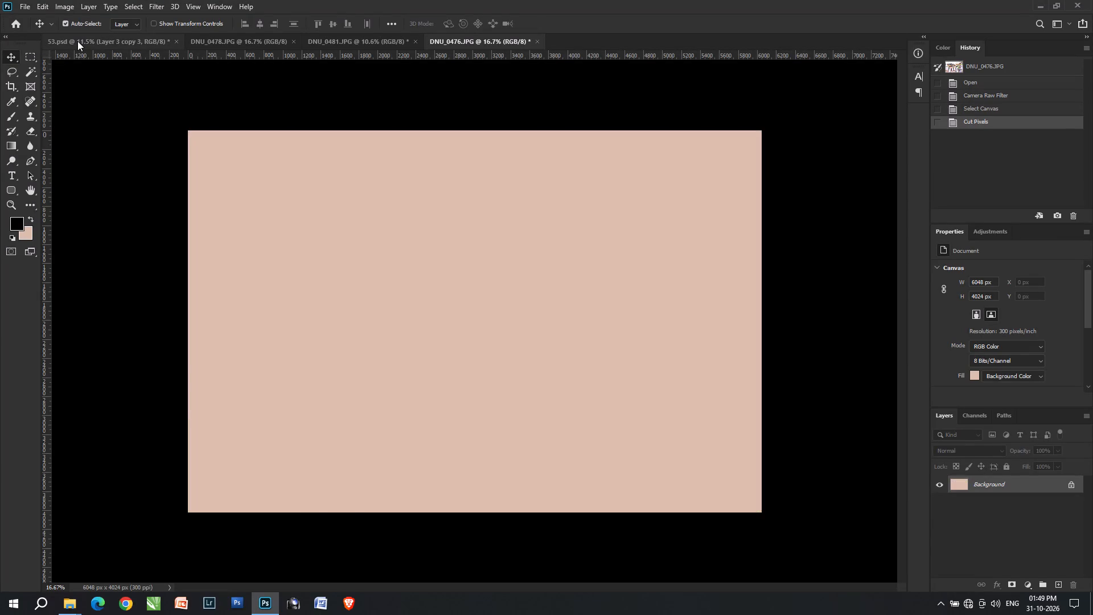
pyautogui.click(77, 41)
pyautogui.hotkey('ctrl', 'alt', 'shift', 'v')
# Scale the DNU_0476 photo to about 42.4% and position it so that it fills the upper frame.
pyautogui.hotkey('ctrl', 't')
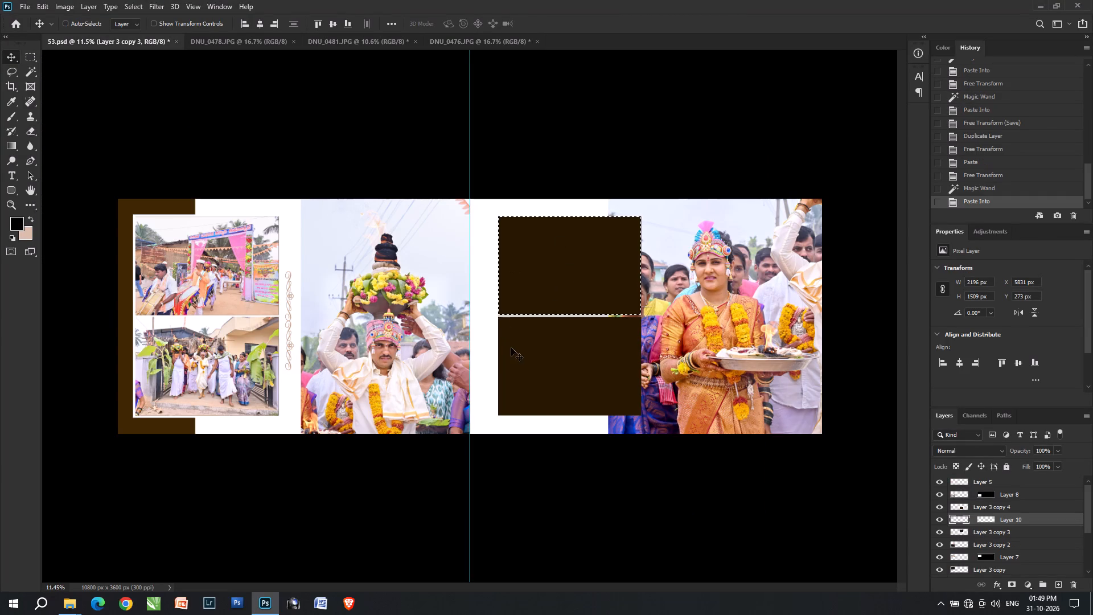
pyautogui.moveTo(571, 460); pyautogui.dragTo(591, 314)
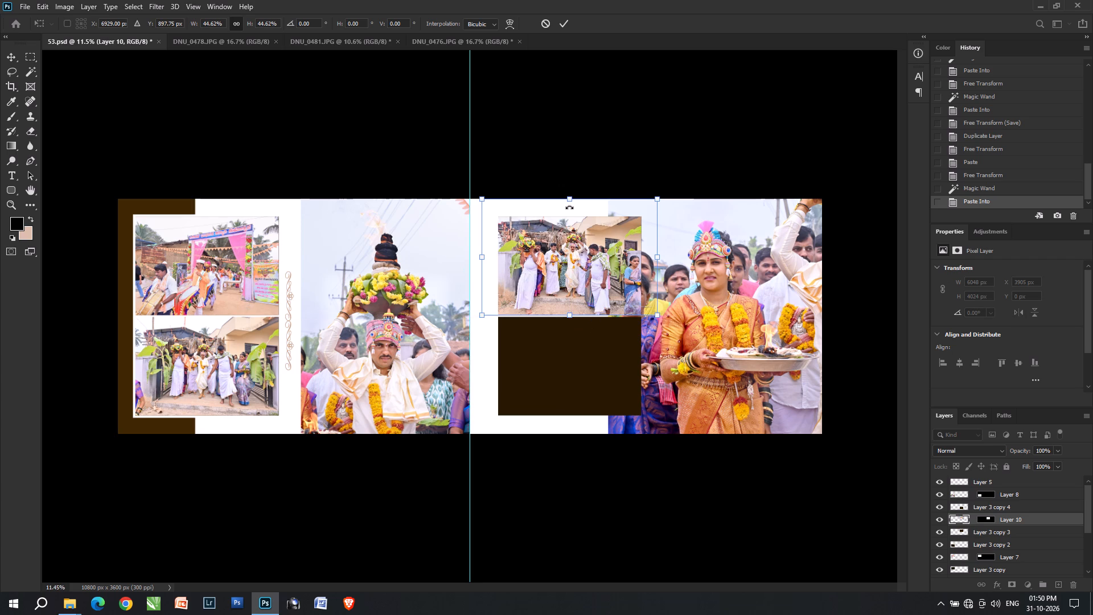
pyautogui.moveTo(574, 197); pyautogui.dragTo(576, 218)
pyautogui.click(581, 235)
pyautogui.moveTo(496, 219); pyautogui.dragTo(483, 206)
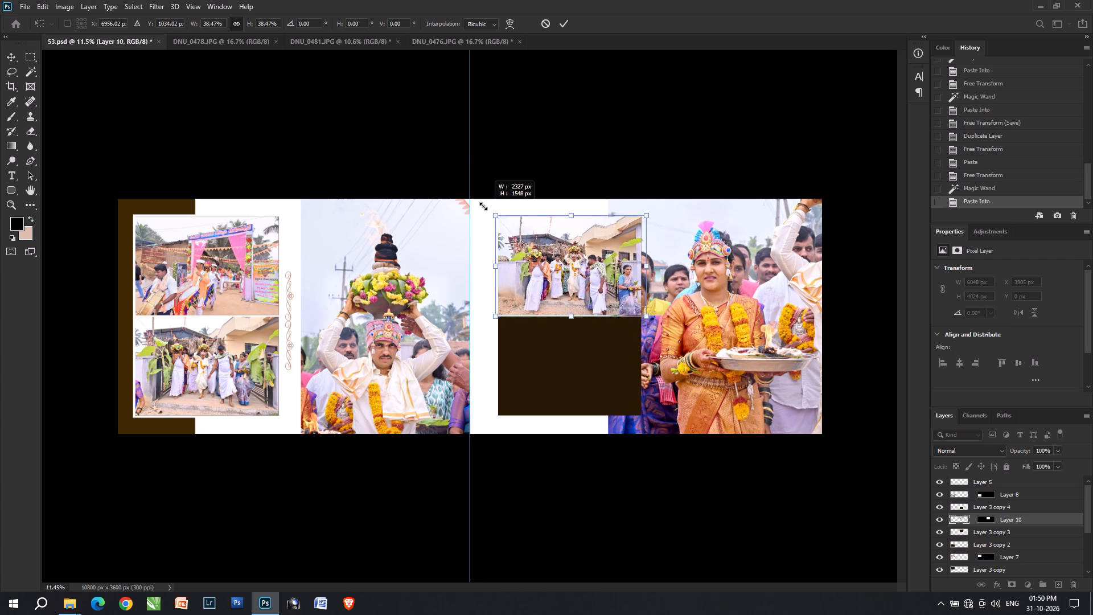
pyautogui.moveTo(483, 206); pyautogui.dragTo(480, 204)
pyautogui.press('Return')
pyautogui.press('v')
pyautogui.hotkey('ctrl', 't')
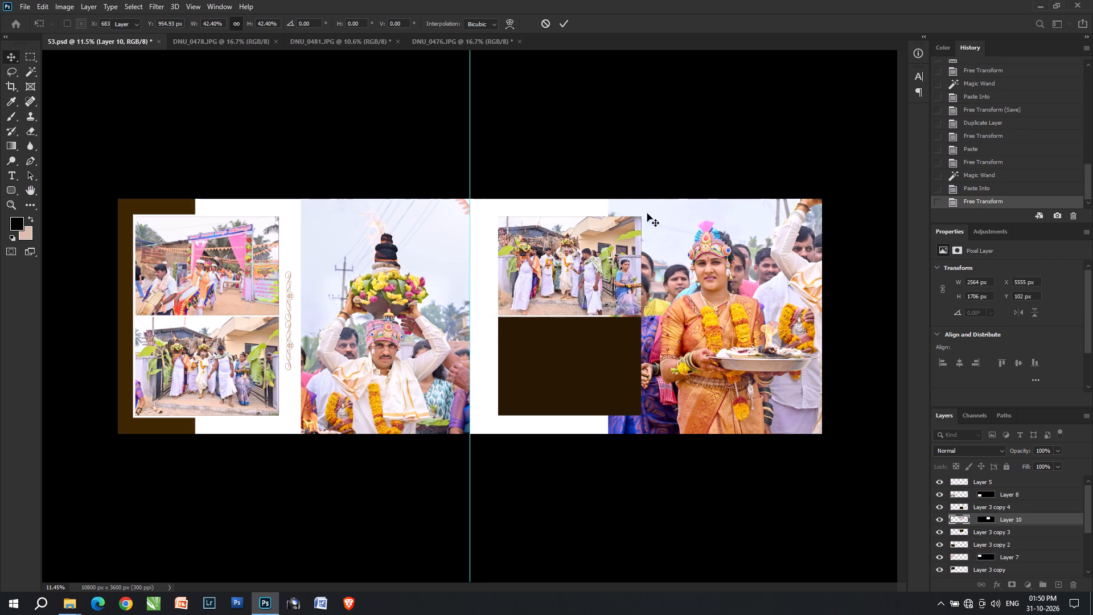
pyautogui.click(557, 354)
pyautogui.press('Return')
# Select the area of the right page's lower dark frame, Layer 3 copy 4, with the Magic Wand.
pyautogui.press(']')
pyautogui.rightClick(556, 369)
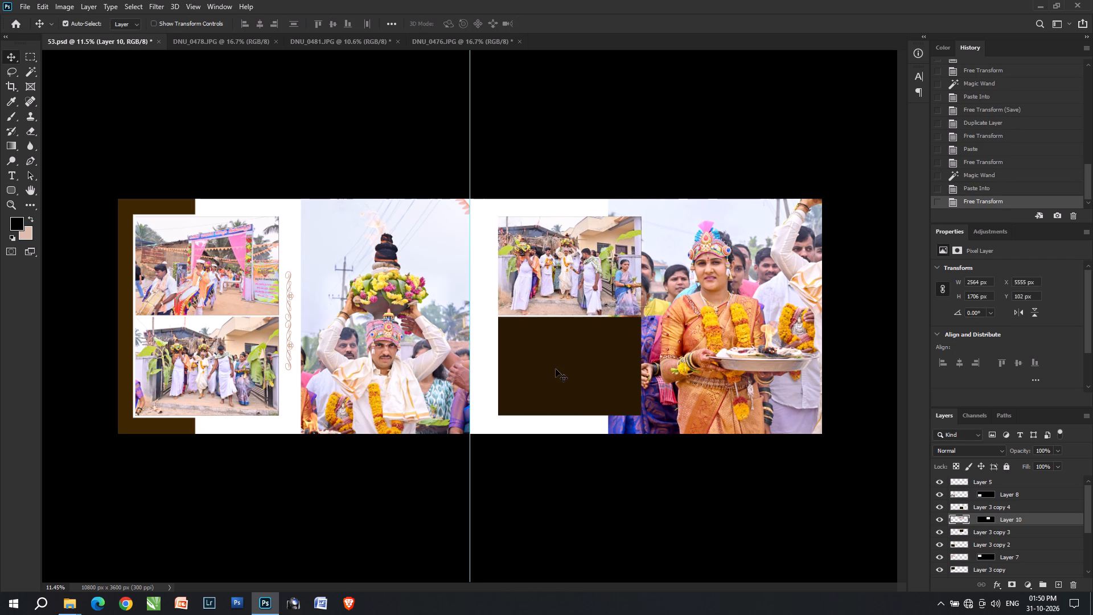
pyautogui.doubleClick(561, 375)
pyautogui.write('EW')
pyautogui.click(561, 375)
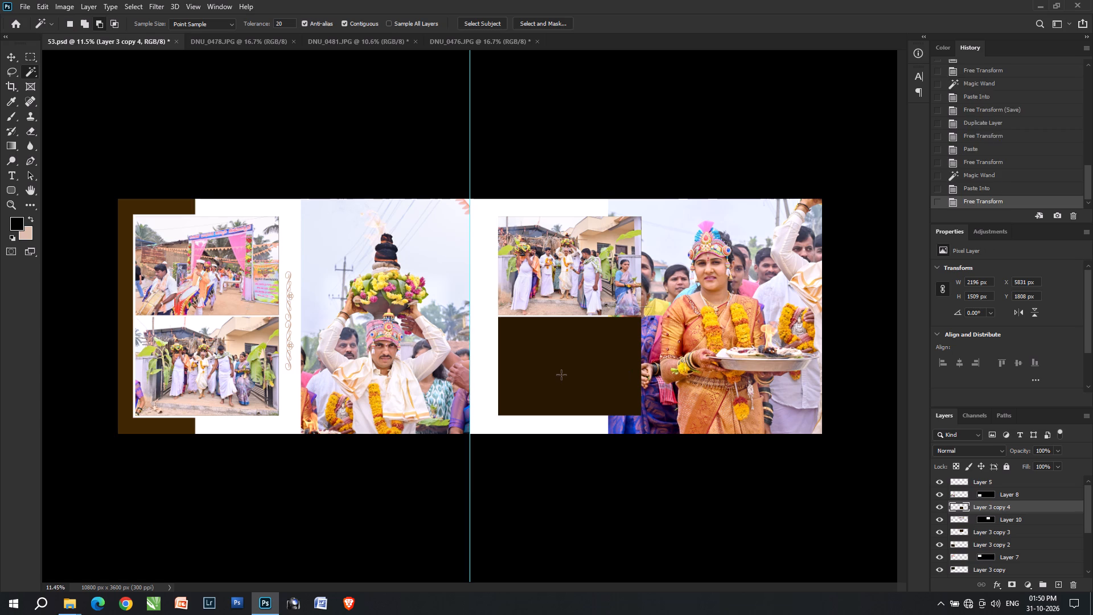
# Colour-correct DNU_0478 in Camera Raw with the Previous Conversion settings, adjust Shadows, and compare the photo before and after.
pyautogui.moveTo(475, 35); pyautogui.dragTo(458, 42)
pyautogui.click(262, 40)
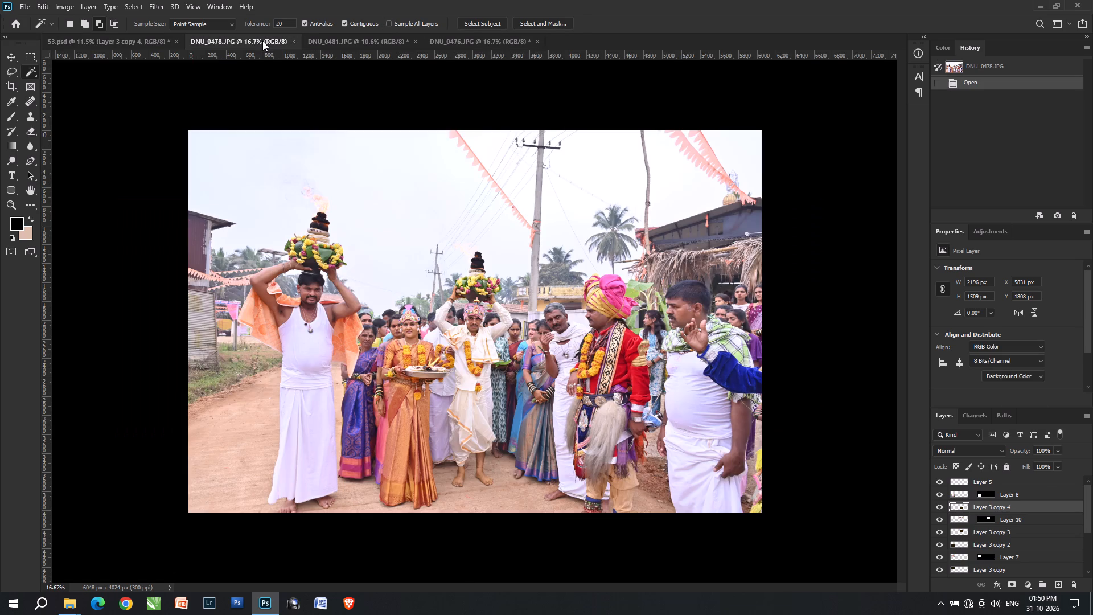
pyautogui.hotkey('ctrl', 'shift', 'a')
pyautogui.hotkey('ctrl', 'shift', 'a')
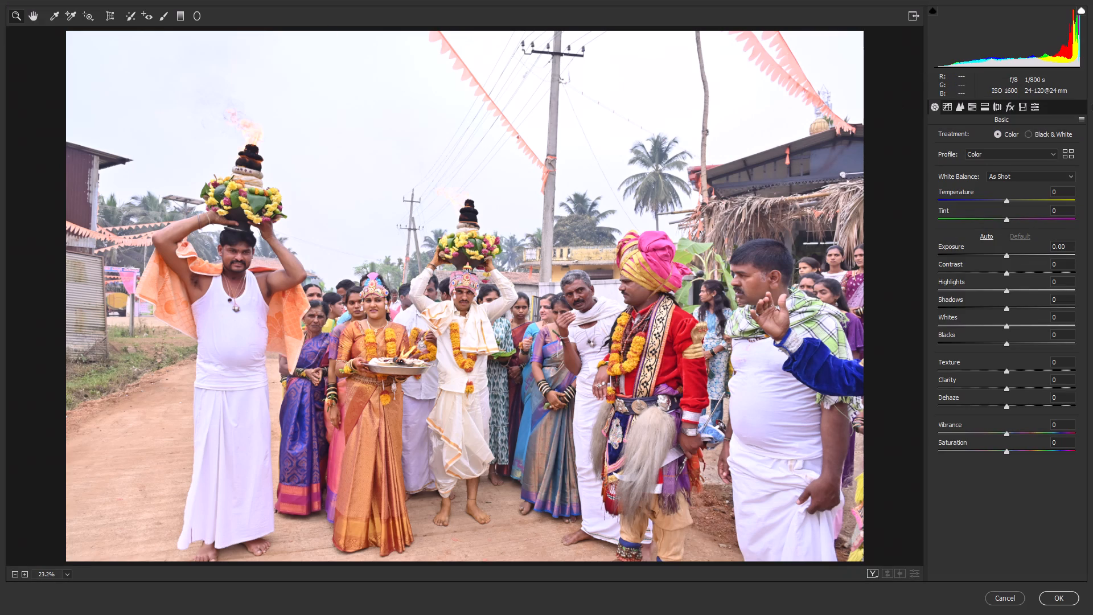
pyautogui.click(1080, 123)
pyautogui.click(1047, 158)
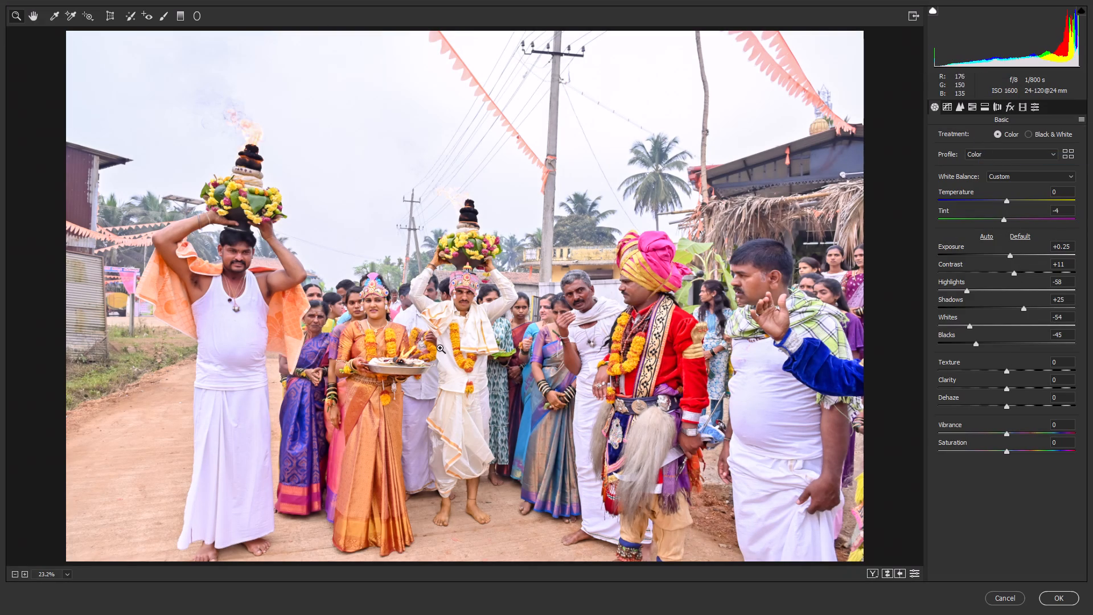
pyautogui.moveTo(443, 339); pyautogui.dragTo(451, 318)
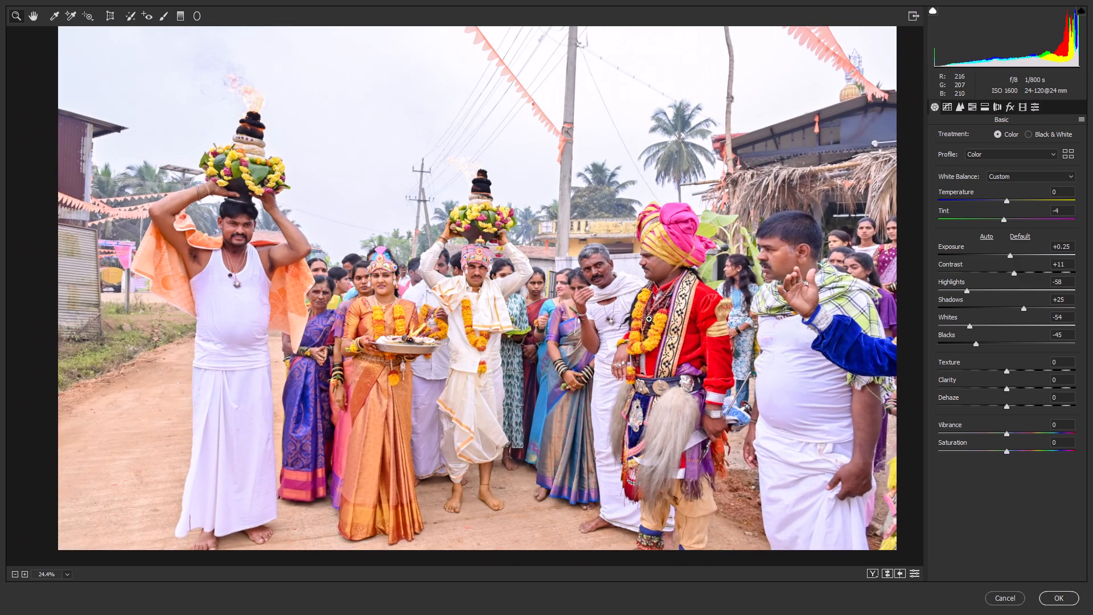
pyautogui.moveTo(1035, 306); pyautogui.dragTo(1022, 307)
pyautogui.moveTo(682, 461); pyautogui.dragTo(621, 426)
pyautogui.click(1076, 604)
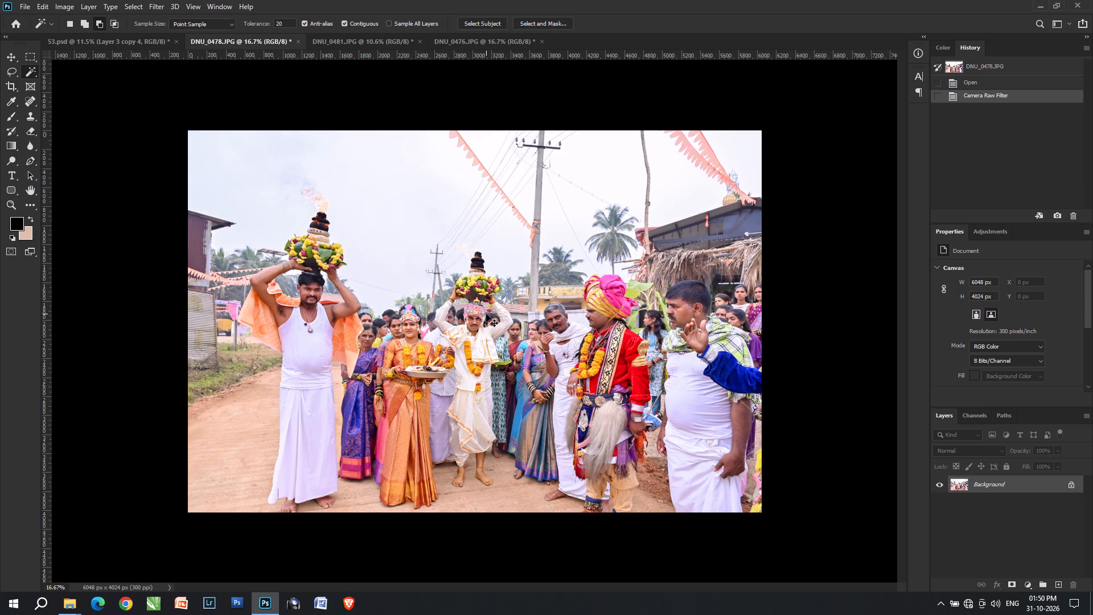
pyautogui.hotkey('ctrl', 'z')
pyautogui.hotkey('ctrl', 'shift', 'z')
# Cut the entire DNU_0478 photo and paste it into the selected lower frame of 53.psd.
pyautogui.hotkey('ctrl', 'a')
pyautogui.keyDown('alt'); pyautogui.scroll(9, 279, 301); pyautogui.keyUp('alt')
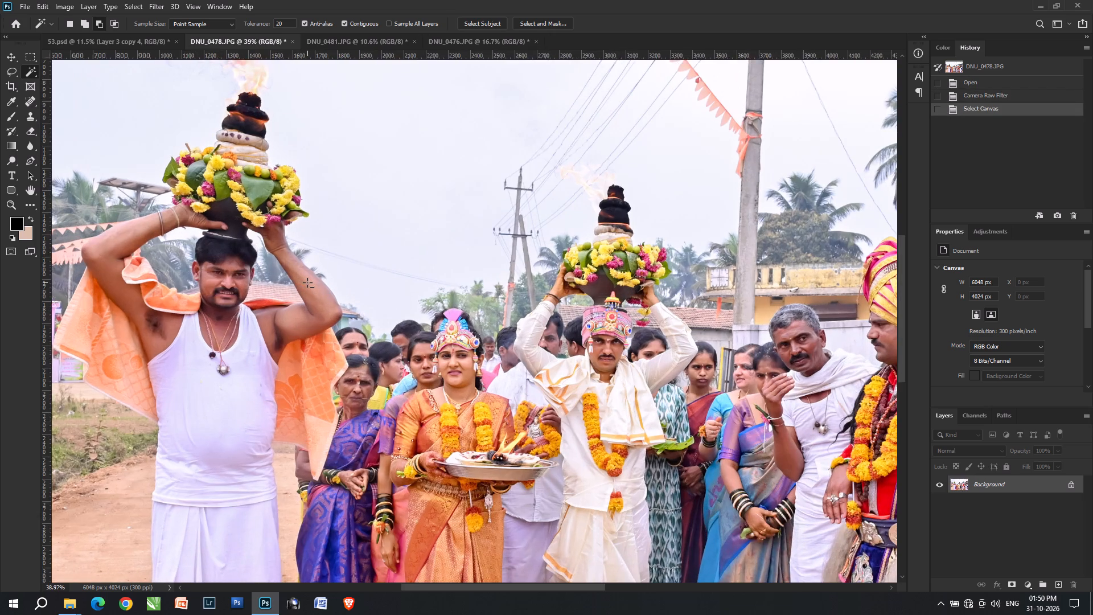
pyautogui.keyDown('alt'); pyautogui.scroll(-7, 307, 282); pyautogui.keyUp('alt')
pyautogui.hotkey('ctrl', 'x')
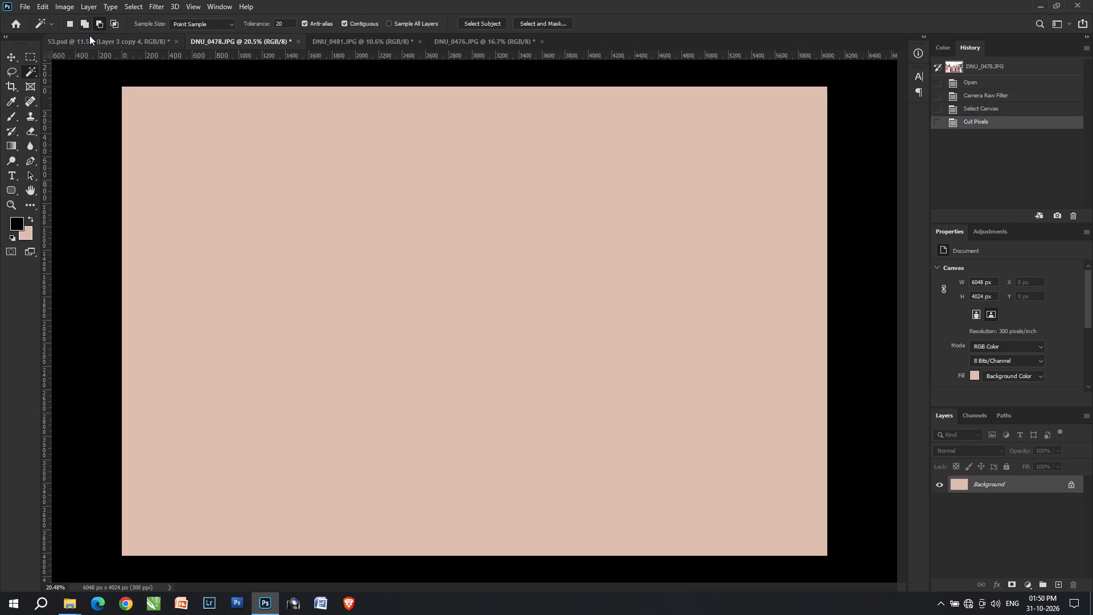
pyautogui.click(89, 35)
pyautogui.hotkey('ctrl', 'alt', 'shift', 'v')
# Scale the DNU_0478 photo to about 2391 x 1591 px and position it to fill the lower frame.
pyautogui.hotkey('ctrl', 't')
pyautogui.hotkey('ctrl', 'shift', 't')
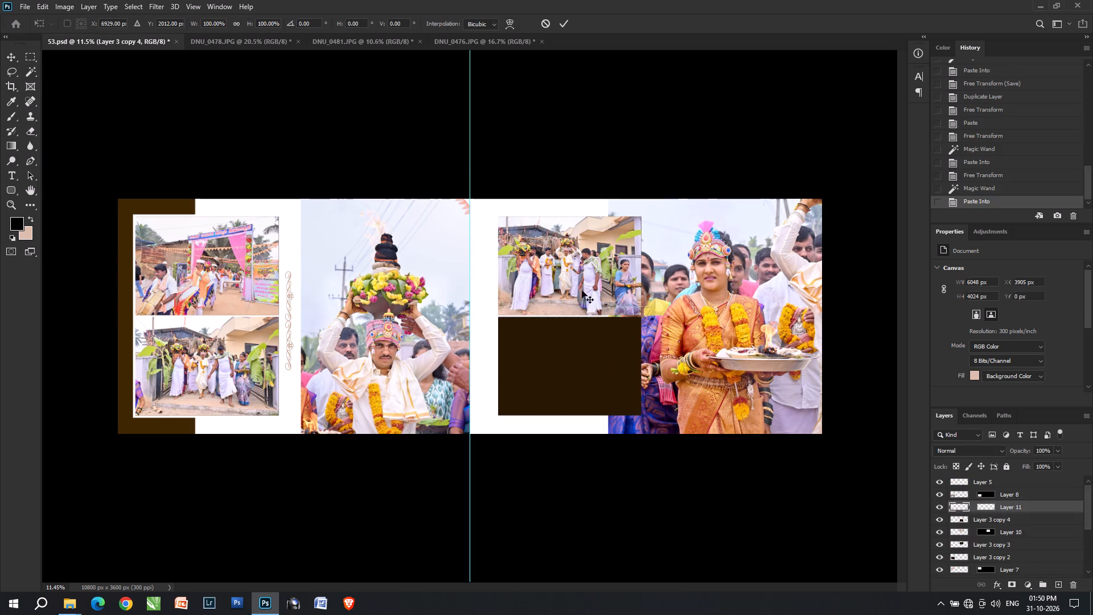
pyautogui.moveTo(582, 272); pyautogui.dragTo(589, 362)
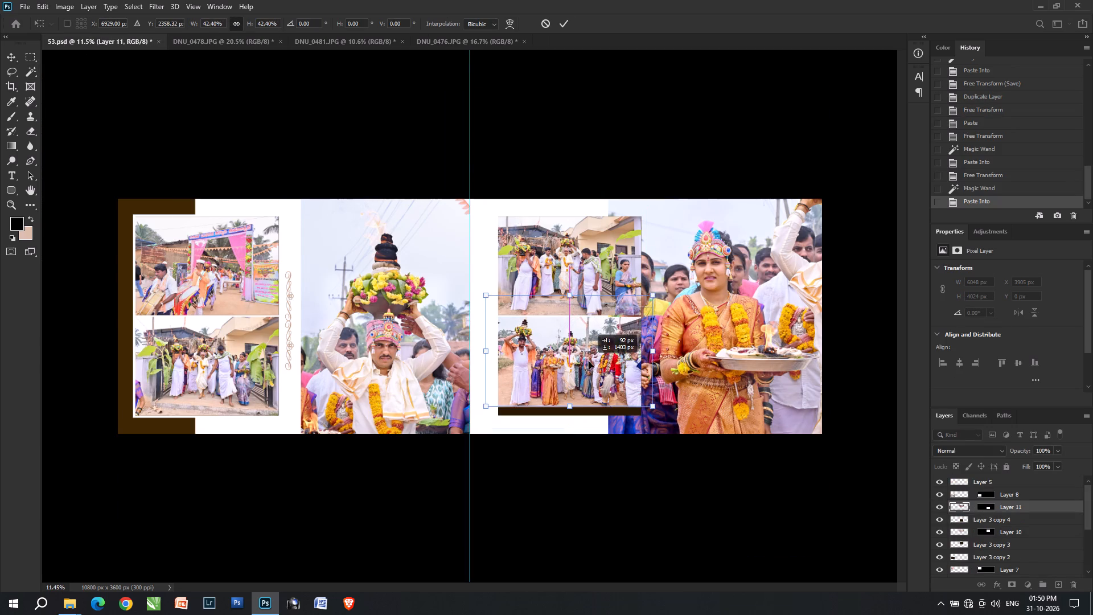
pyautogui.moveTo(589, 362); pyautogui.dragTo(586, 368)
pyautogui.moveTo(653, 299); pyautogui.dragTo(637, 309)
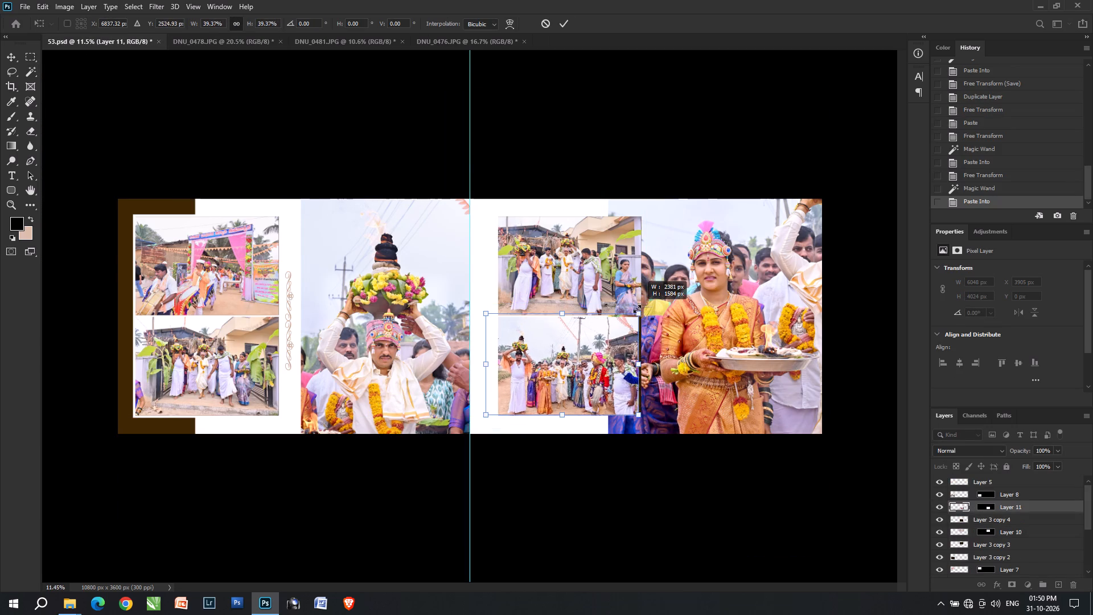
pyautogui.moveTo(637, 309); pyautogui.dragTo(645, 311)
pyautogui.press('Return')
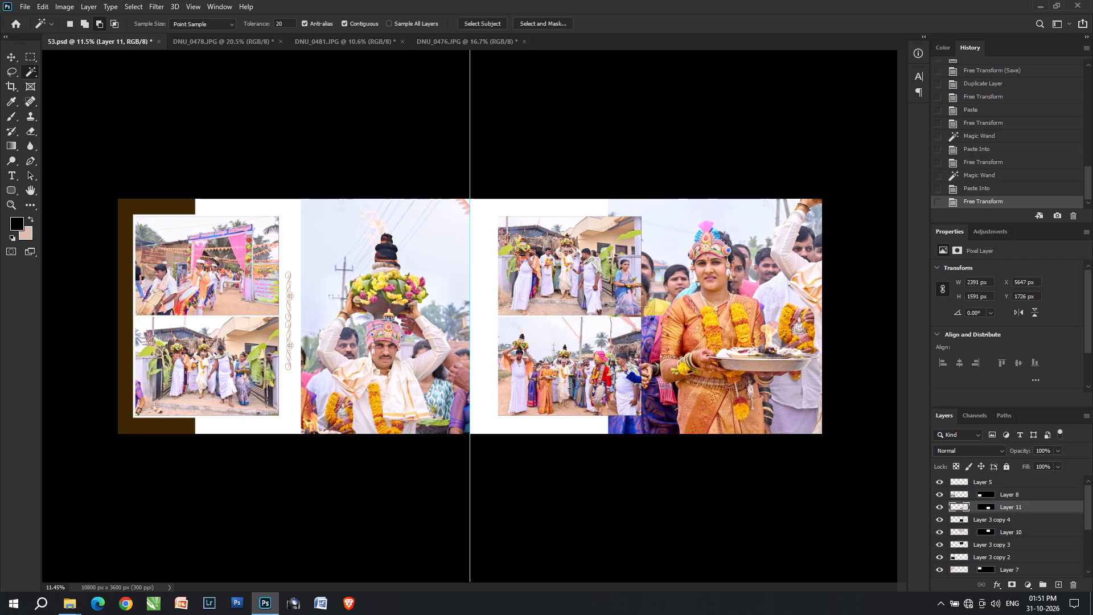
# Rotate the large DNU_0481 photo, Layer 9, by about 2.9° and shift it slightly to about X 9512 px.
pyautogui.keyDown('alt'); pyautogui.scroll(4, 591, 301); pyautogui.keyUp('alt')
pyautogui.press('v')
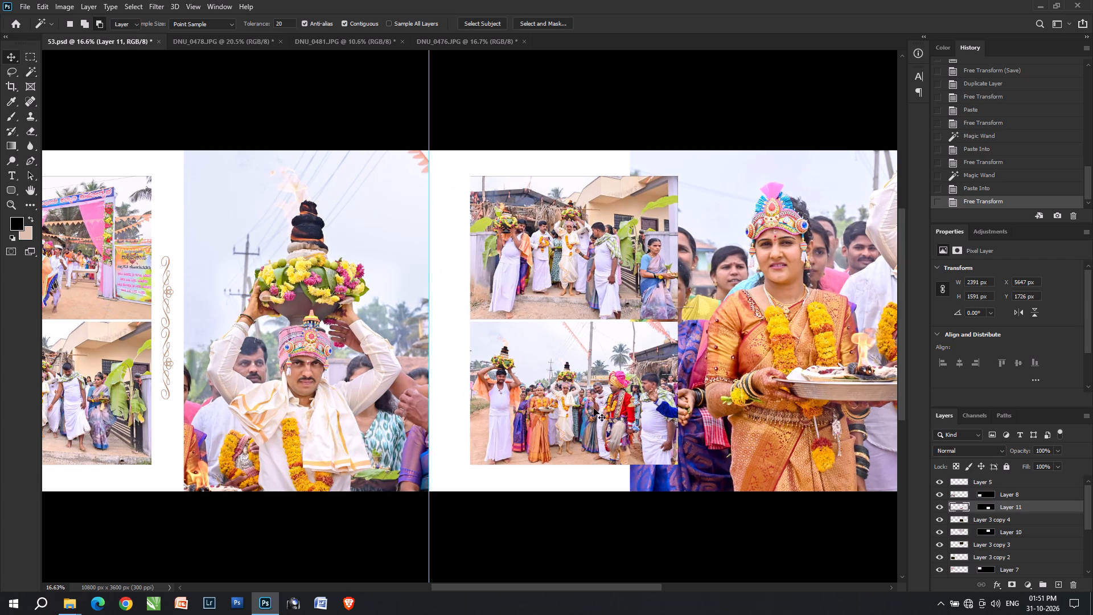
pyautogui.press('space')
pyautogui.moveTo(782, 345); pyautogui.dragTo(643, 342)
pyautogui.click(643, 342)
pyautogui.click(643, 343)
pyautogui.hotkey('ctrl', 't')
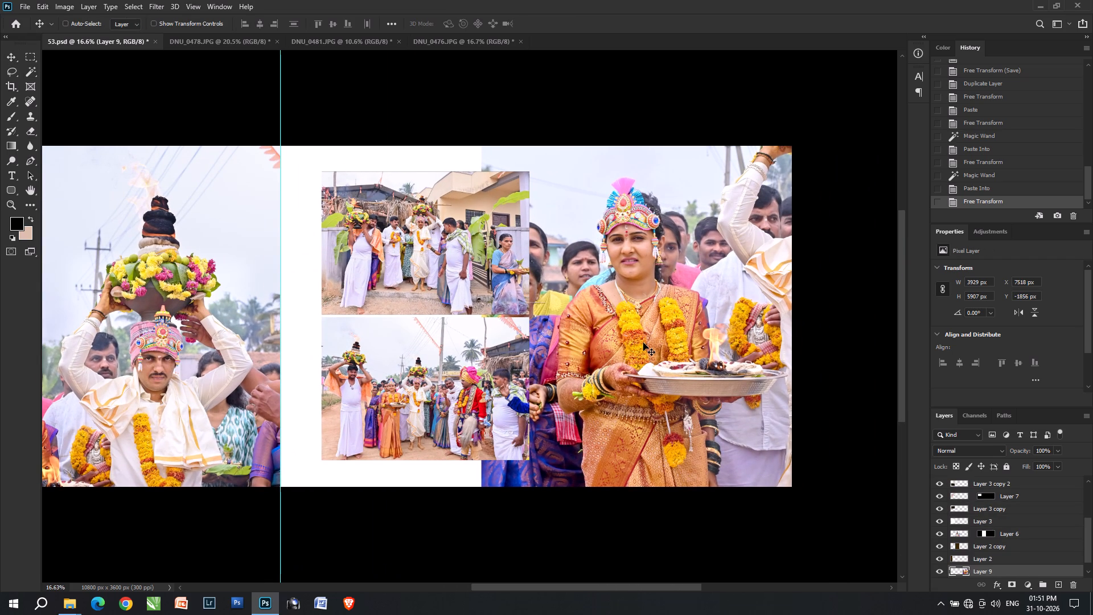
pyautogui.moveTo(655, 388); pyautogui.dragTo(655, 382)
pyautogui.moveTo(674, 584); pyautogui.dragTo(662, 584)
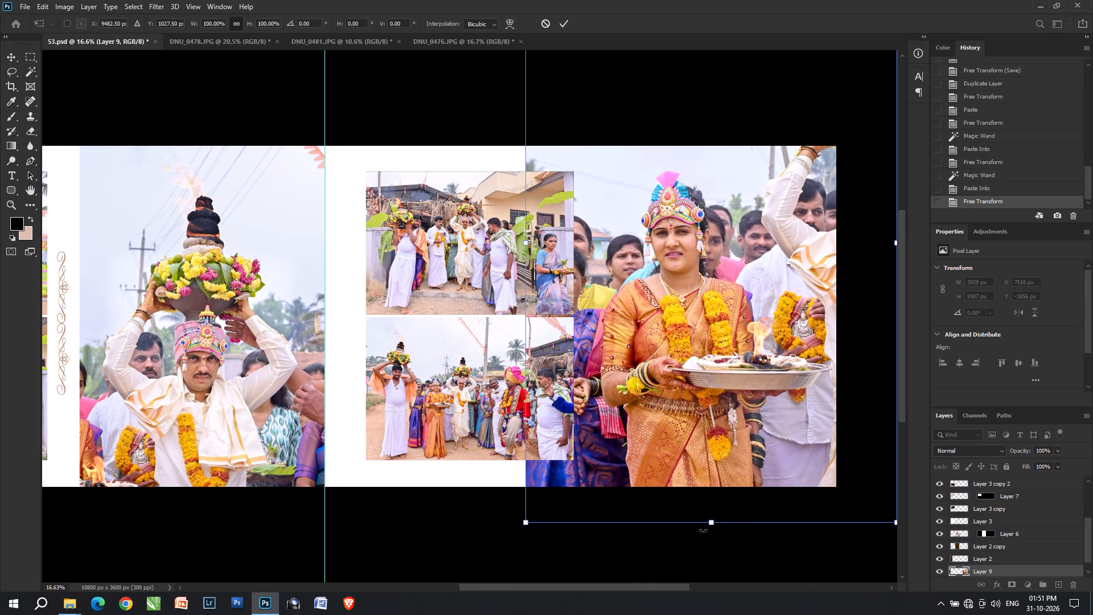
pyautogui.moveTo(724, 556); pyautogui.dragTo(712, 561)
pyautogui.click(720, 482)
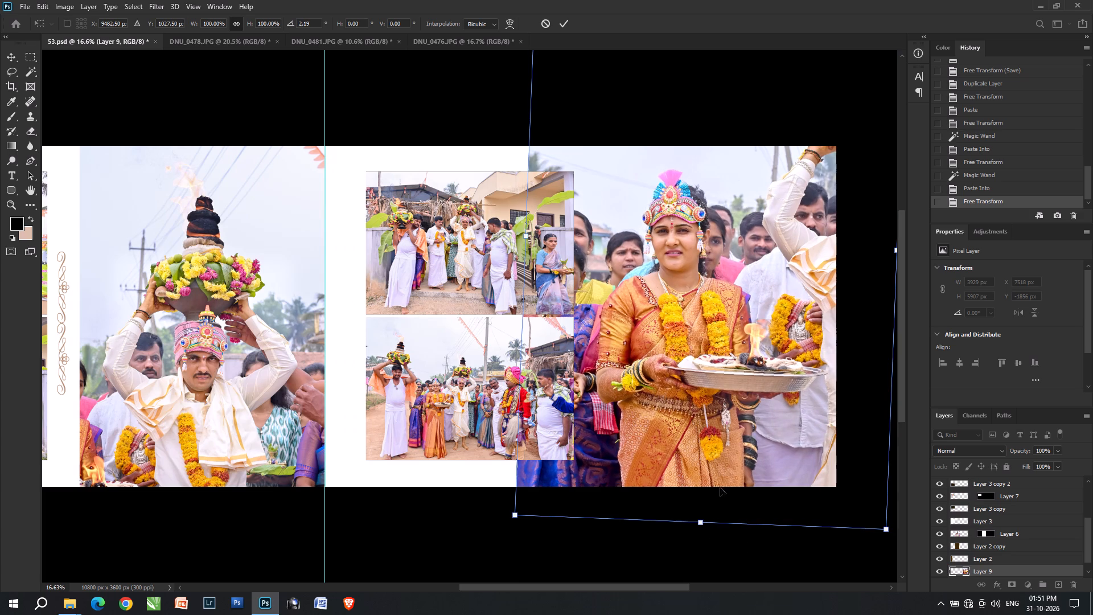
pyautogui.click(709, 559)
pyautogui.press('Return')
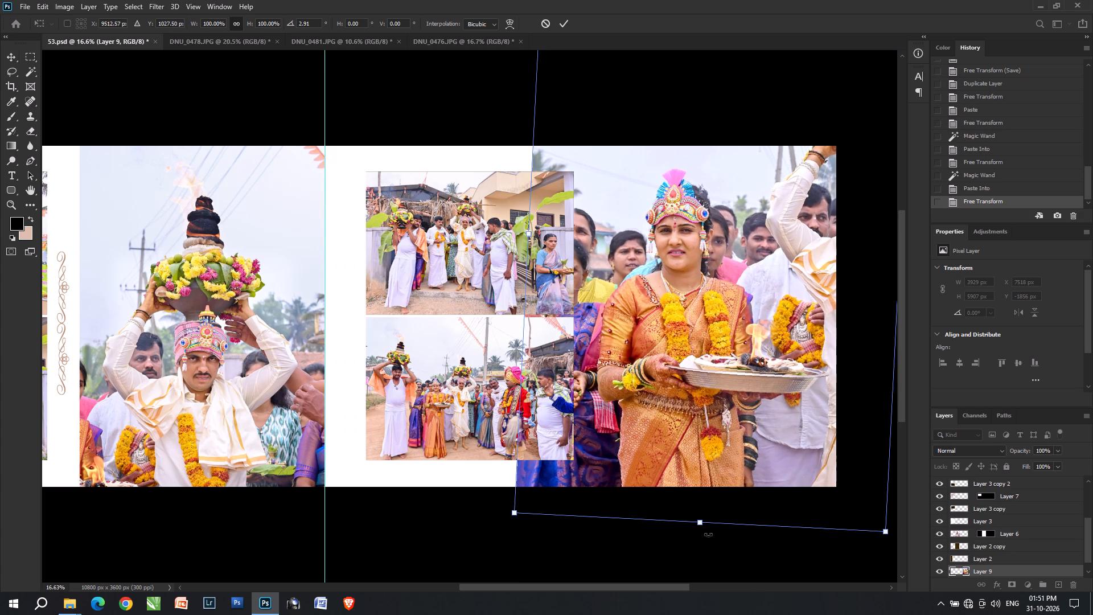
# Apply the pending rotation of the large DNU_0481 photo, Layer 9.
pyautogui.press('v')
pyautogui.press('v')
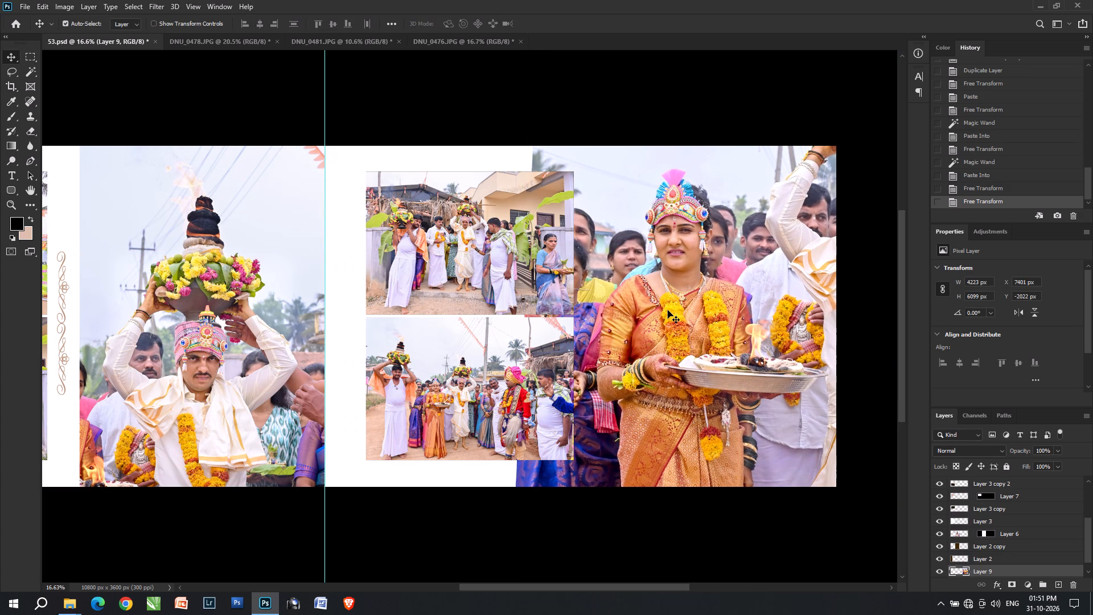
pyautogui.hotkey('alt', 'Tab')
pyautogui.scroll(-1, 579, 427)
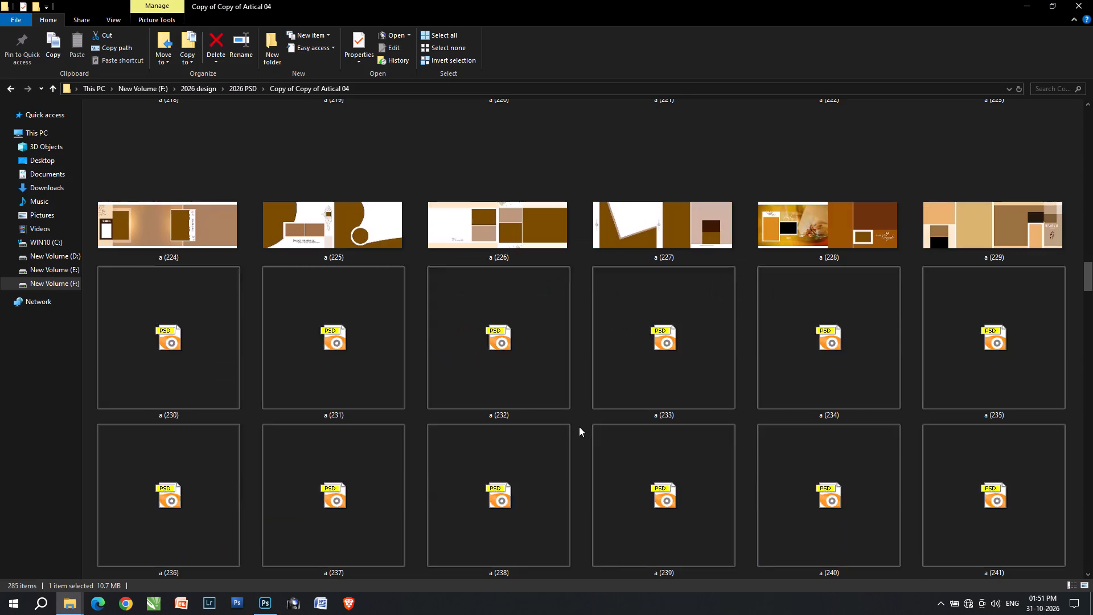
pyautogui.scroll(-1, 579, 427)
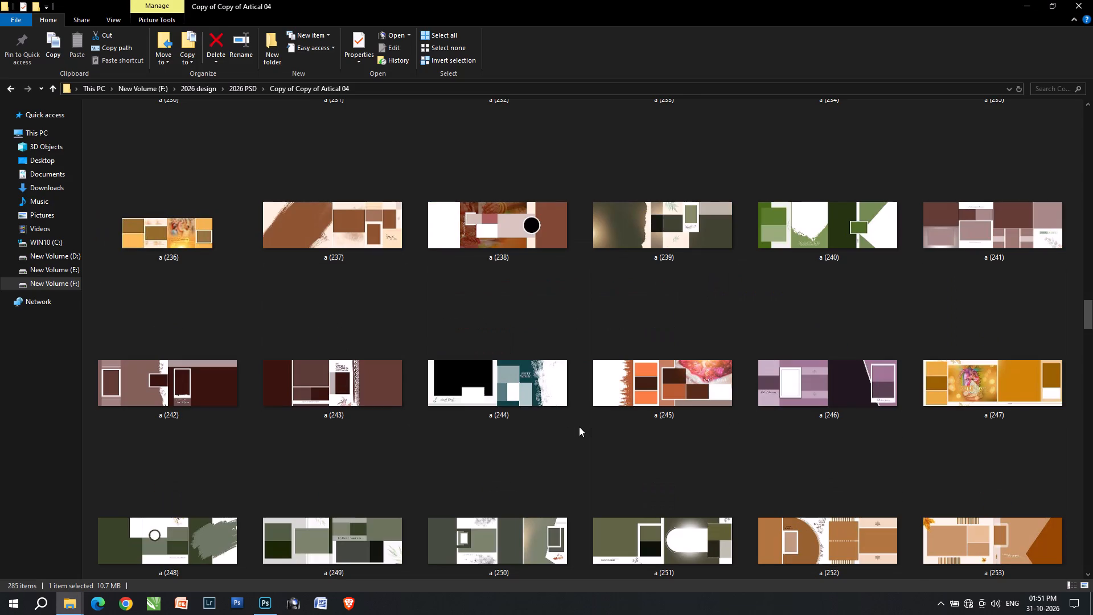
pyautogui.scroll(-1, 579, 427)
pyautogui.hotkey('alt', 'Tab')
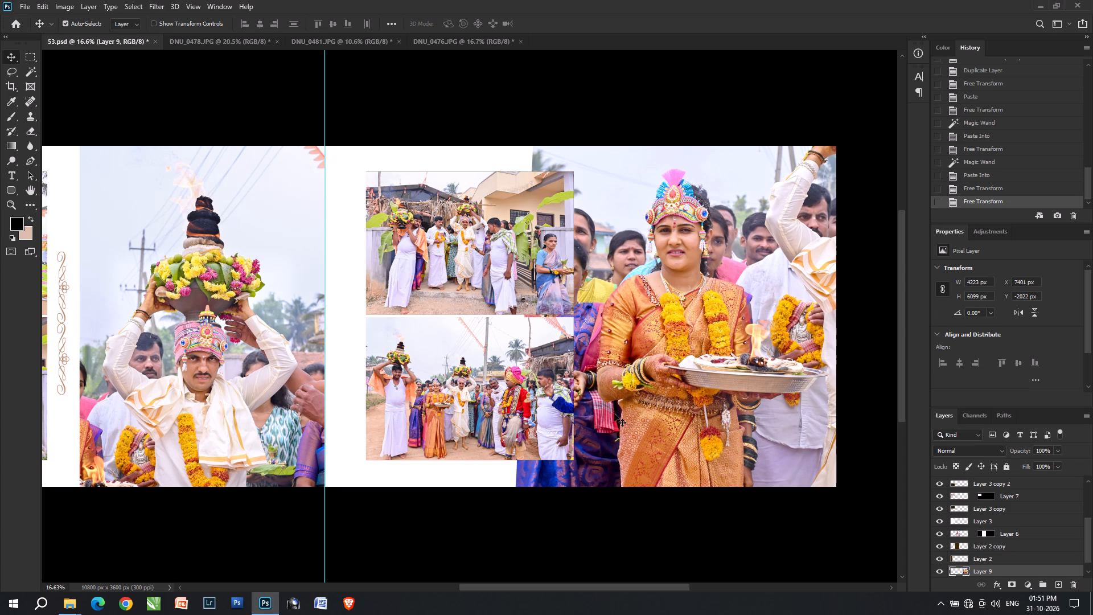
# Duplicate the two framed procession photos, Layer 10 and Layer 11, and merge the copies into a single layer.
pyautogui.rightClick(614, 413)
pyautogui.click(623, 417)
pyautogui.keyDown('alt'); pyautogui.scroll(-2, 623, 417); pyautogui.keyUp('alt')
pyautogui.keyDown('alt'); pyautogui.scroll(1, 629, 415); pyautogui.keyUp('alt')
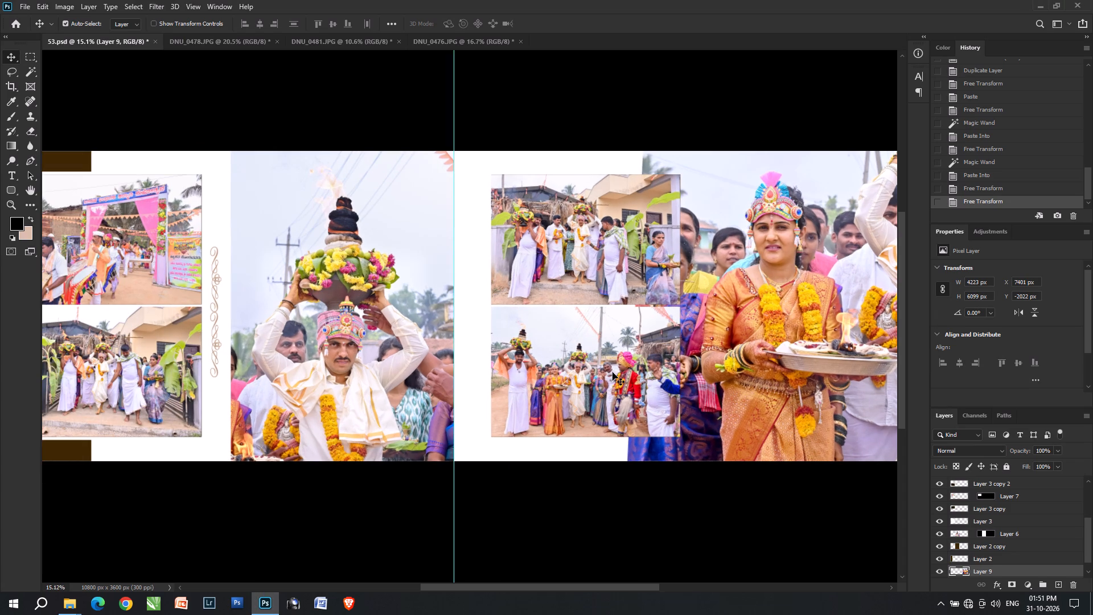
pyautogui.click(613, 372)
pyautogui.keyDown('alt'); pyautogui.scroll(2, 625, 370); pyautogui.keyUp('alt')
pyautogui.press('space')
pyautogui.moveTo(654, 370); pyautogui.dragTo(575, 400)
pyautogui.keyDown('shift'); pyautogui.click(481, 232); pyautogui.keyUp('shift')
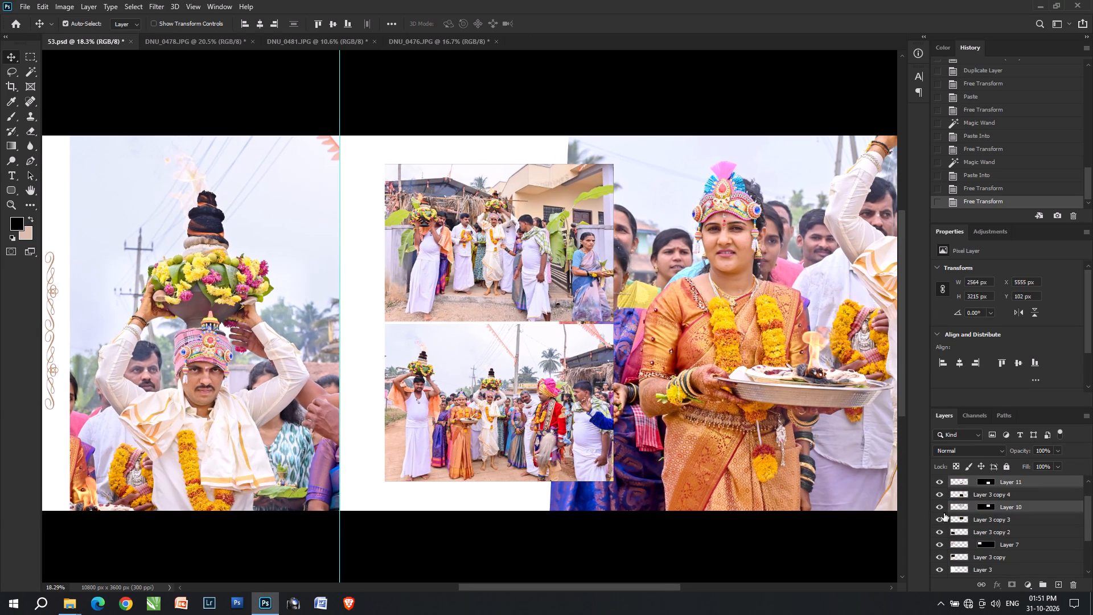
pyautogui.hotkey('ctrl', 'j')
pyautogui.hotkey('ctrl', 'e')
# Open the Stroke settings for the merged copy of the two procession photos.
pyautogui.hotkey('ctrl', 'shift', 'q')
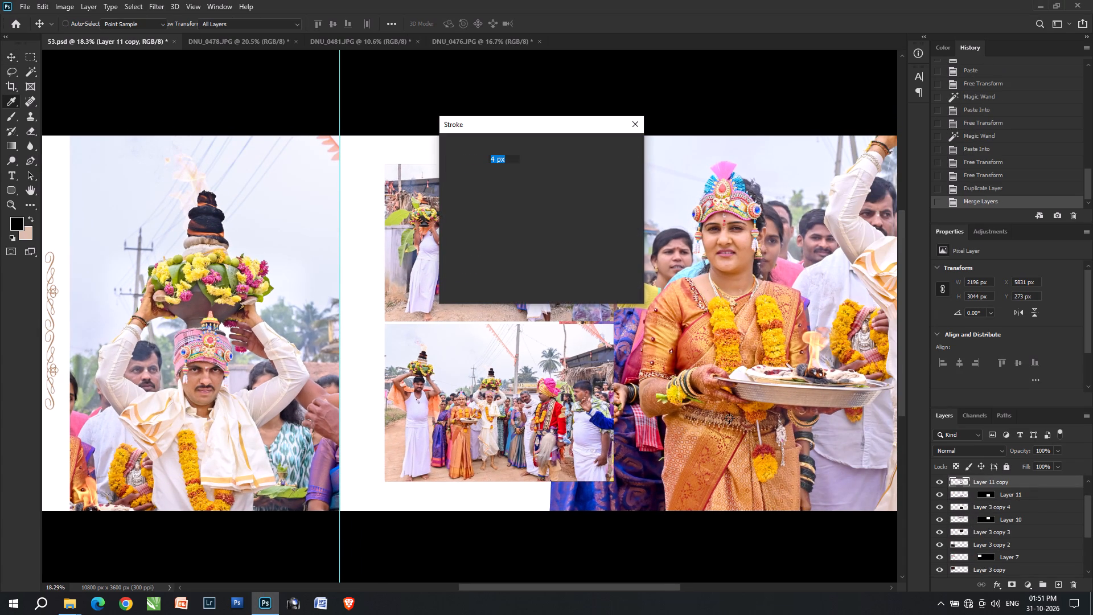
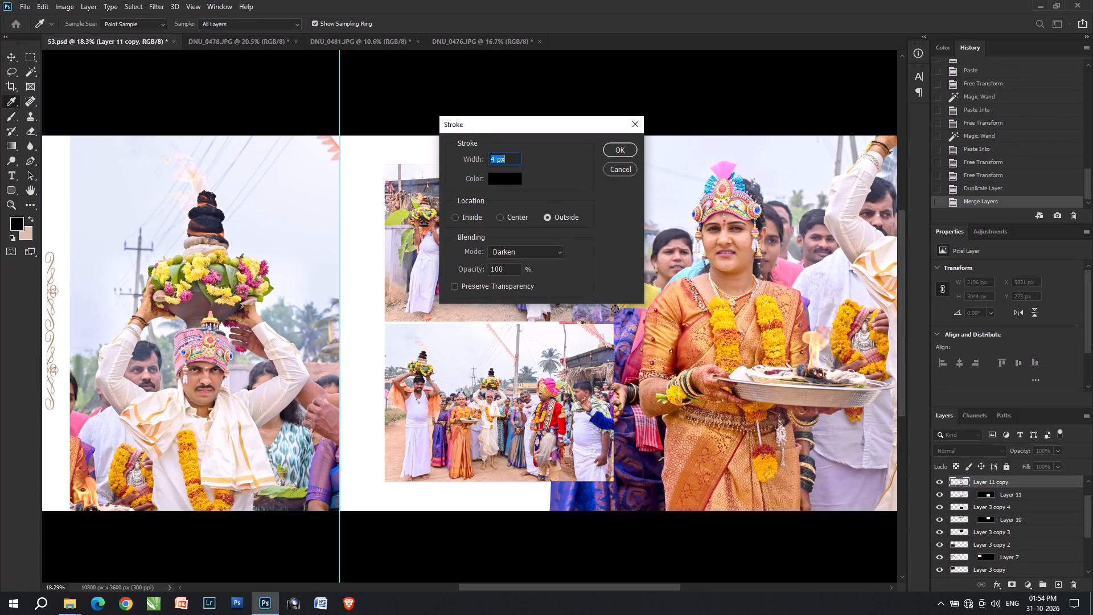
# Apply a black 6 px outside stroke in Darken mode to the merged copy of the two procession photos.
pyautogui.press('\\')
pyautogui.press('Return')
pyautogui.click(523, 219)
pyautogui.scroll(2, 533, 155)
pyautogui.press('Return')
# Copy a white background area about 1892 x 3262 px around the framed procession photos to a new layer and bring it above Layer 9.
pyautogui.press('m')
pyautogui.press('m')
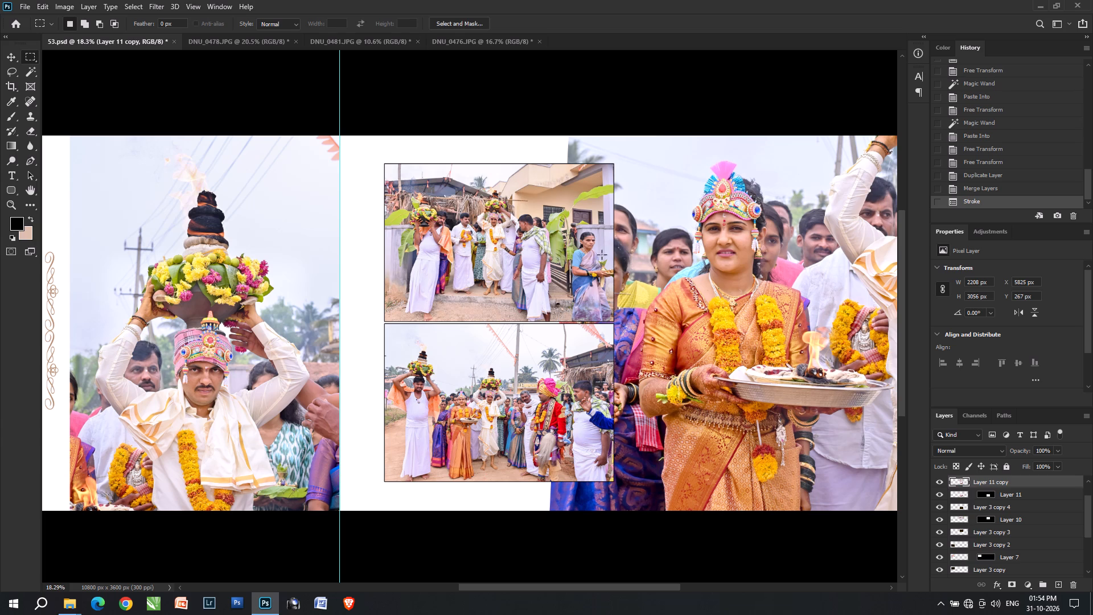
pyautogui.moveTo(623, 154); pyautogui.dragTo(432, 499)
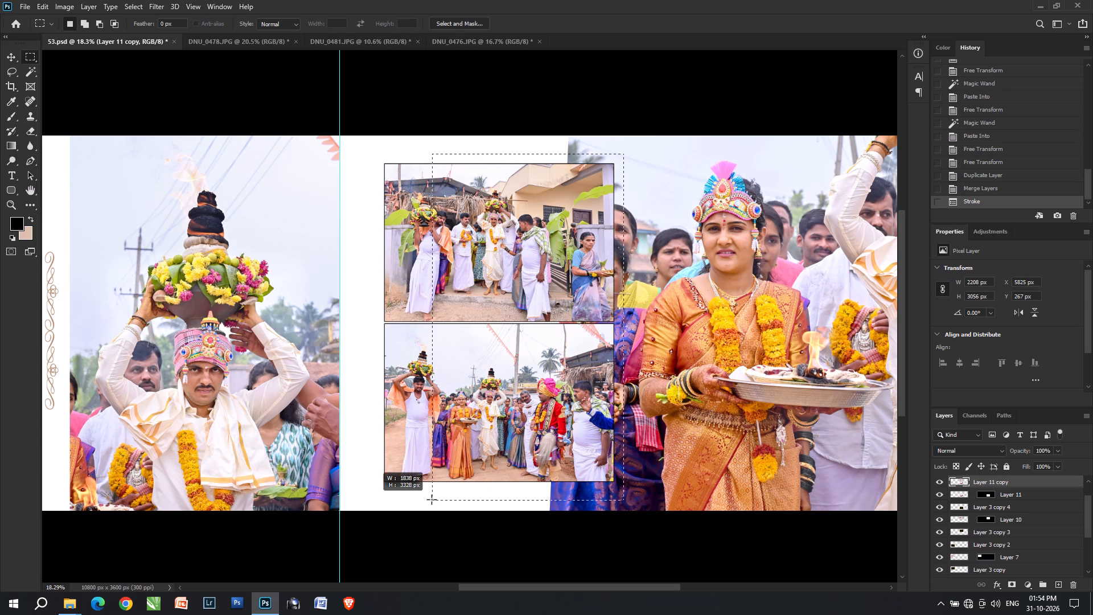
pyautogui.moveTo(432, 499); pyautogui.dragTo(426, 493)
pyautogui.scroll(-4, 1060, 584)
pyautogui.scroll(-5, 983, 569)
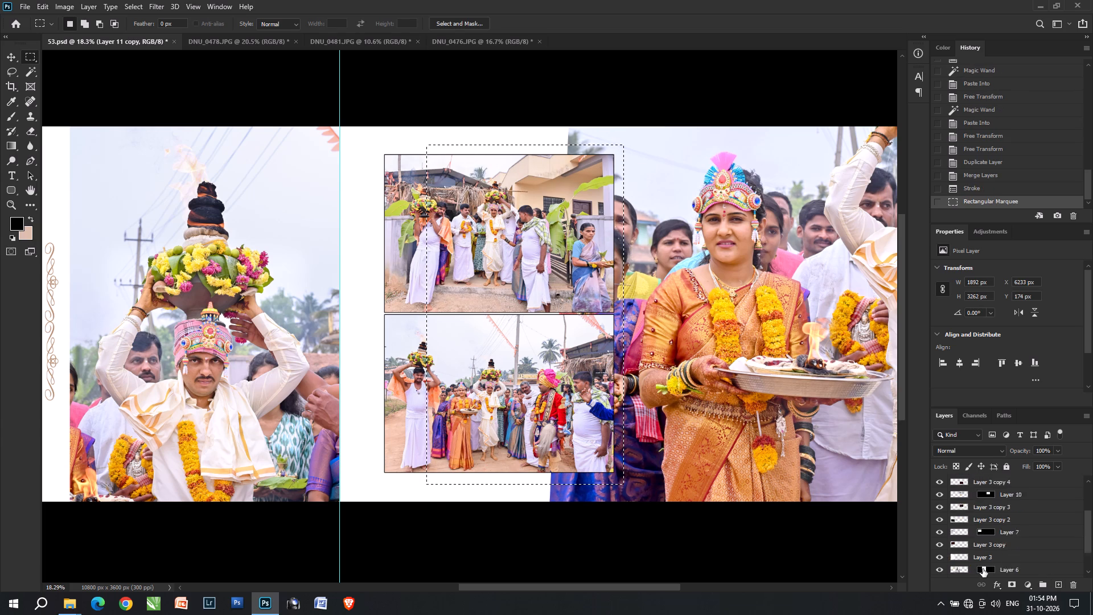
pyautogui.click(983, 569)
pyautogui.hotkey('ctrl', 'j')
pyautogui.hotkey('ctrl', ']')
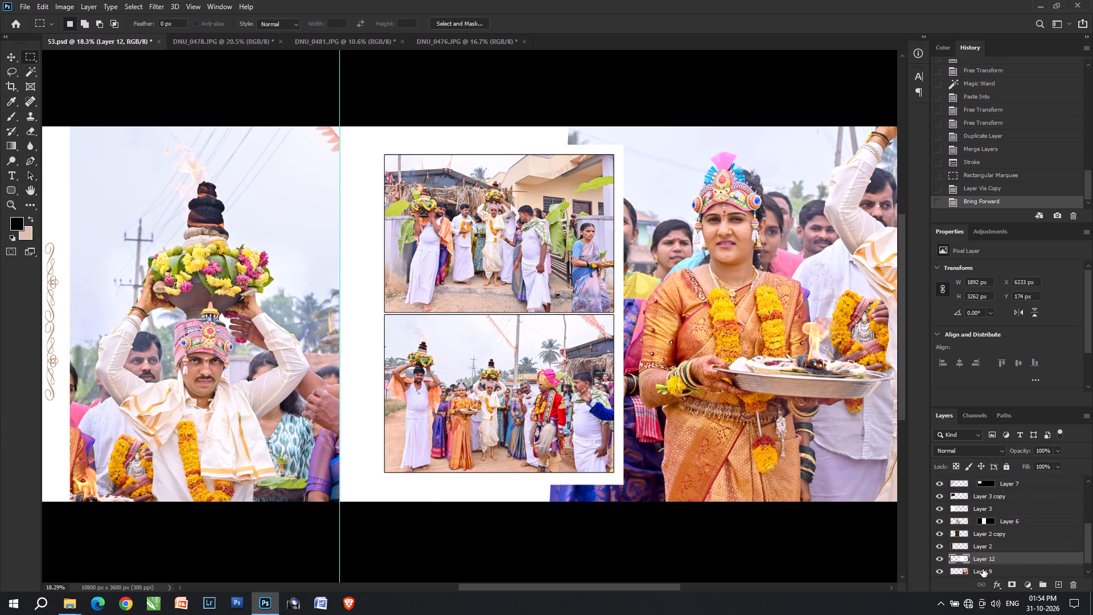
# Nudge the white panel, Layer 12, to about X 6227 px, Y 173 px.
pyautogui.press('v')
pyautogui.press('v')
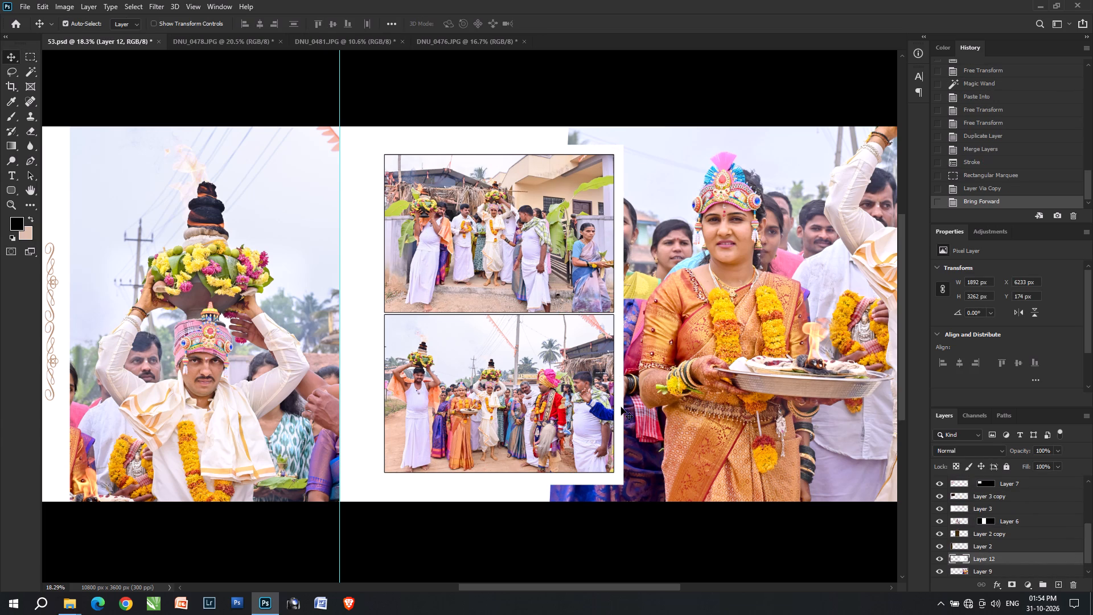
pyautogui.click(621, 407)
pyautogui.press('Up')
pyautogui.press('Left')
pyautogui.press('Down')
# Duplicate the dark brown strip, Layer 2, from the left-hand page to the right-hand page at about X 5555 px.
pyautogui.press('space')
pyautogui.press('space')
pyautogui.press('space')
pyautogui.press('space')
pyautogui.press('space')
pyautogui.moveTo(499, 311); pyautogui.dragTo(428, 310)
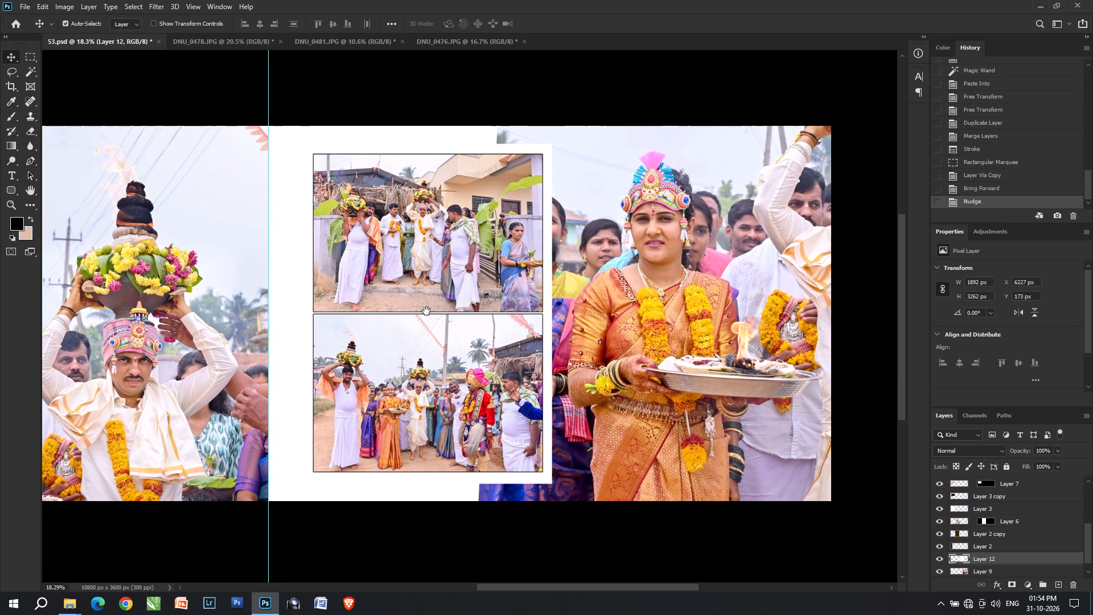
pyautogui.press('space')
pyautogui.press('space')
pyautogui.press('space')
pyautogui.press('space')
pyautogui.moveTo(405, 301); pyautogui.dragTo(689, 306)
pyautogui.click(65, 502)
pyautogui.keyDown('alt'); pyautogui.moveTo(77, 499); pyautogui.dragTo(681, 454); pyautogui.keyUp('alt')
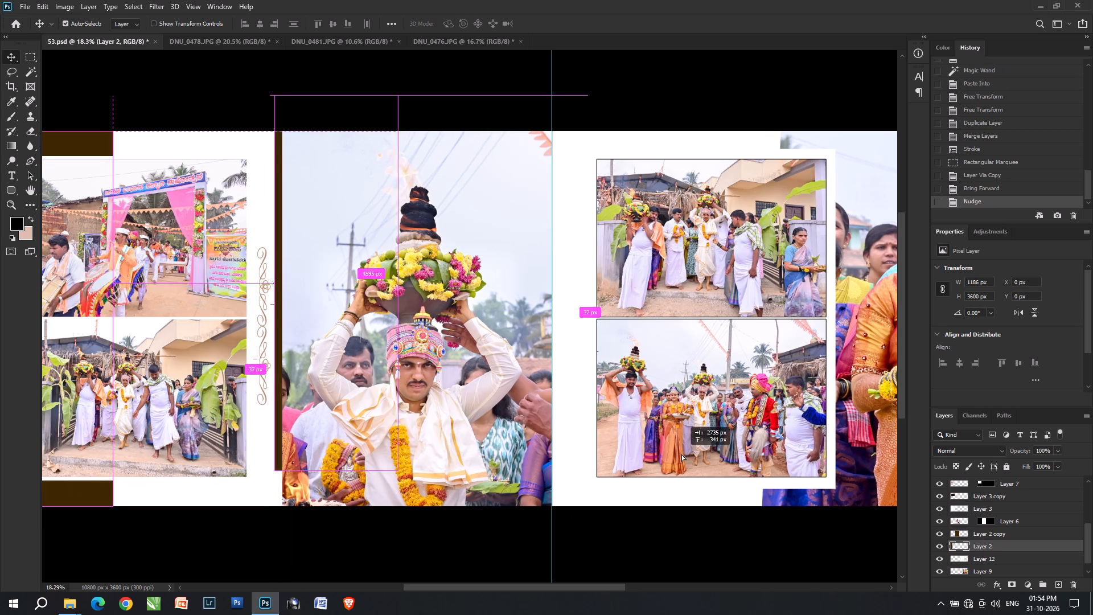
pyautogui.keyDown('alt'); pyautogui.moveTo(681, 454); pyautogui.dragTo(655, 498); pyautogui.keyUp('alt')
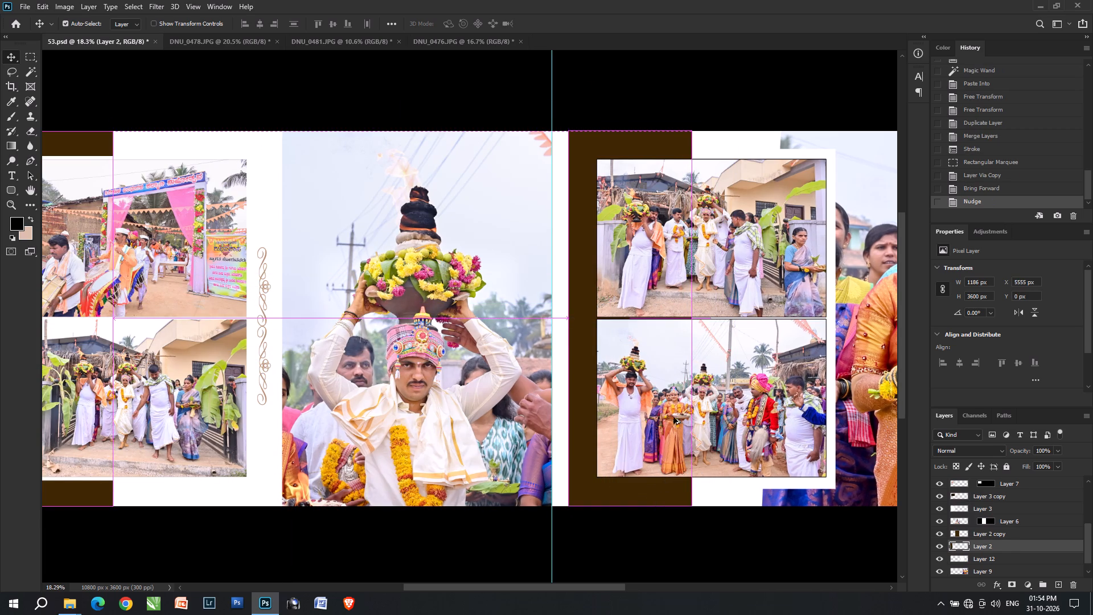
# Stretch the white panel, Layer 12, leftward so it extends slightly past the left edge of the two framed photos.
pyautogui.click(831, 364)
pyautogui.hotkey('ctrl', 't')
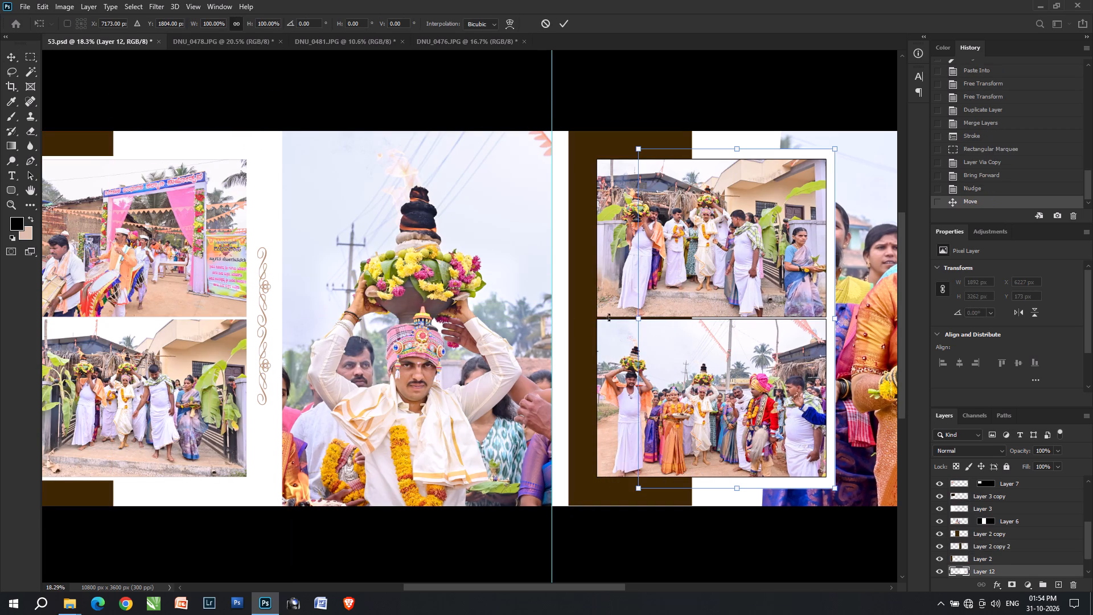
pyautogui.keyDown('shift'); pyautogui.moveTo(638, 317); pyautogui.dragTo(591, 298); pyautogui.keyUp('shift')
pyautogui.press('Return')
# Send the brown strip copy, Layer 2 copy 2, to the back of the stack and nudge it vertically to about Y -1 px.
pyautogui.click(576, 353)
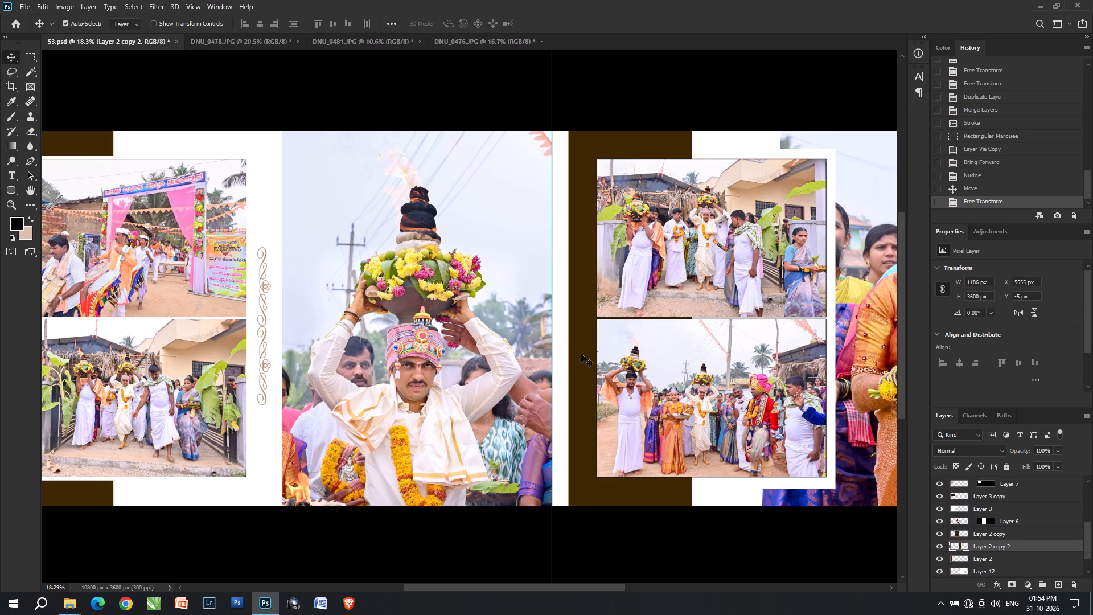
pyautogui.hotkey('ctrl', 'shift', '[')
pyautogui.write('VV')
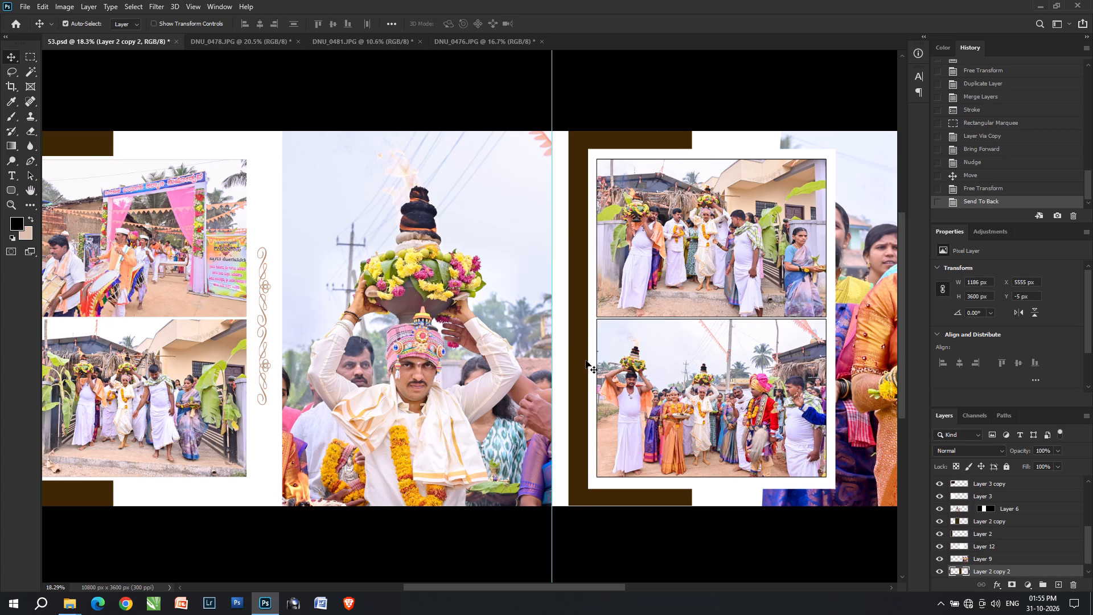
pyautogui.press('Down')
pyautogui.press('Down')
pyautogui.scroll(-5, 1090, 614)
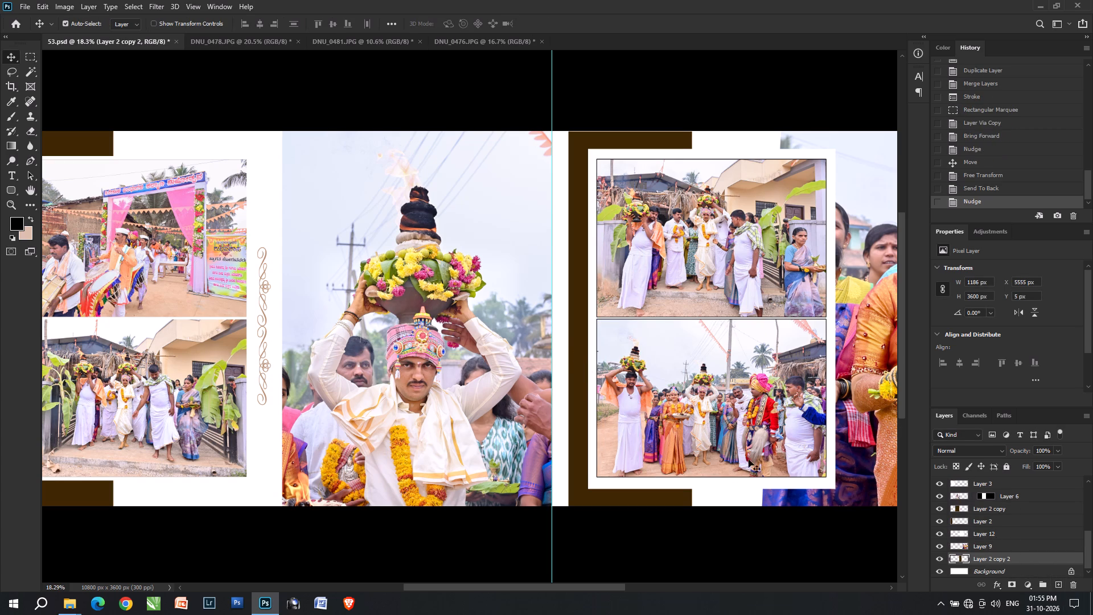
pyautogui.press('Up')
# Narrow the brown strip copy from its right side to about 77.88% width, 924 px, keeping its full height.
pyautogui.press('space')
pyautogui.press('space')
pyautogui.press('space')
pyautogui.press('space')
pyautogui.press('space')
pyautogui.press('space')
pyautogui.moveTo(679, 341); pyautogui.dragTo(462, 321)
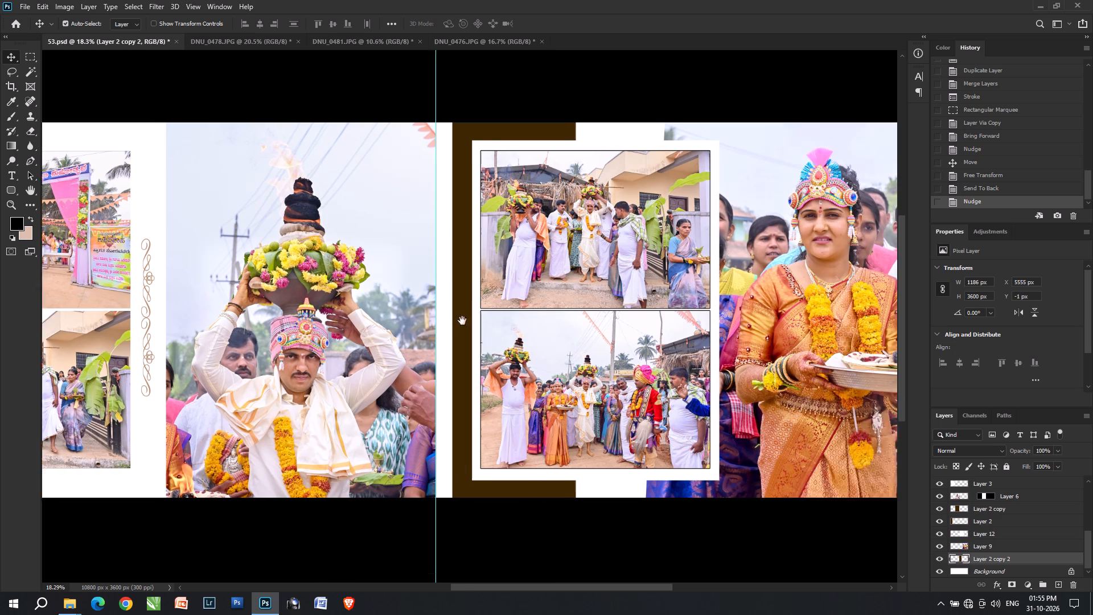
pyautogui.moveTo(462, 321); pyautogui.dragTo(446, 318)
pyautogui.hotkey('ctrl', 't')
pyautogui.keyDown('shift'); pyautogui.moveTo(461, 296); pyautogui.dragTo(433, 290); pyautogui.keyUp('shift')
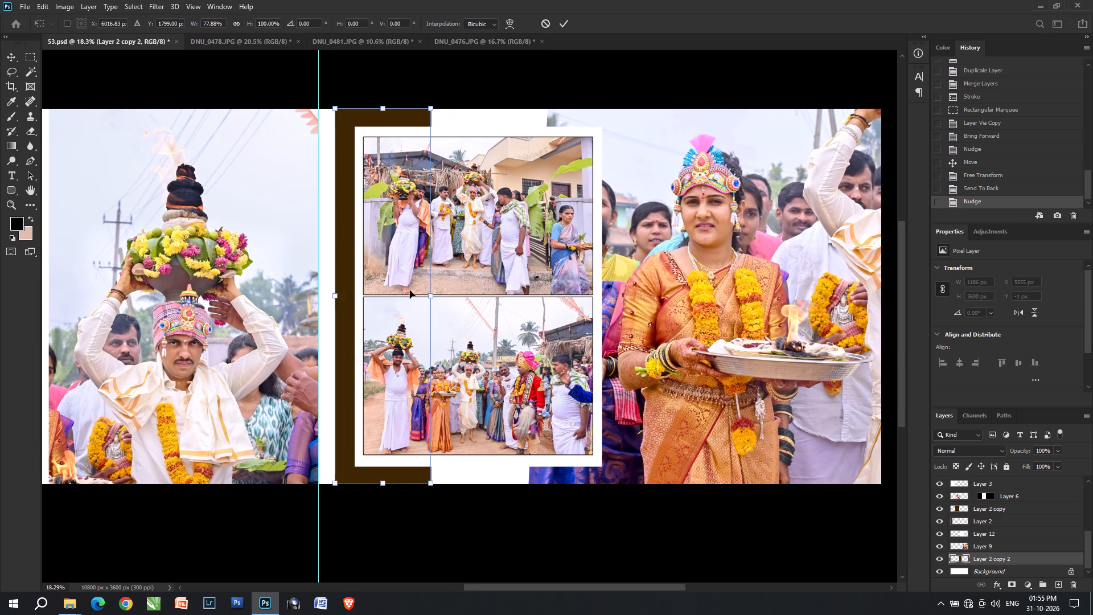
pyautogui.keyDown('shift'); pyautogui.doubleClick(405, 290); pyautogui.keyUp('shift')
# Save the 53.psd album sheet.
pyautogui.hotkey('ctrl', 's')
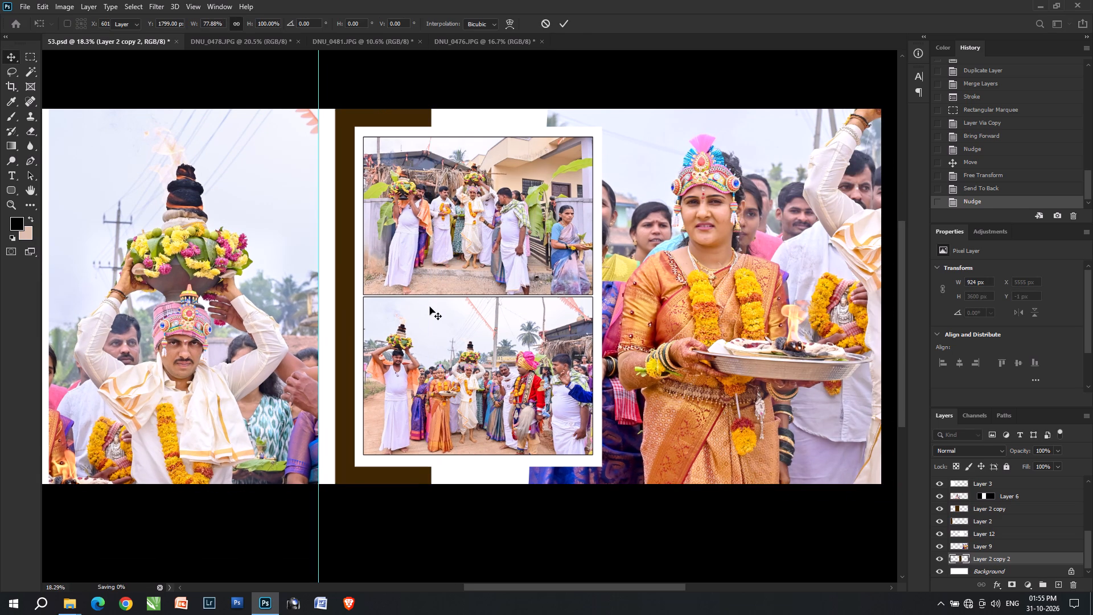
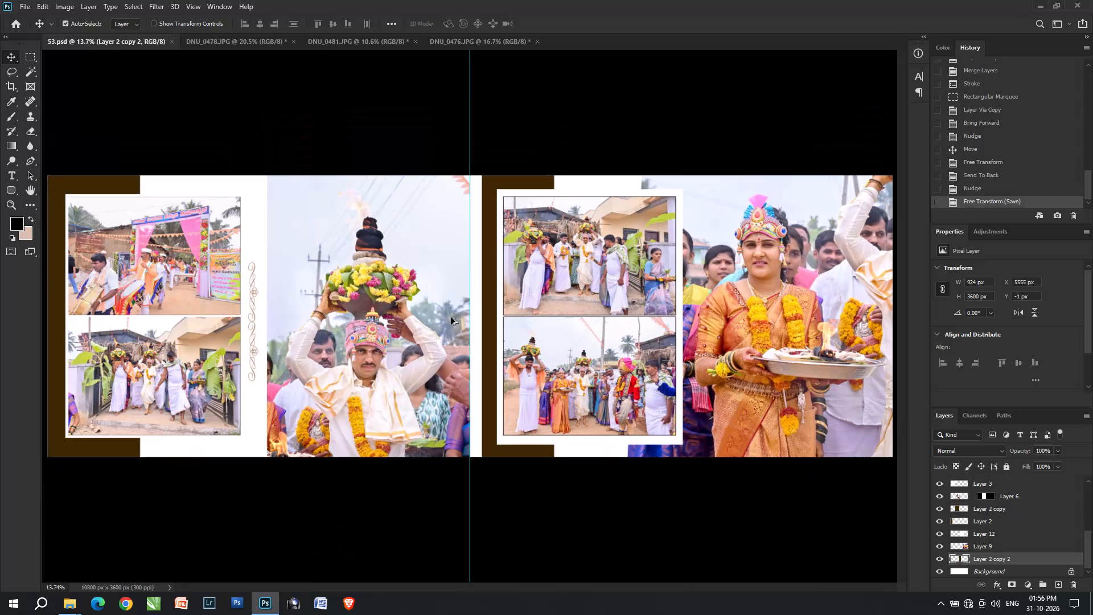
# Switch to the 02 Wedding folder in File Explorer and move photos DNU_0476, DNU_0478 and DNU_0481 into the done folder.
pyautogui.hotkey('alt', 'Tab')
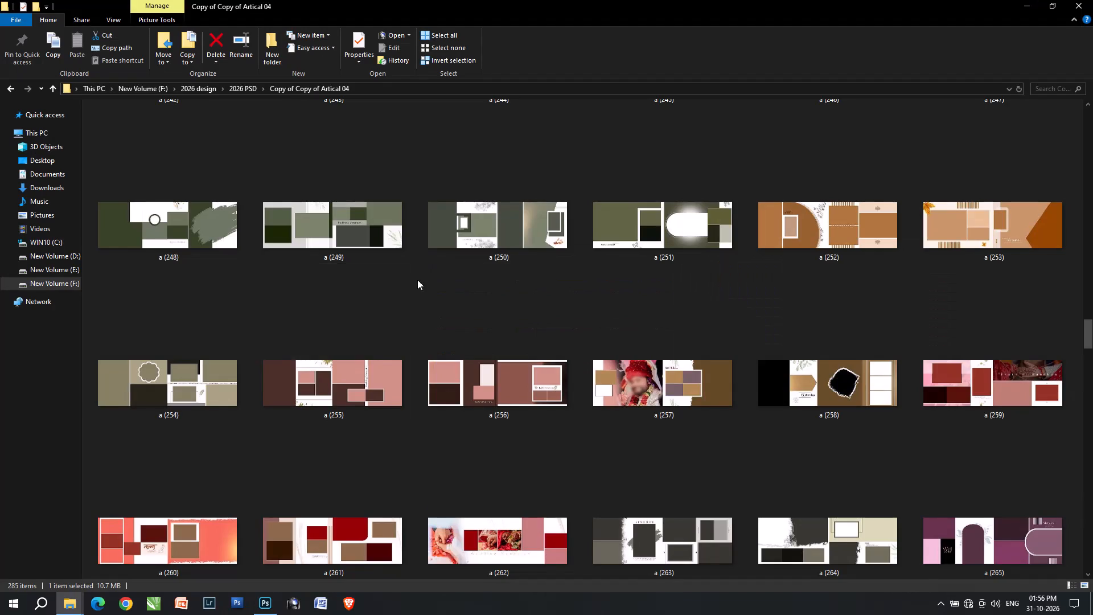
pyautogui.hotkey('alt', 'Tab')
pyautogui.hotkey('alt', 'Tab')
pyautogui.moveTo(538, 208); pyautogui.dragTo(214, 212)
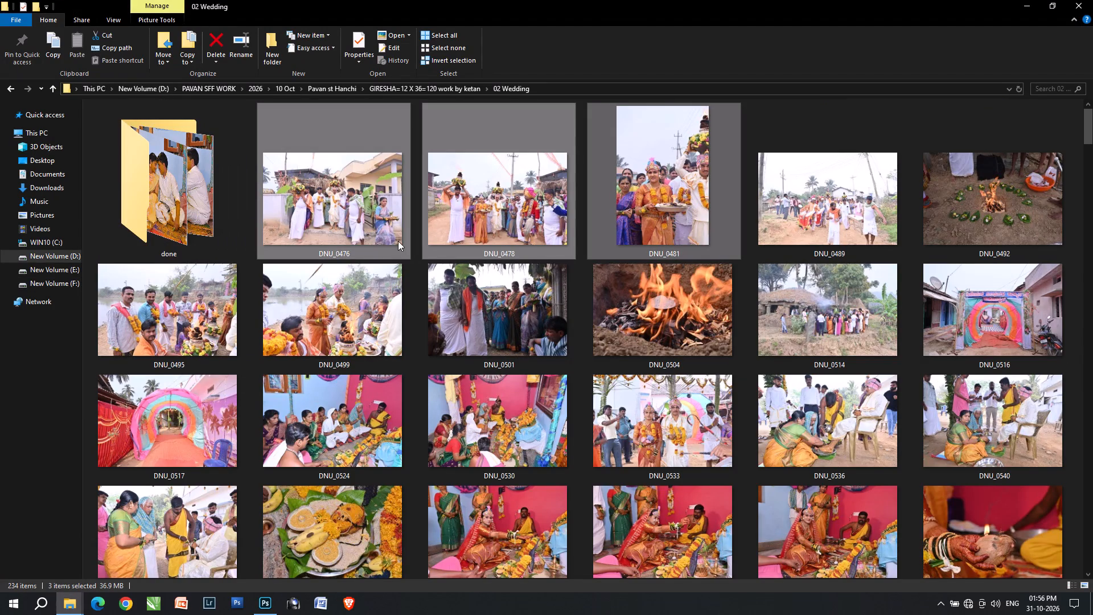
# Examine photos DNU_0489 to DNU_0514 as a group for the next sheet and preview DNU_0514 at large size.
pyautogui.click(359, 229)
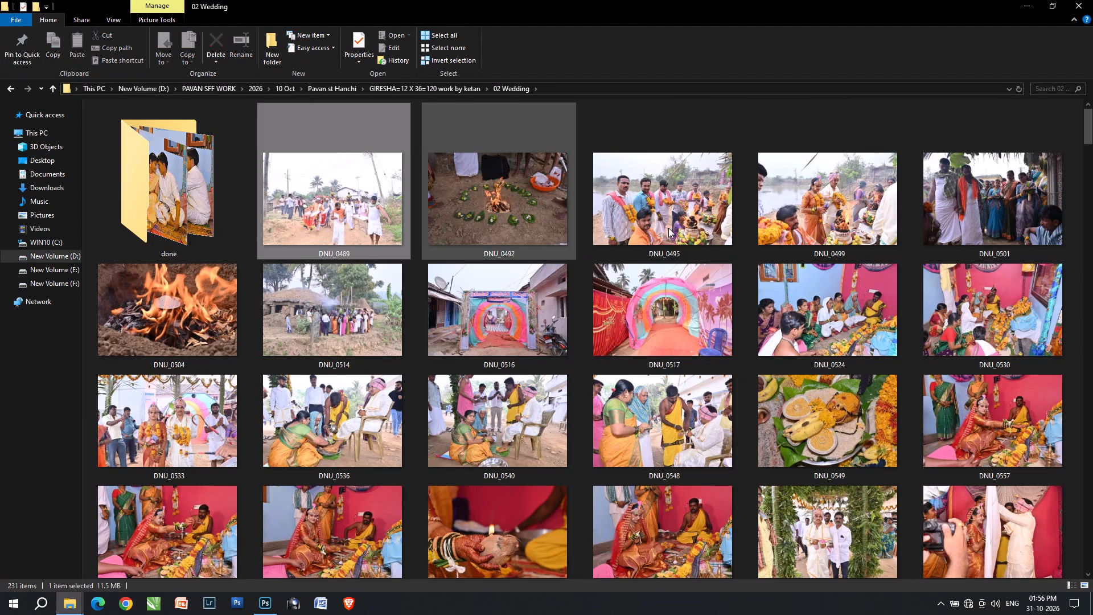
pyautogui.keyDown('shift'); pyautogui.click(811, 229); pyautogui.keyUp('shift')
pyautogui.click(976, 213)
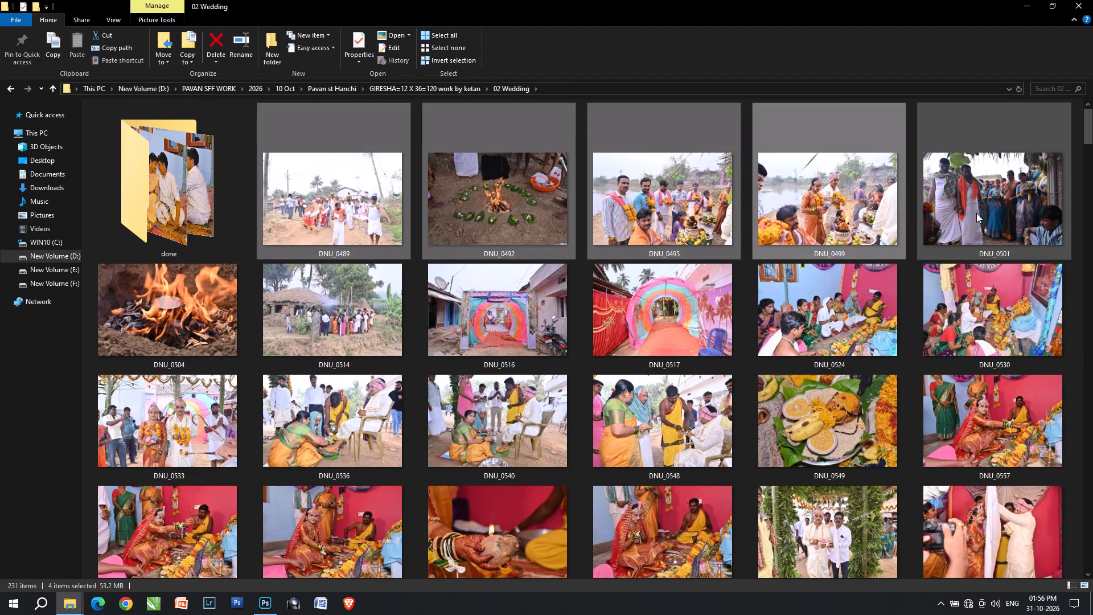
pyautogui.keyDown('shift'); pyautogui.click(450, 305); pyautogui.keyUp('shift')
pyautogui.click(264, 228)
pyautogui.keyDown('shift'); pyautogui.click(302, 296); pyautogui.keyUp('shift')
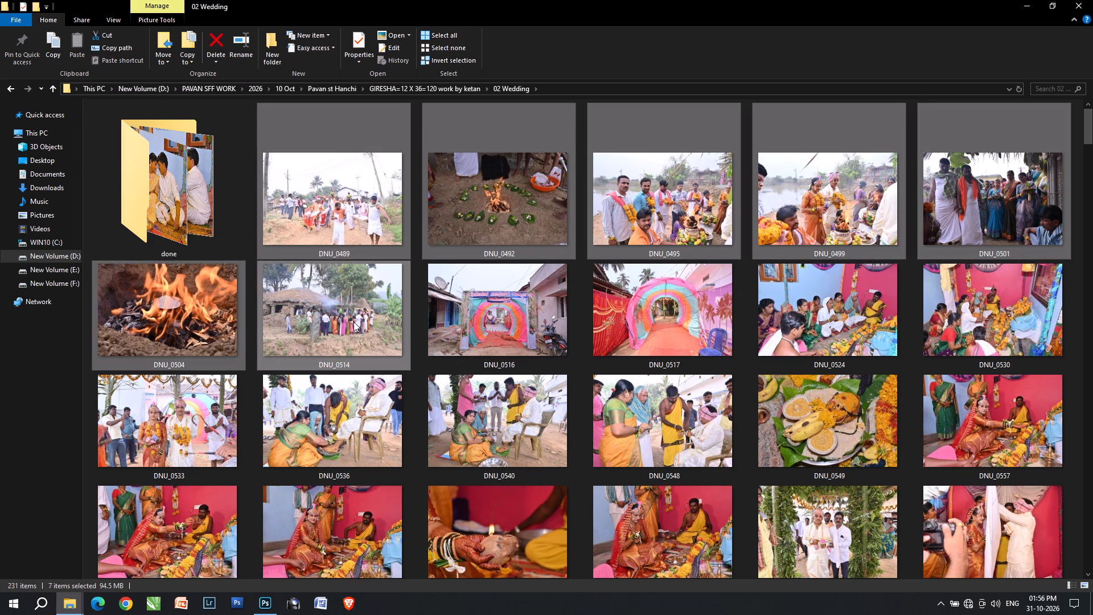
pyautogui.doubleClick(354, 322)
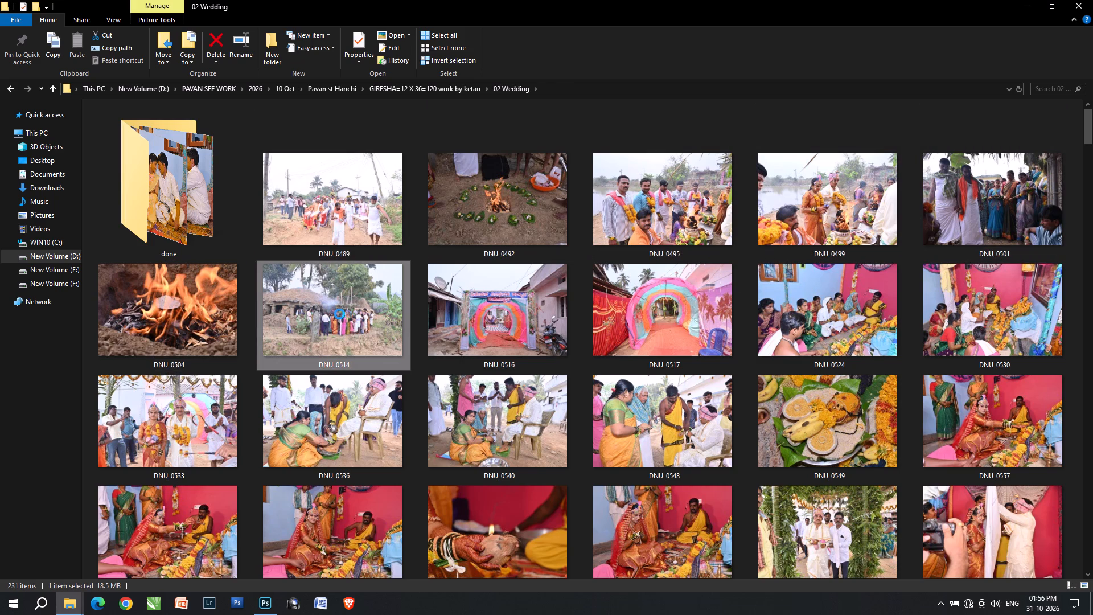
pyautogui.click(1092, 0)
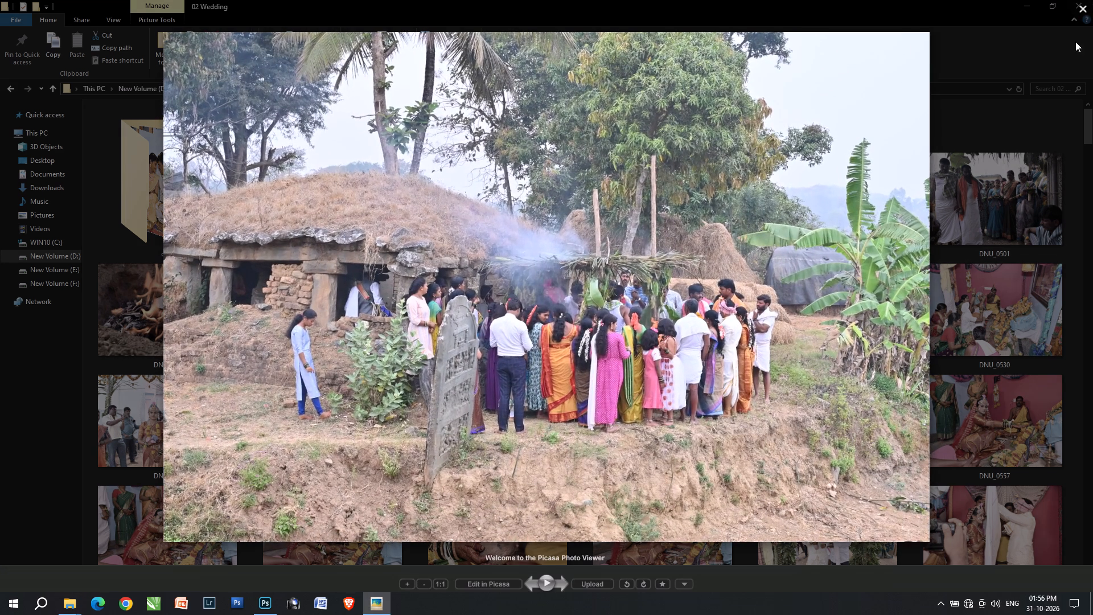
# Review the photo groupings by selecting DNU_0489 to DNU_0514, then DNU_0516 to DNU_0530, and examine the photos that follow.
pyautogui.click(375, 327)
pyautogui.click(844, 208)
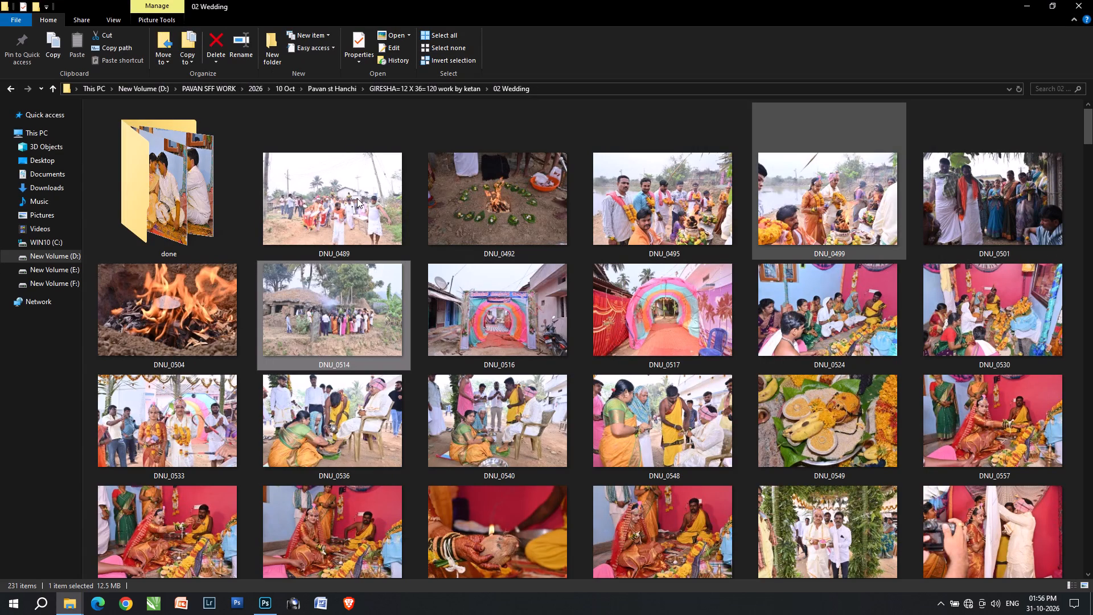
pyautogui.keyDown('shift'); pyautogui.click(357, 198); pyautogui.keyUp('shift')
pyautogui.click(347, 165)
pyautogui.keyDown('shift'); pyautogui.click(295, 286); pyautogui.keyUp('shift')
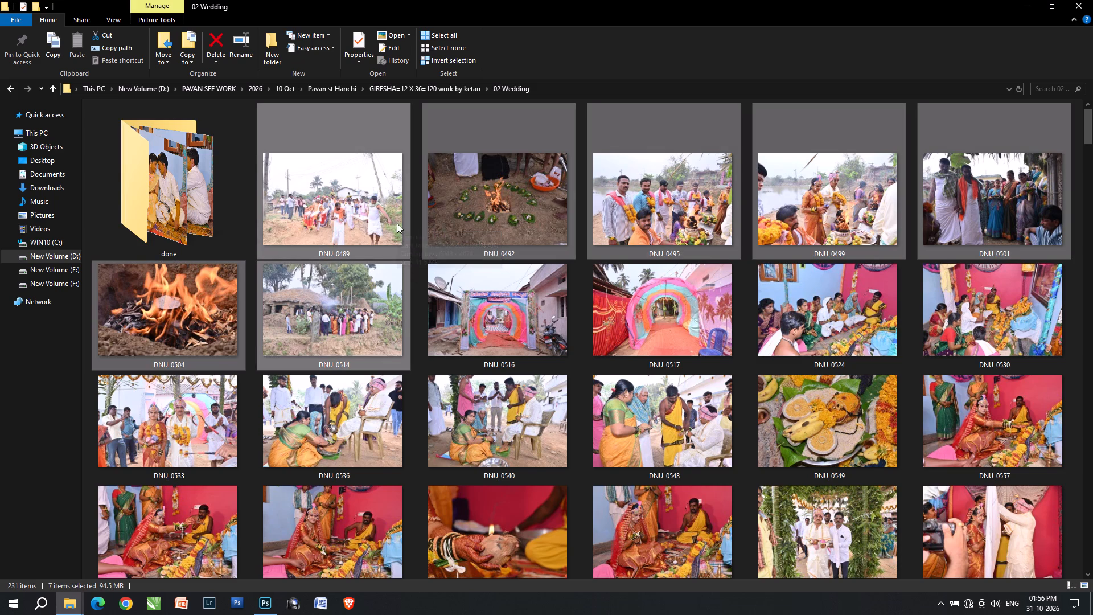
pyautogui.click(510, 306)
pyautogui.keyDown('shift'); pyautogui.click(976, 313); pyautogui.keyUp('shift')
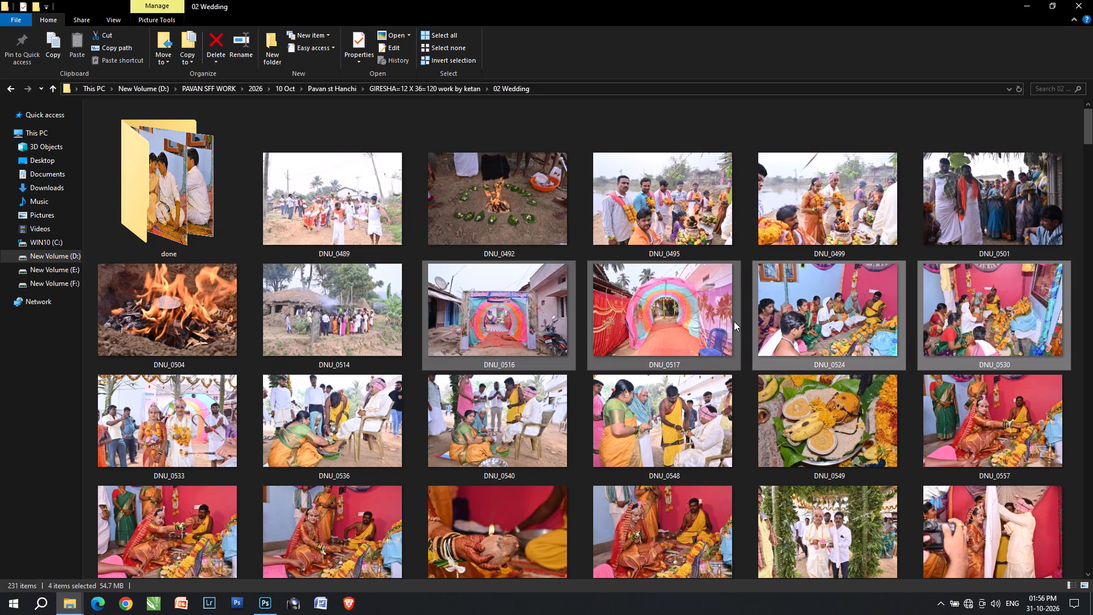
pyautogui.scroll(-1, 381, 362)
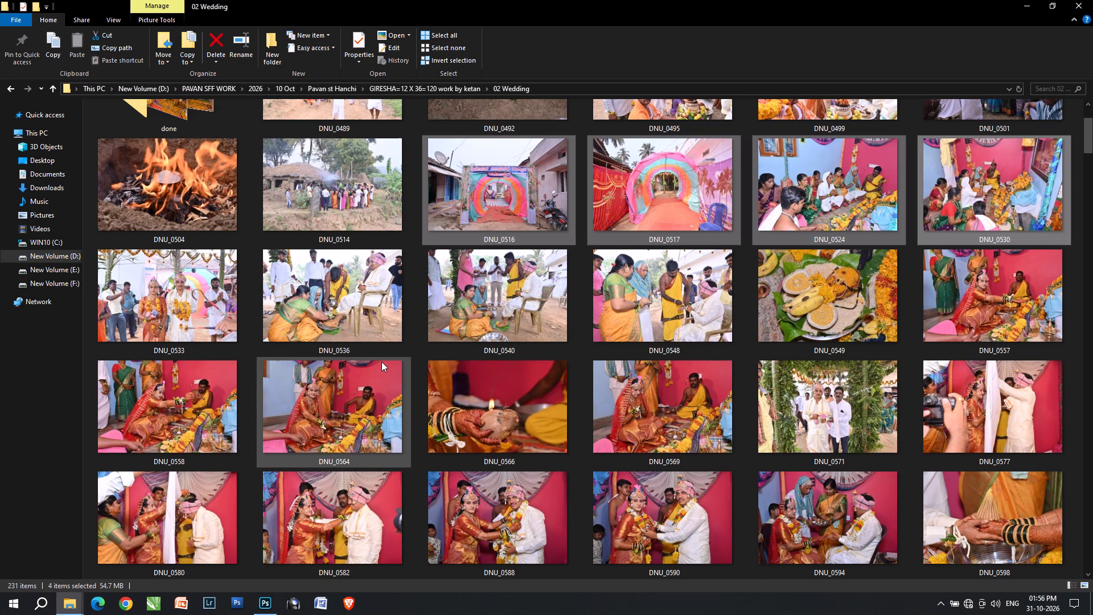